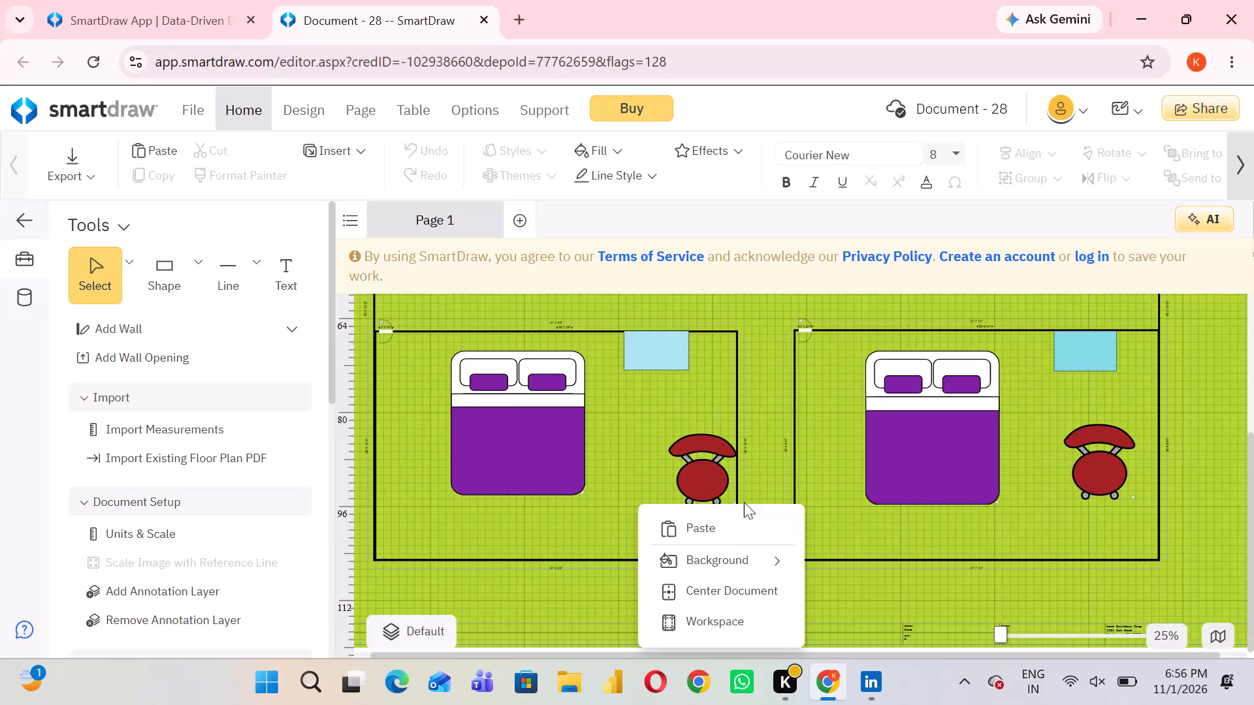
# Set the page background of the floor plan to light yellow from the theme colors.
pyautogui.click(744, 555)
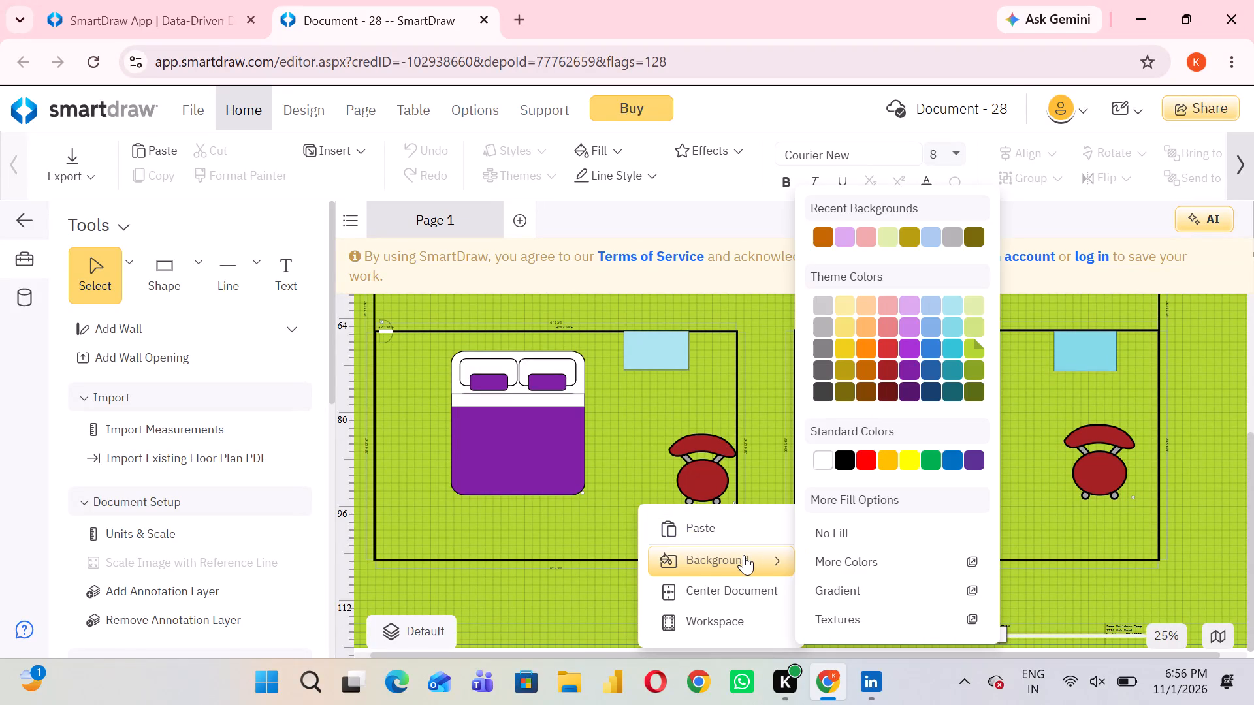
pyautogui.click(843, 315)
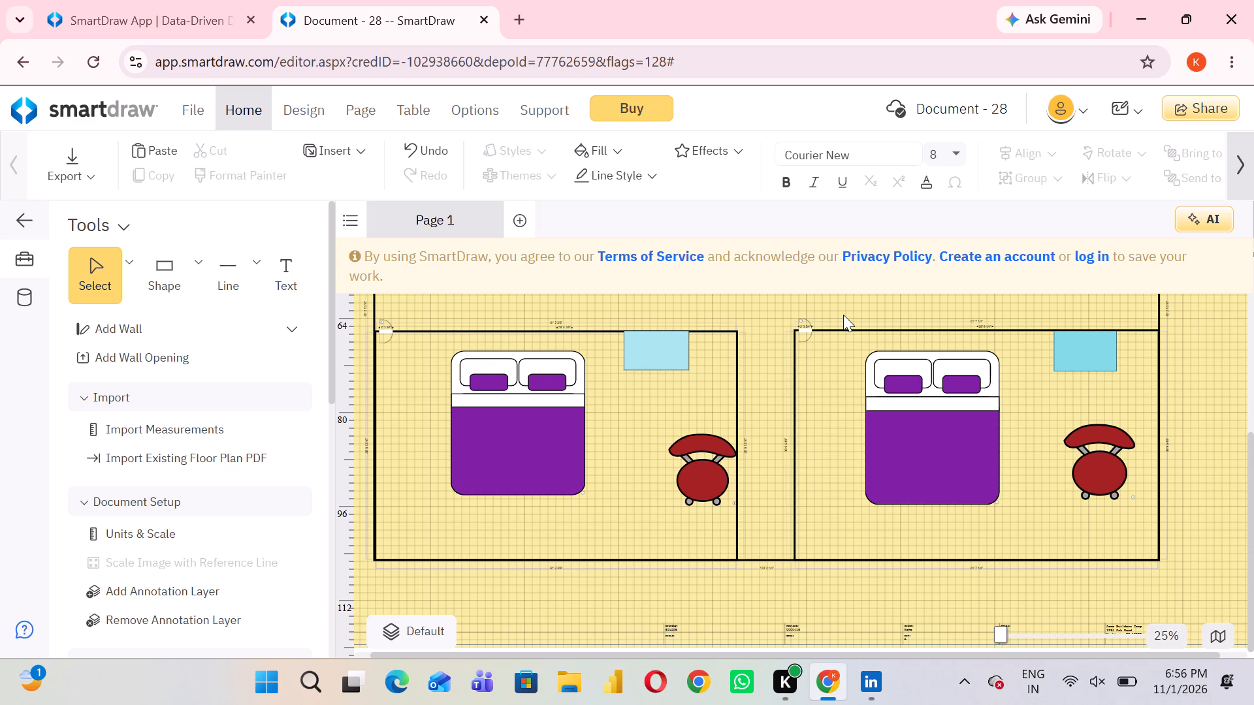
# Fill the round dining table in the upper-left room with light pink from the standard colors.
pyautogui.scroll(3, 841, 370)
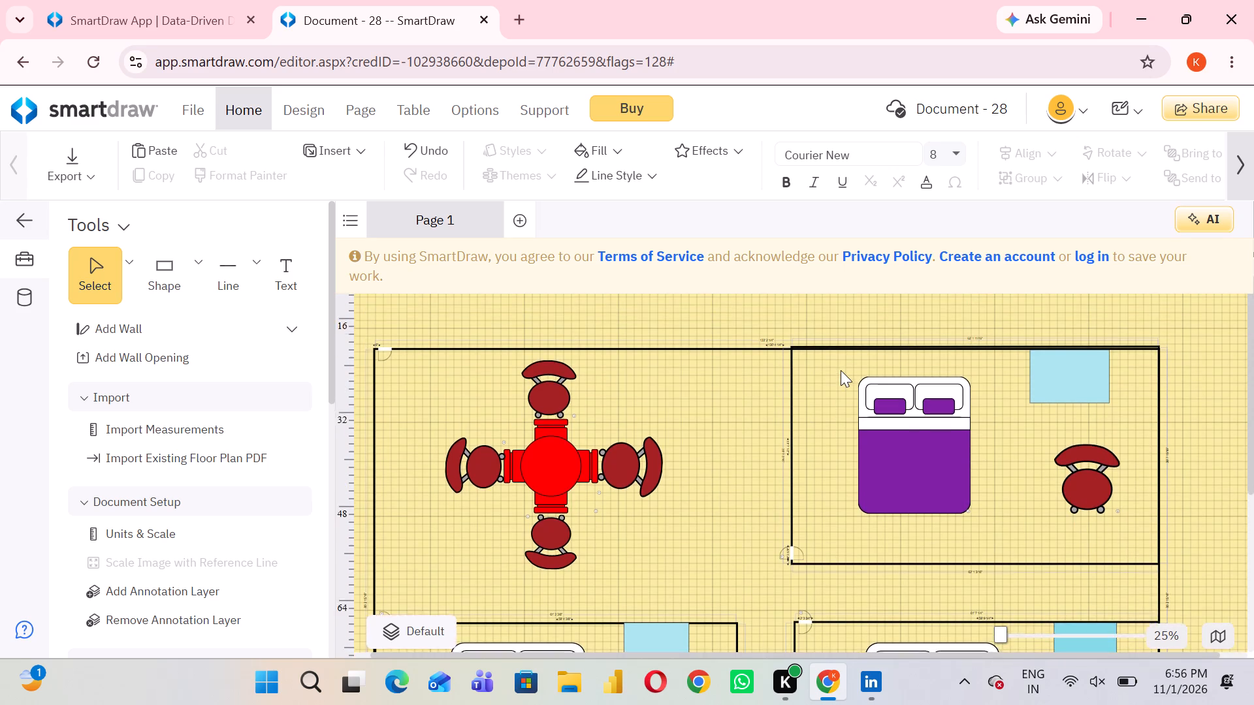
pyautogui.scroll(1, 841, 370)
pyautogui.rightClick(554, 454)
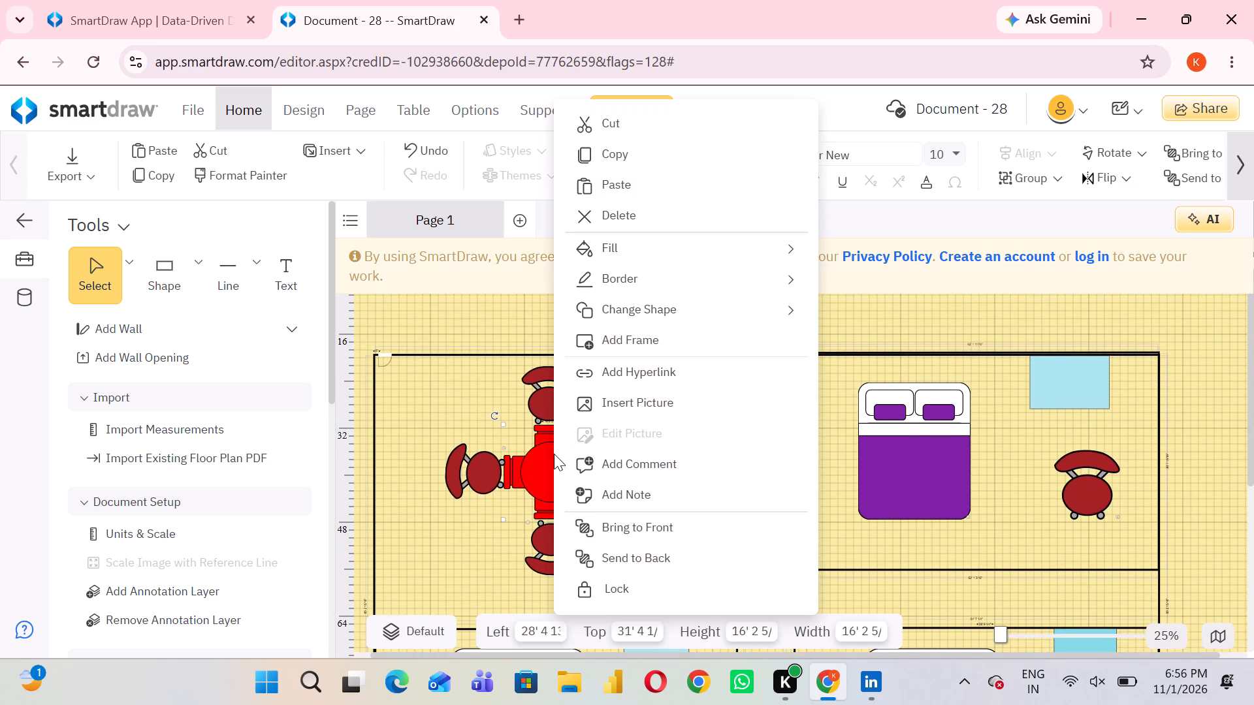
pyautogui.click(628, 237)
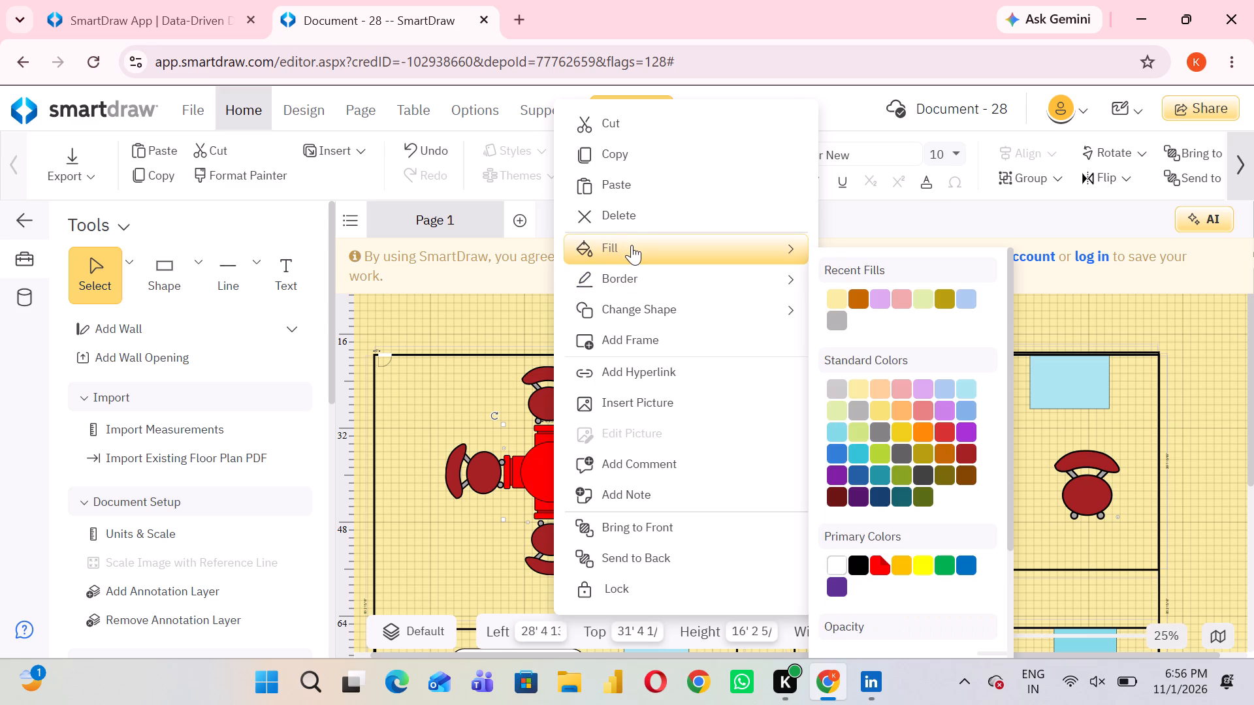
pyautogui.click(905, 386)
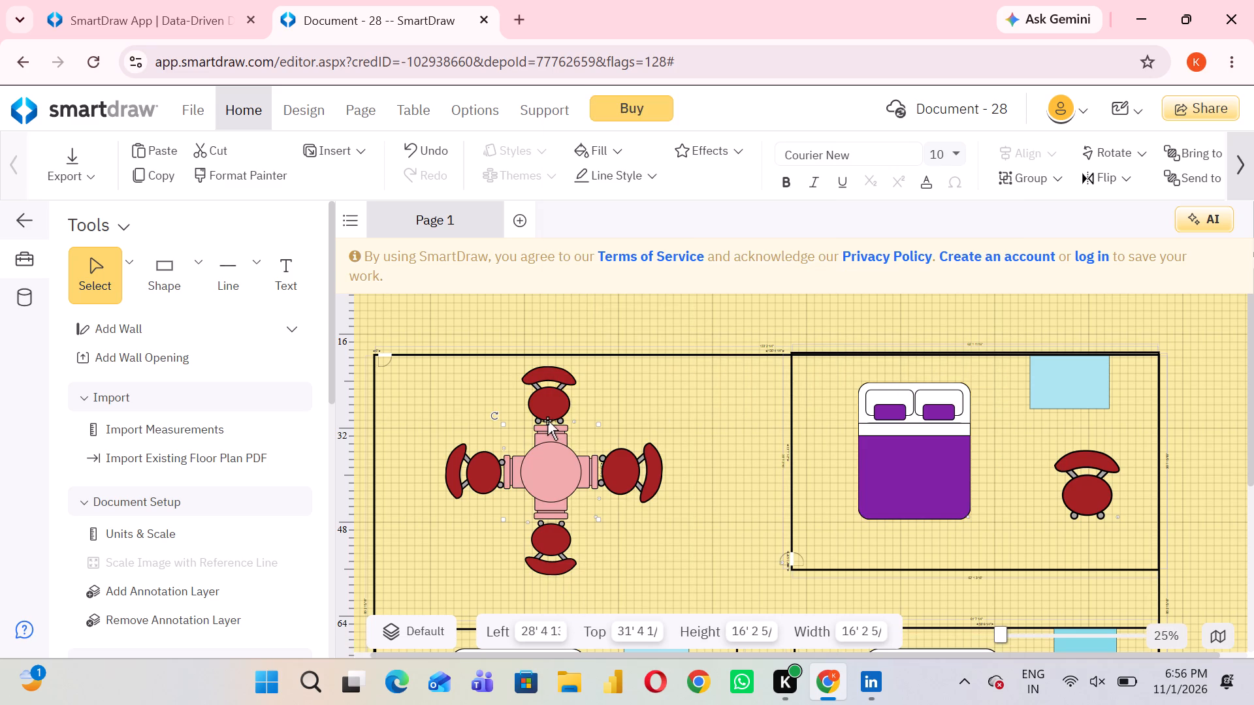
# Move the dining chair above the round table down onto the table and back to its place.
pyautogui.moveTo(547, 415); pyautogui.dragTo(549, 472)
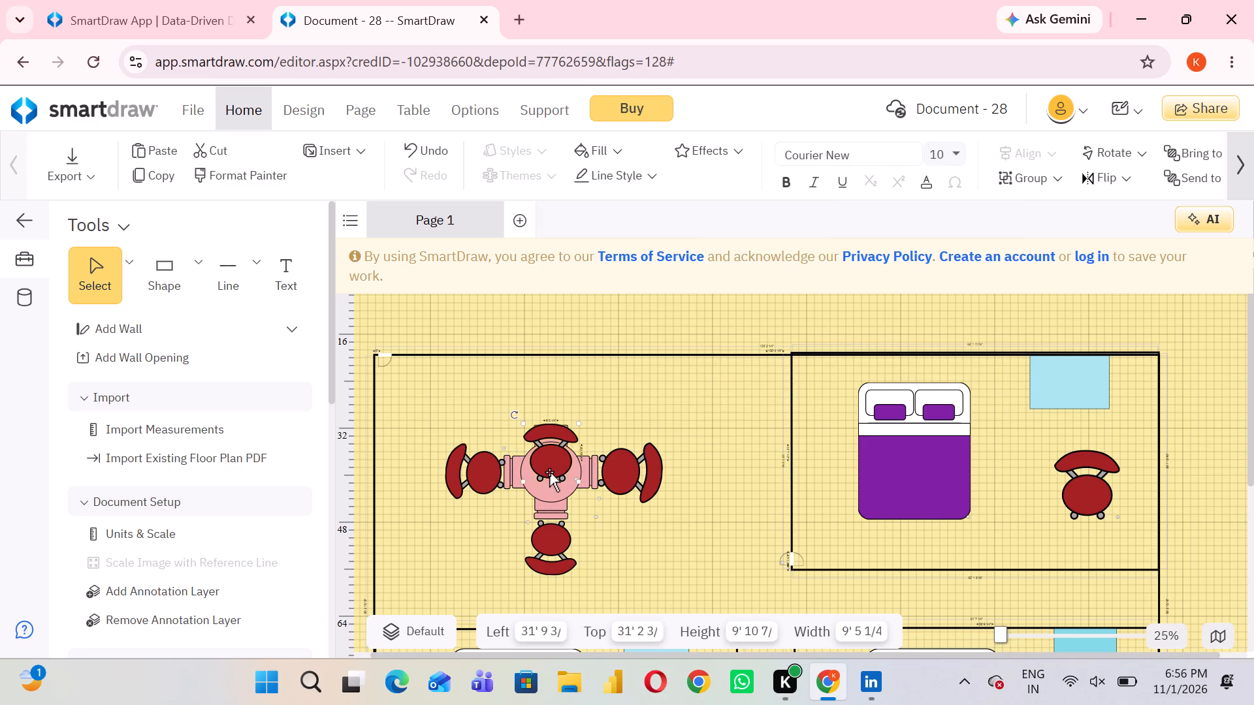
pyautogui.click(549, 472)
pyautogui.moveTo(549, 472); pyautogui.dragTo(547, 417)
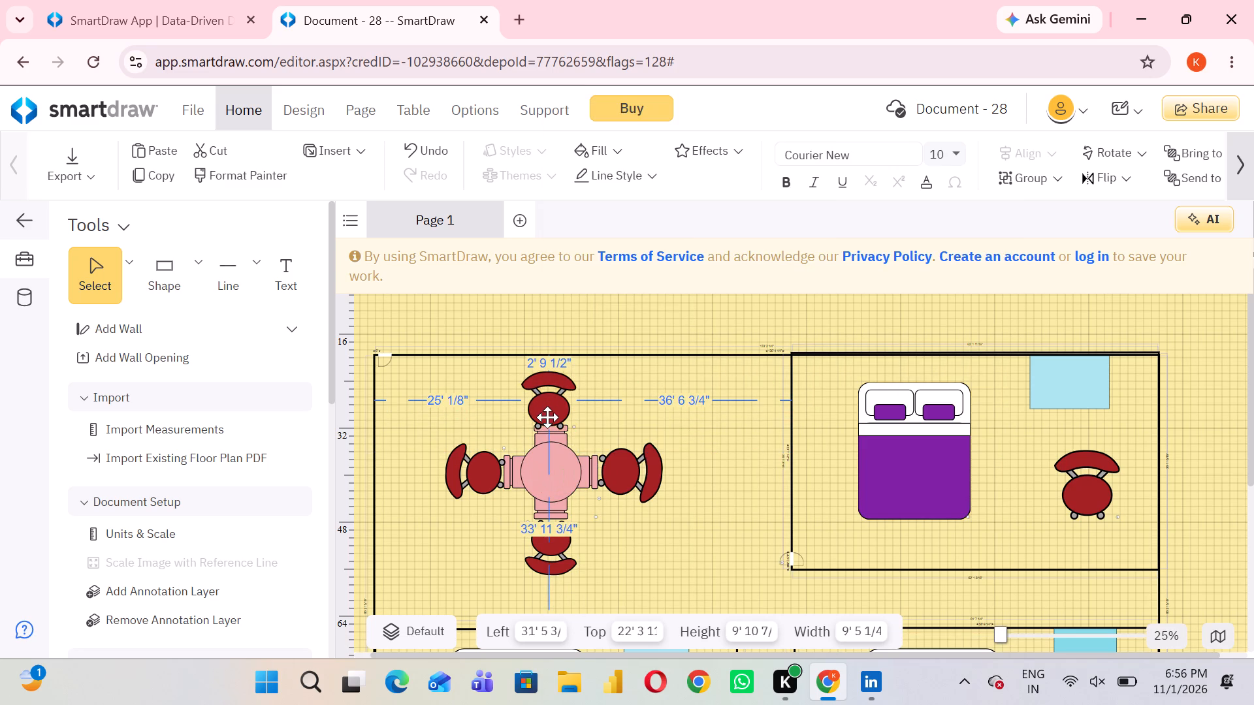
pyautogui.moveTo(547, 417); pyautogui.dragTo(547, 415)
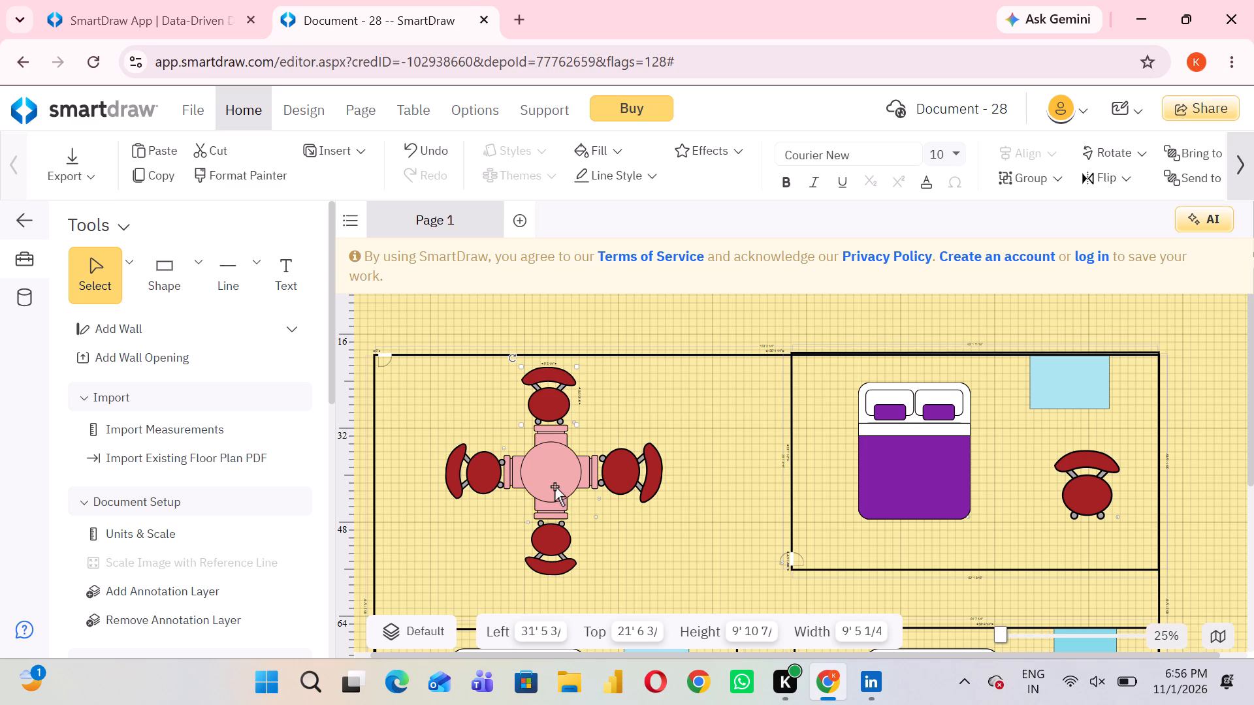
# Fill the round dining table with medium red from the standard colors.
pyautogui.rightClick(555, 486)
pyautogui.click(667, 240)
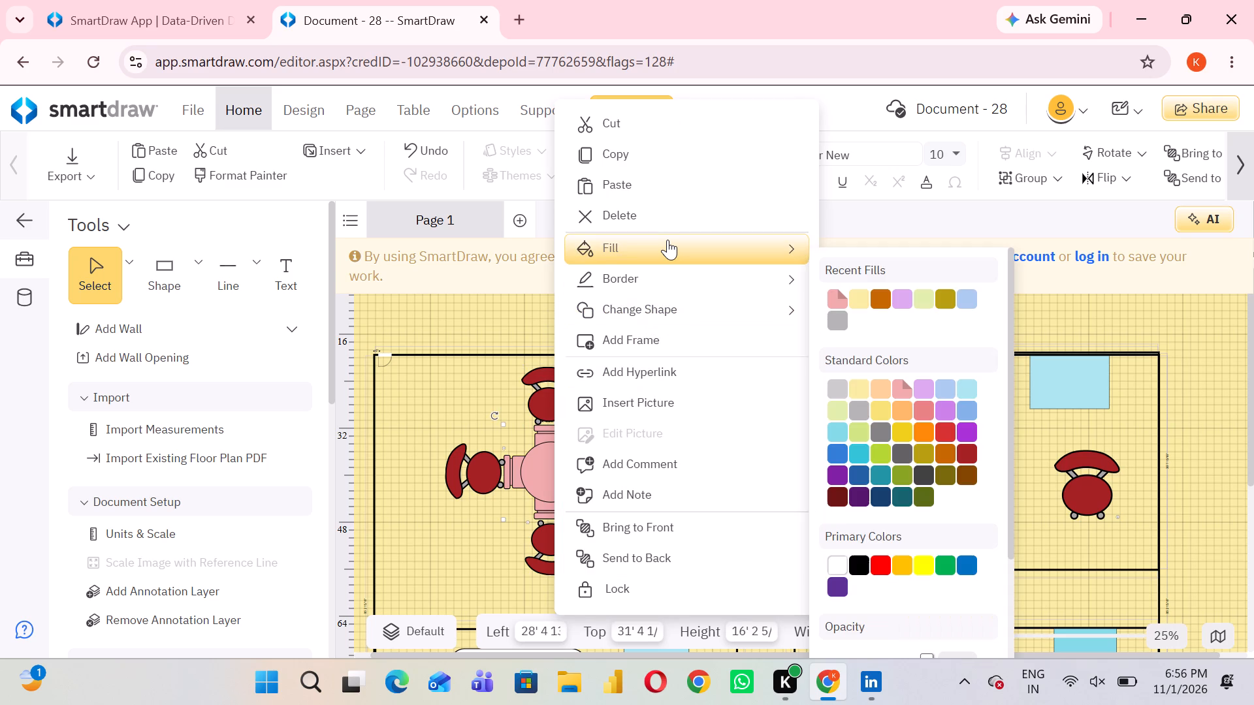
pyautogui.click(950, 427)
# Fill the round dining table with light green from the recent fills.
pyautogui.rightClick(555, 433)
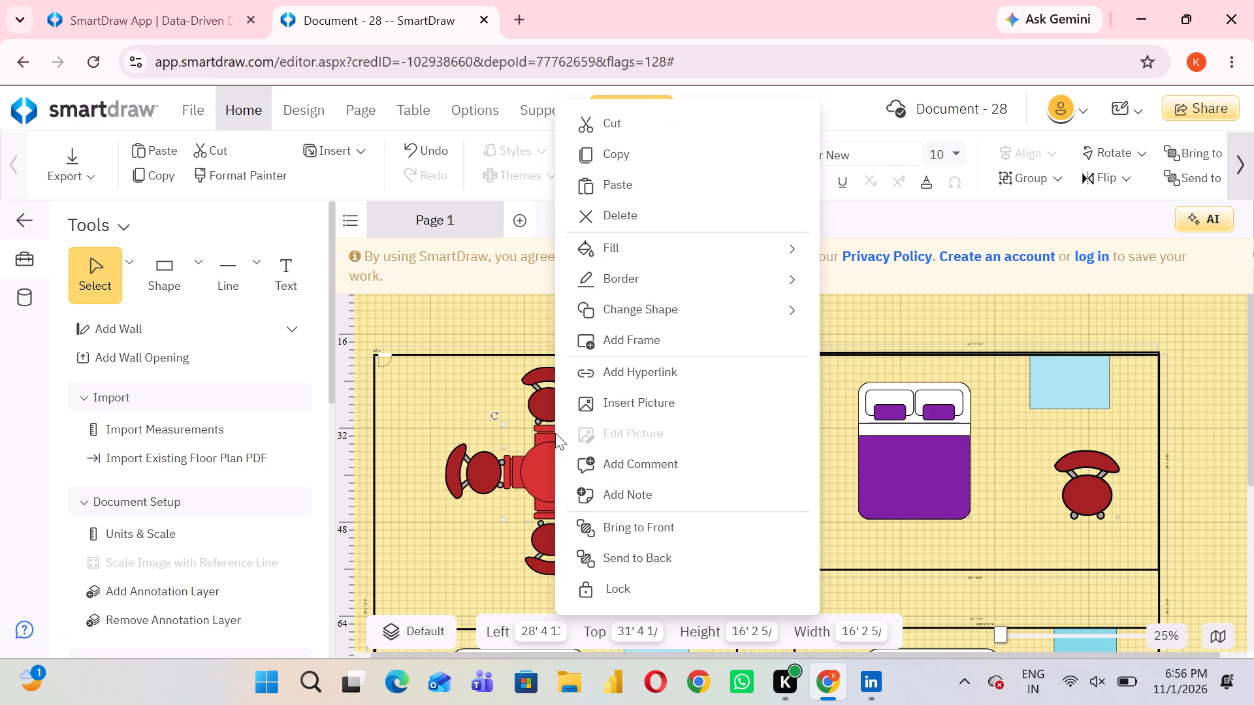
pyautogui.click(670, 258)
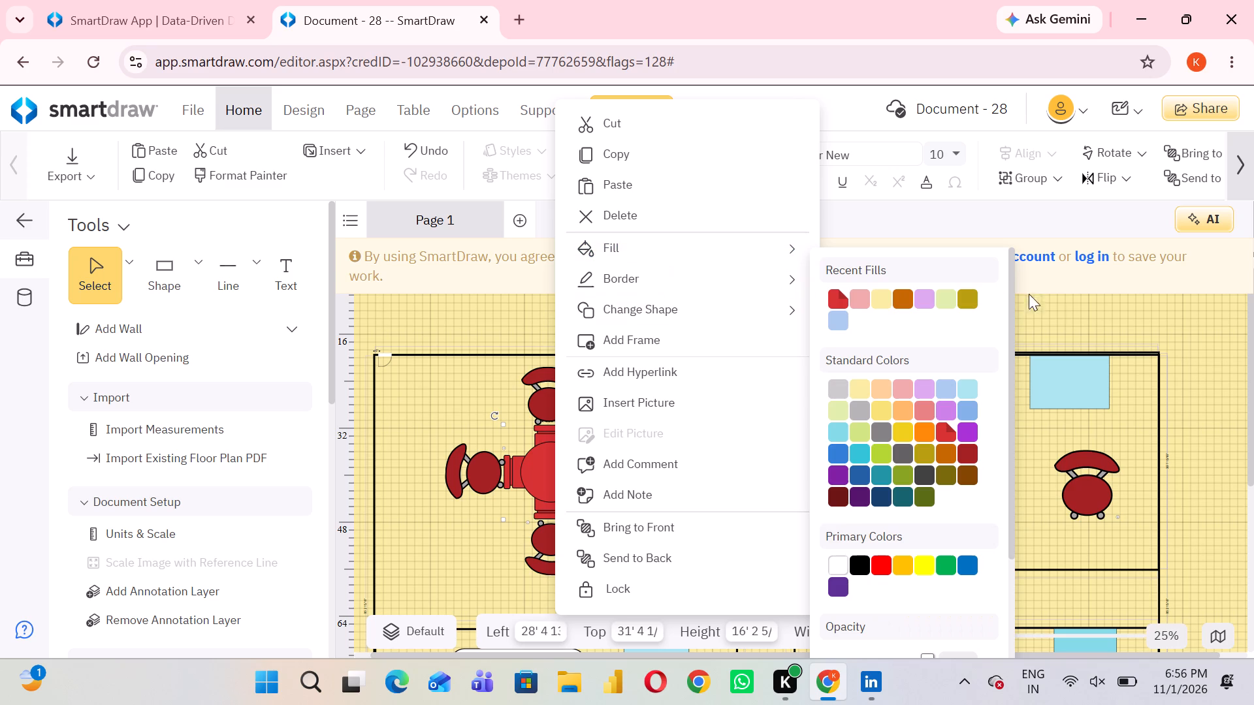
pyautogui.click(950, 292)
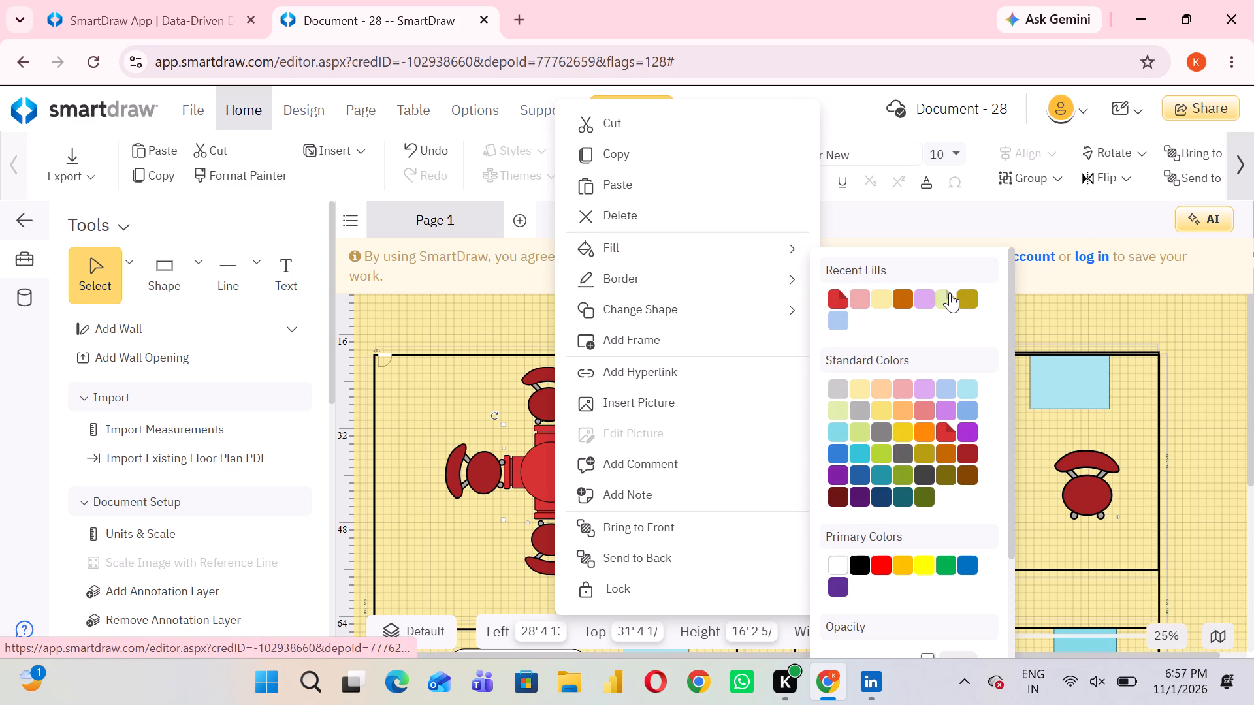
# Fill all four dining chairs around the round table with light pink from the recent fills.
pyautogui.rightClick(556, 409)
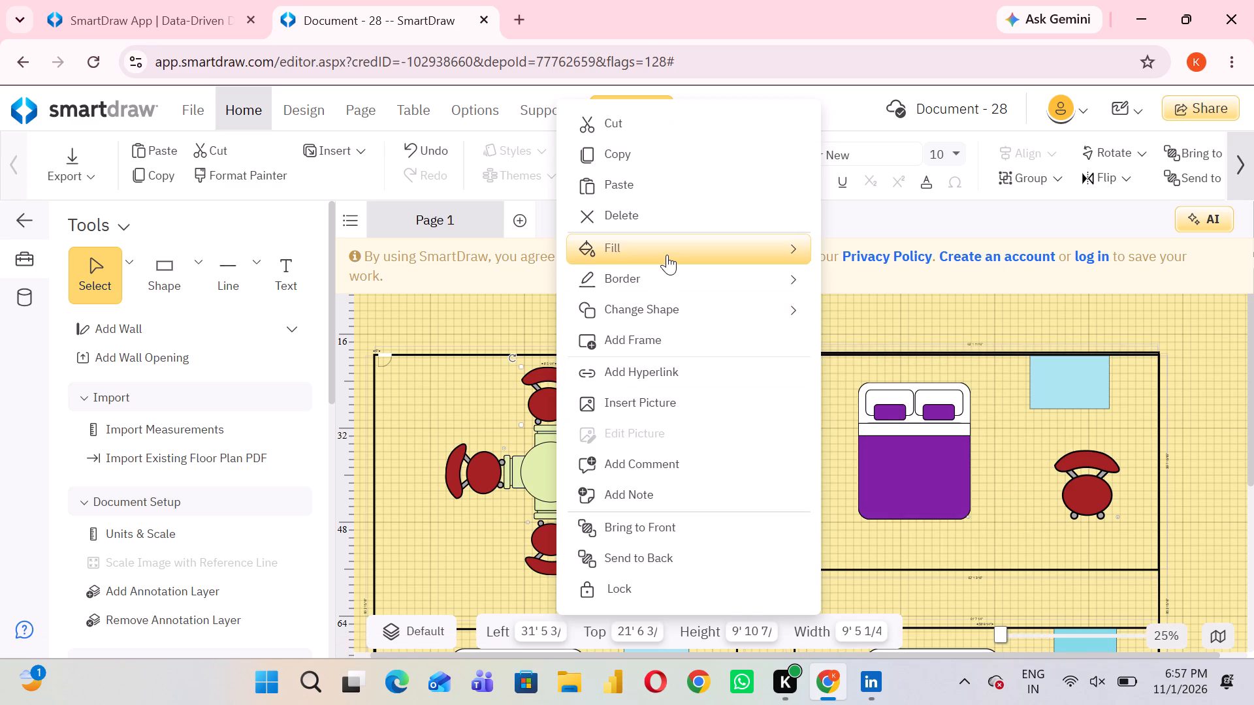
pyautogui.click(667, 255)
pyautogui.click(882, 300)
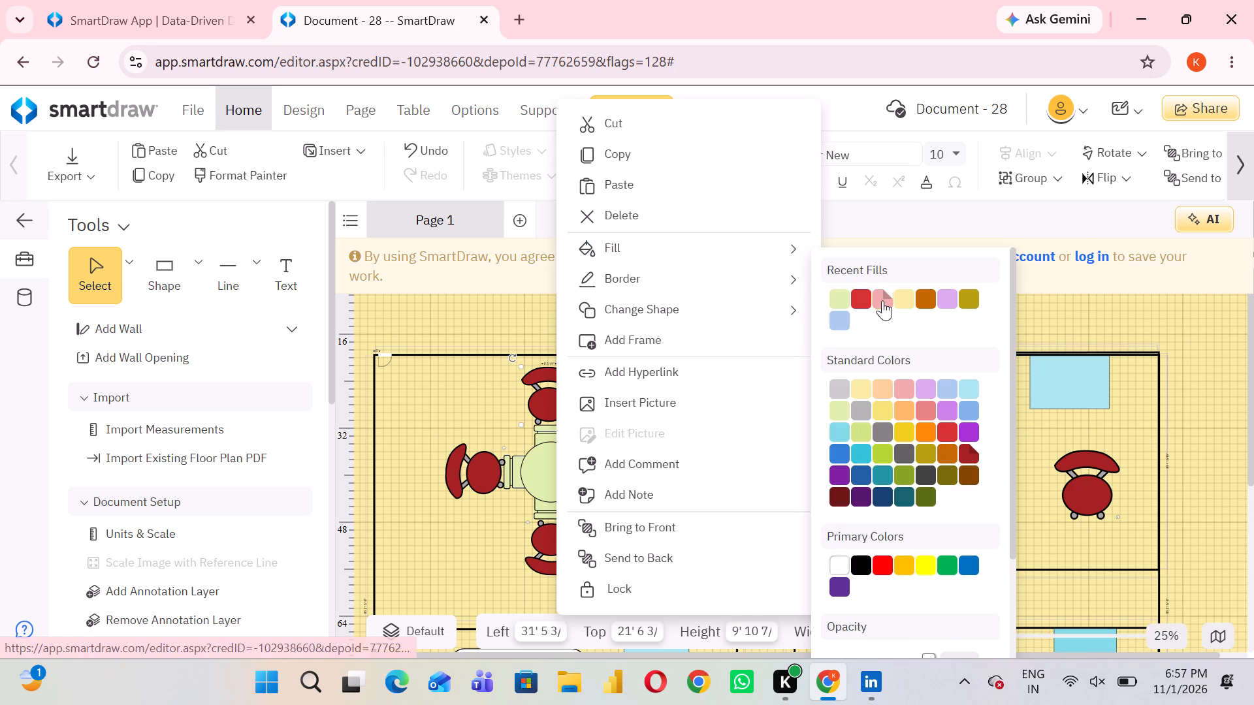
pyautogui.rightClick(630, 478)
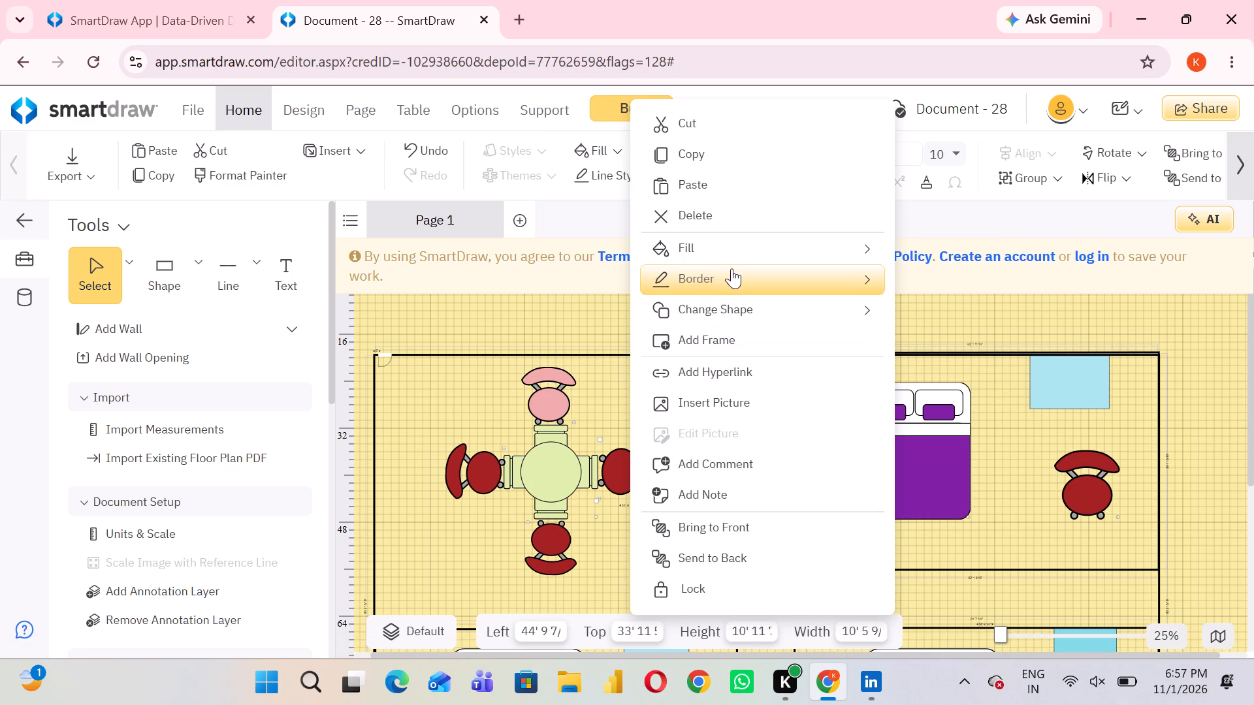
pyautogui.click(728, 255)
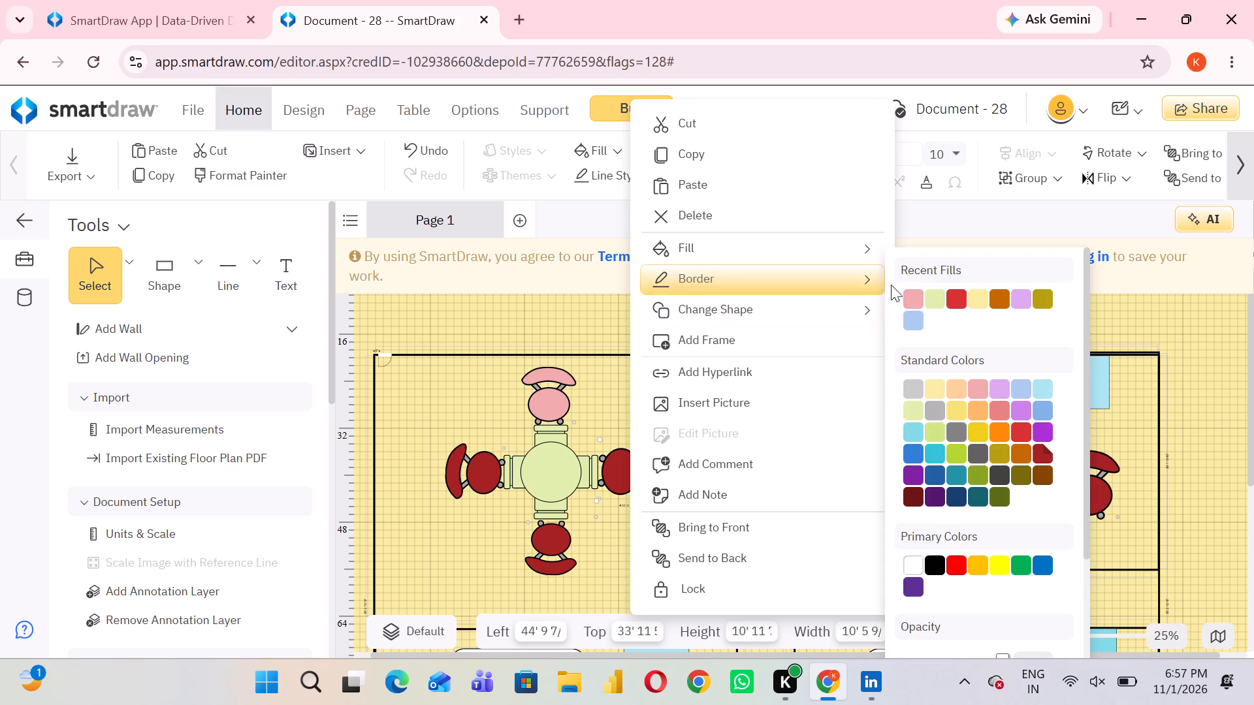
pyautogui.click(910, 296)
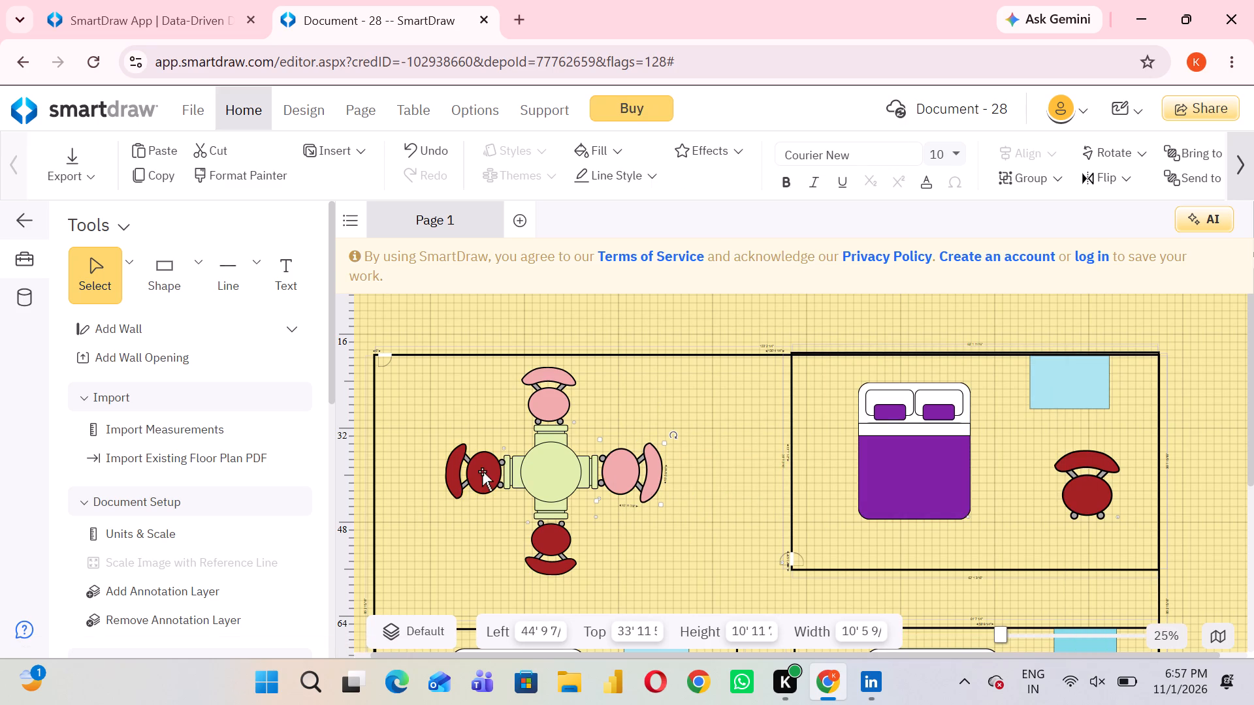
pyautogui.rightClick(482, 471)
pyautogui.click(554, 242)
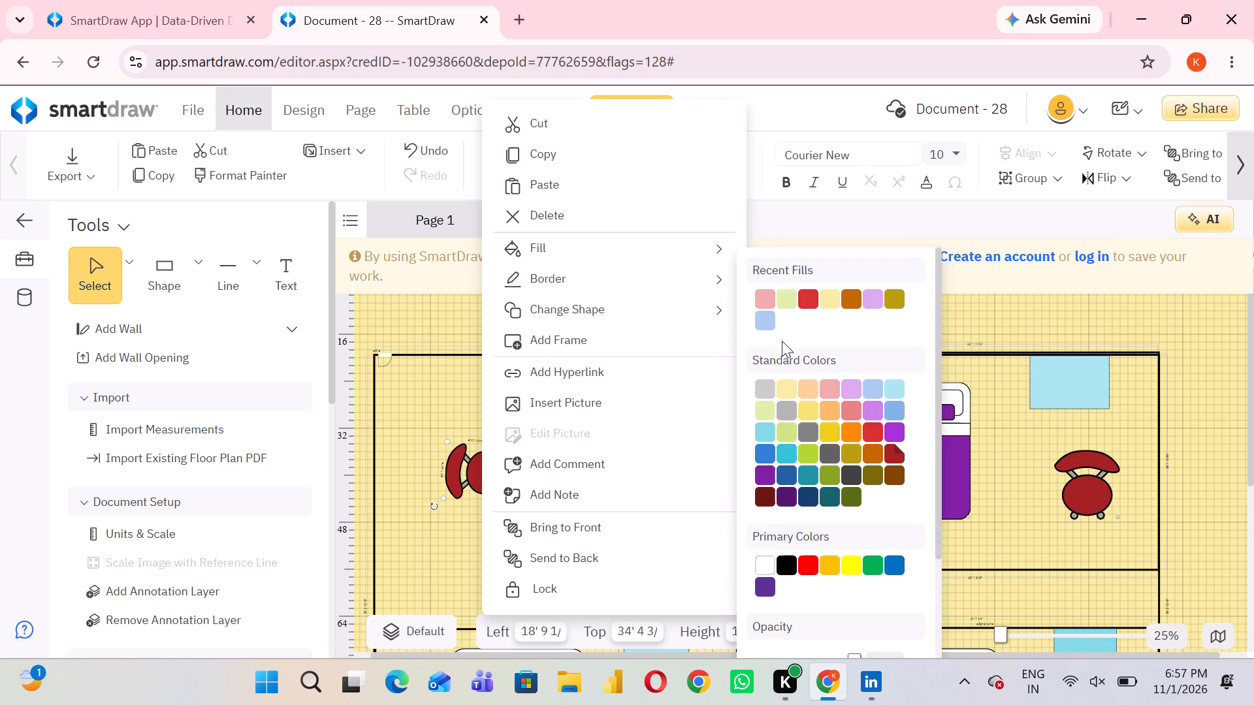
pyautogui.click(766, 298)
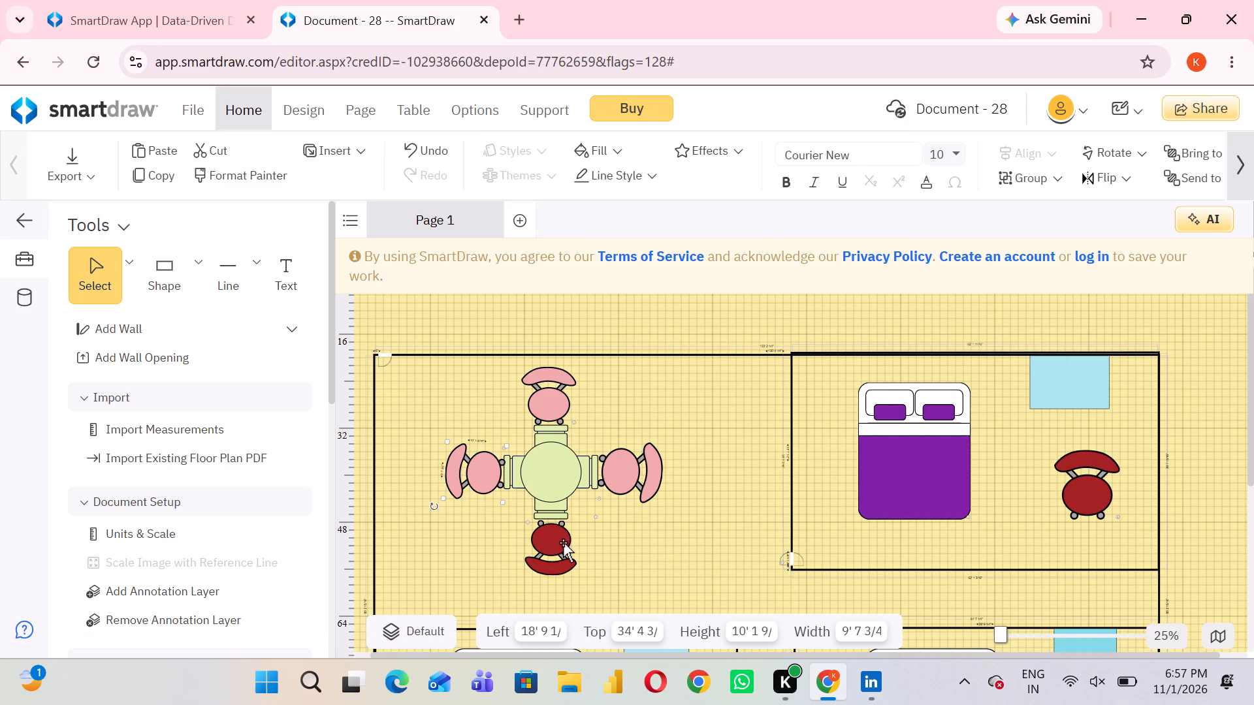
pyautogui.click(563, 542)
pyautogui.click(563, 542)
pyautogui.rightClick(563, 542)
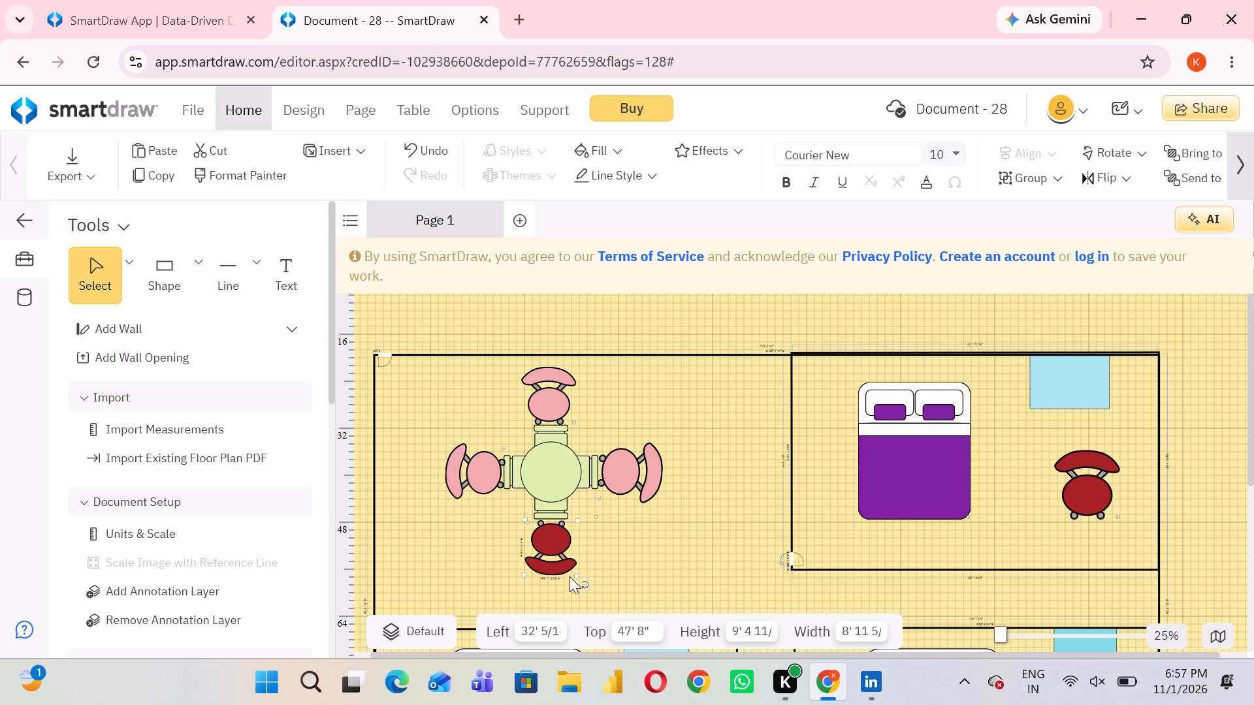
pyautogui.rightClick(541, 537)
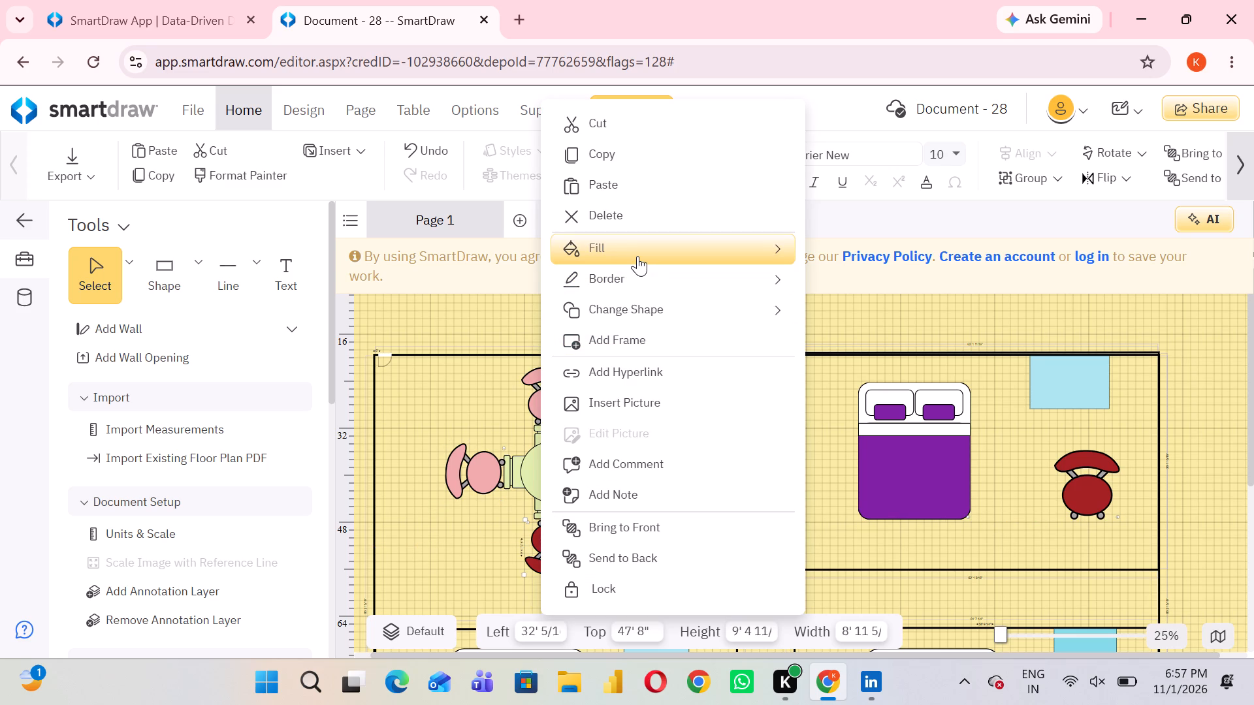
pyautogui.click(637, 256)
pyautogui.click(824, 294)
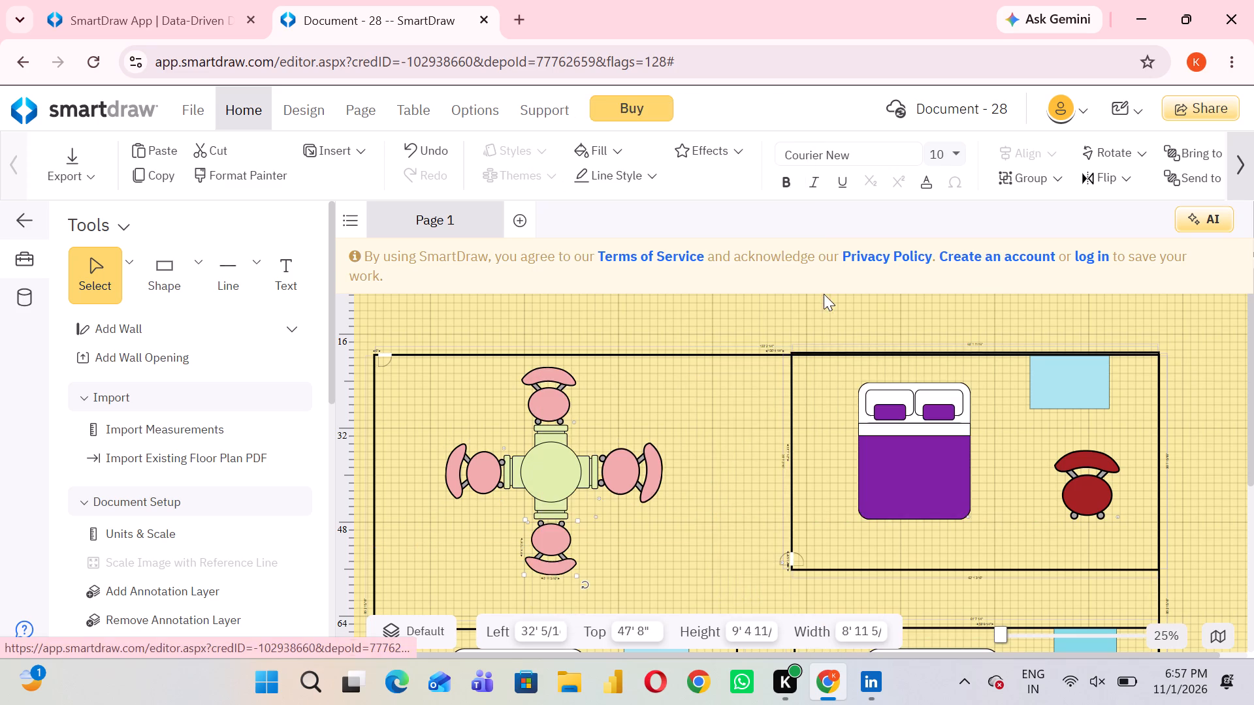
# Fill the beds in the upper-right and lower-right bedrooms with light purple.
pyautogui.scroll(-1, 737, 400)
pyautogui.scroll(1, 851, 415)
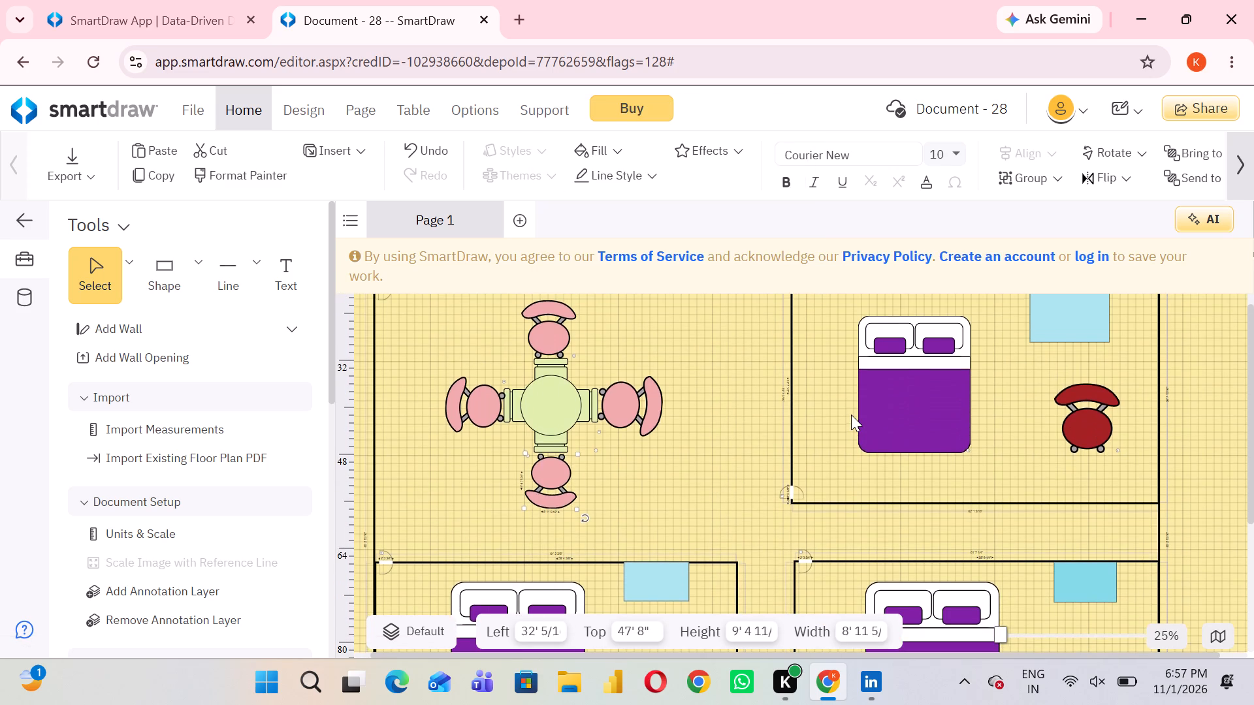
pyautogui.click(910, 404)
pyautogui.rightClick(910, 401)
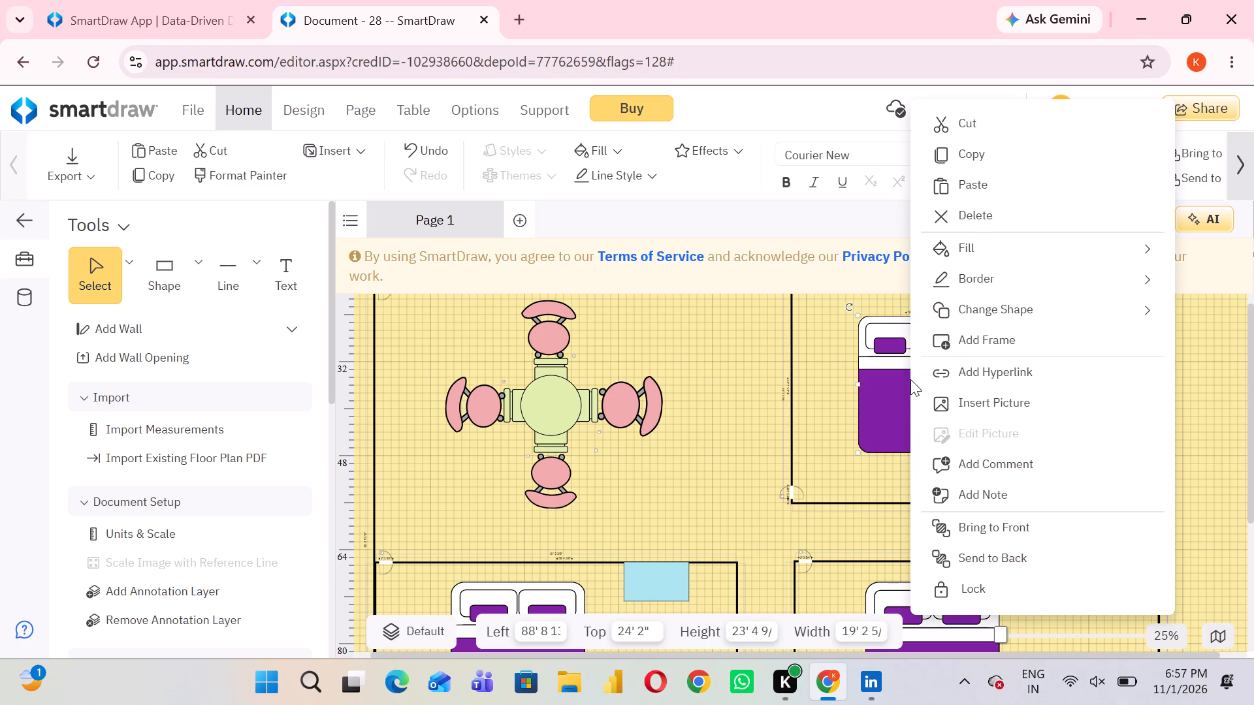
pyautogui.click(999, 244)
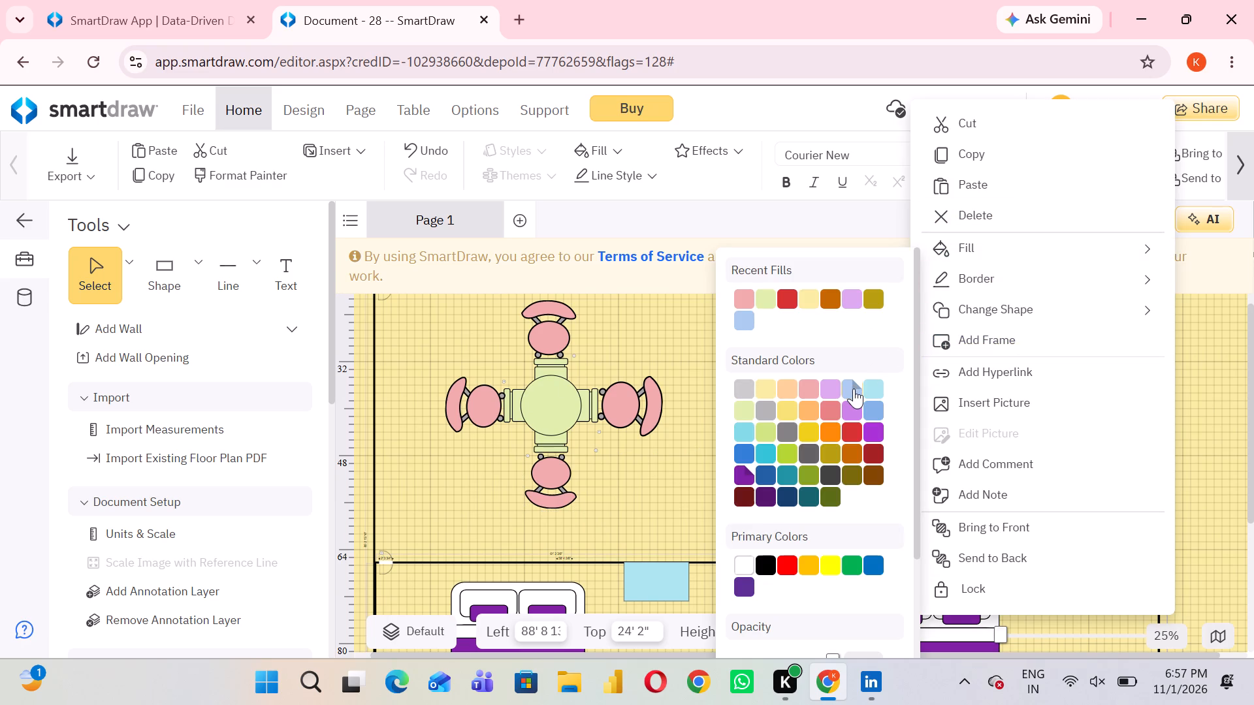
pyautogui.click(834, 385)
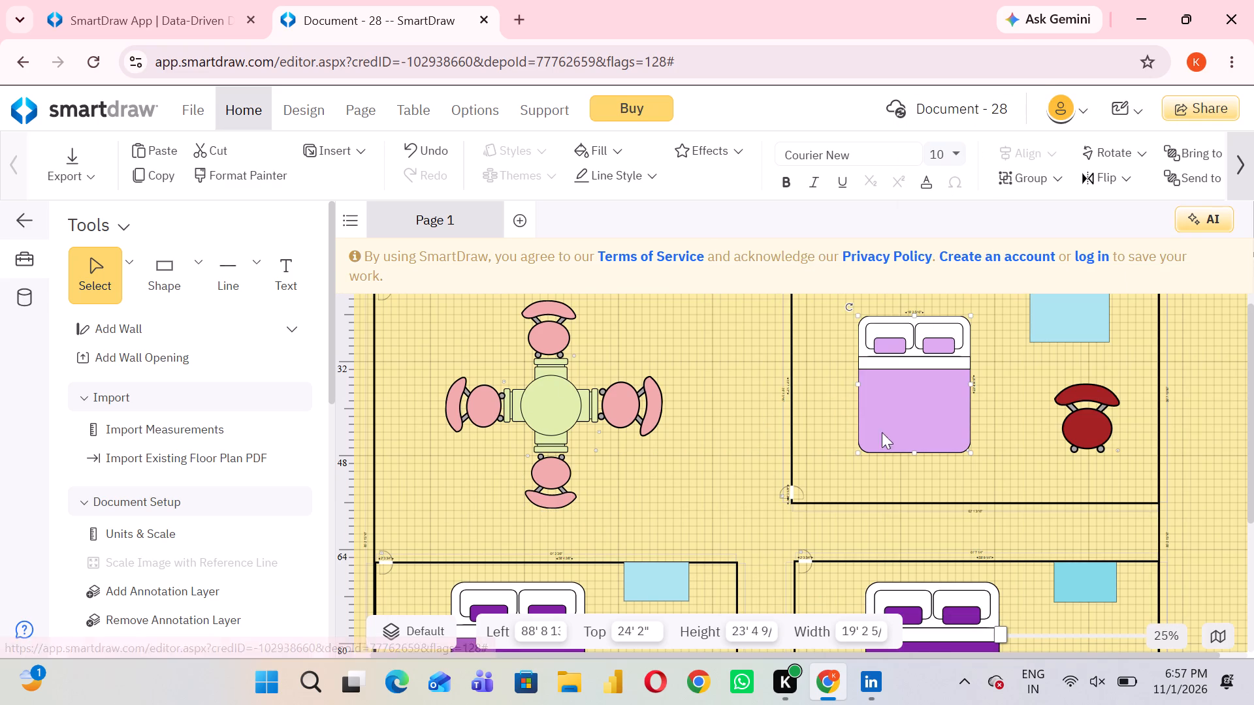
pyautogui.scroll(-1, 899, 451)
pyautogui.rightClick(914, 555)
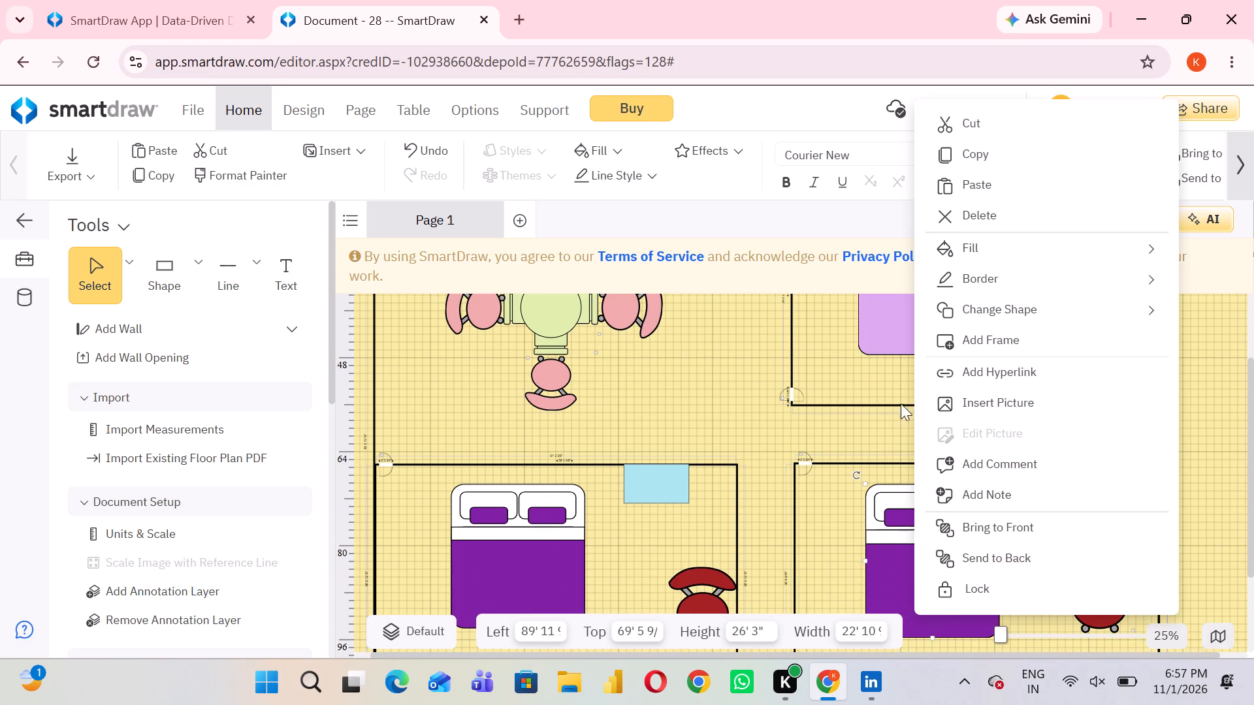
pyautogui.click(982, 251)
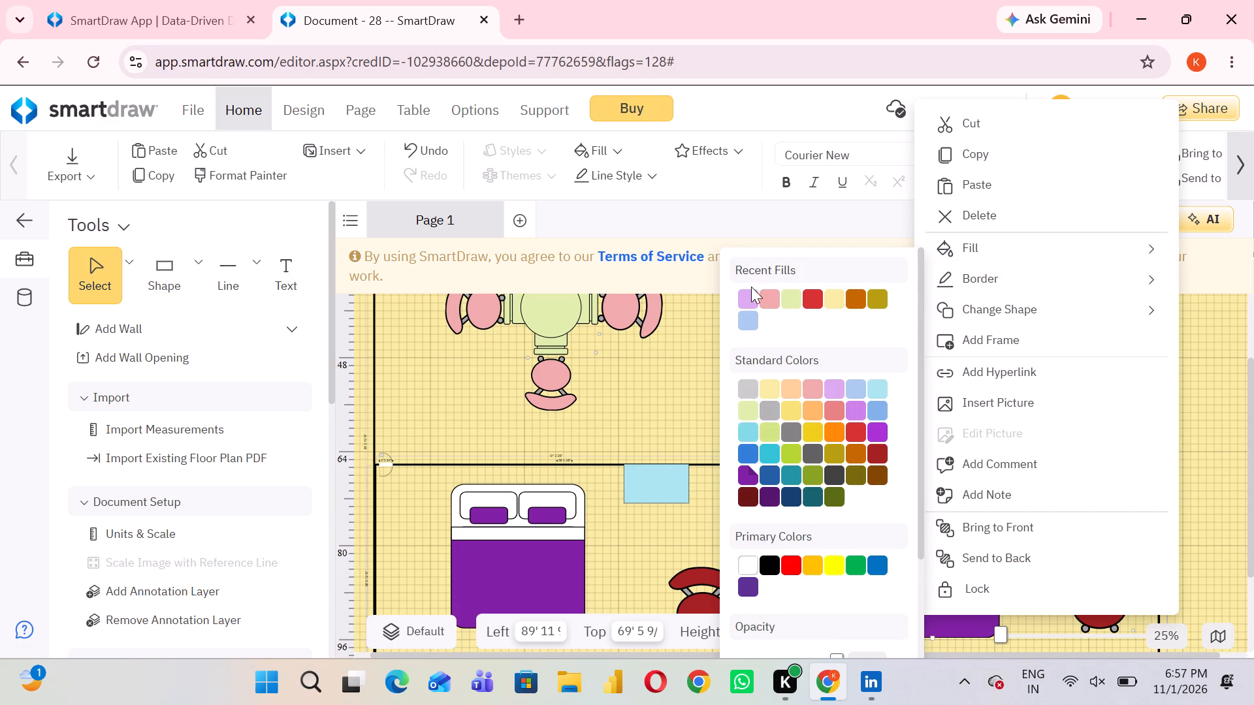
pyautogui.click(746, 290)
# Fill the chair in the upper-right bedroom with light coral red from the standard colors.
pyautogui.scroll(1, 763, 399)
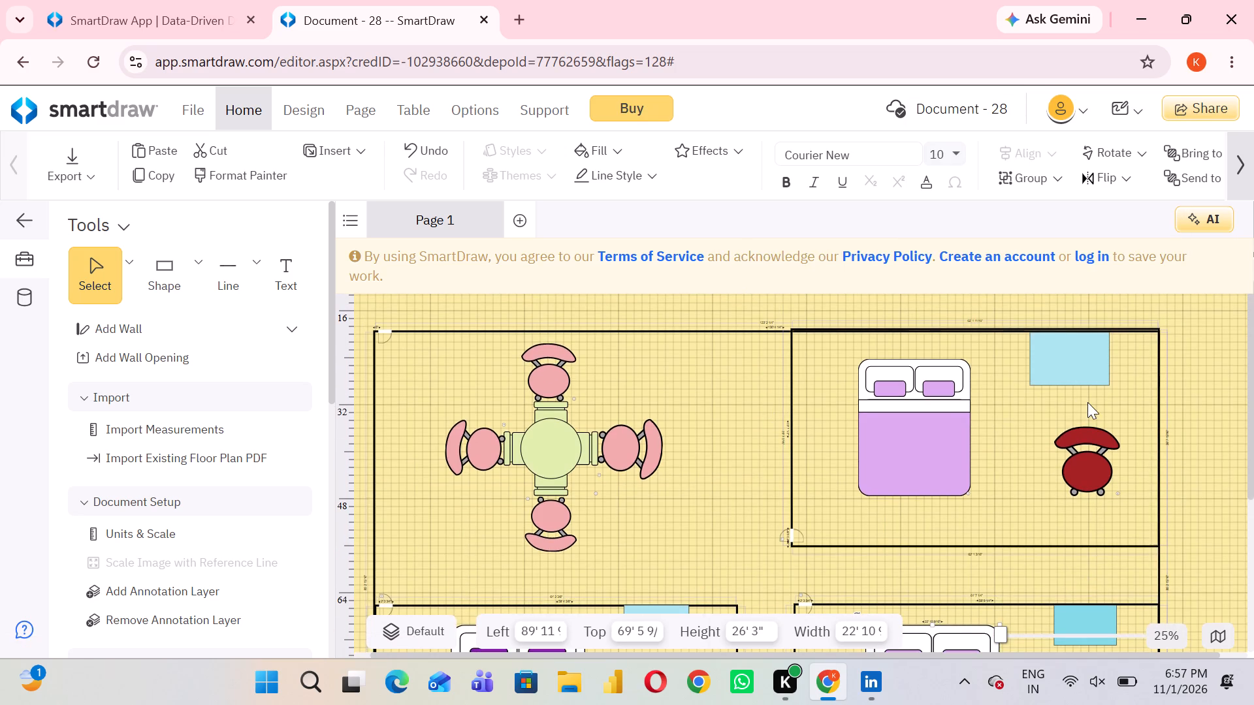
pyautogui.rightClick(1070, 474)
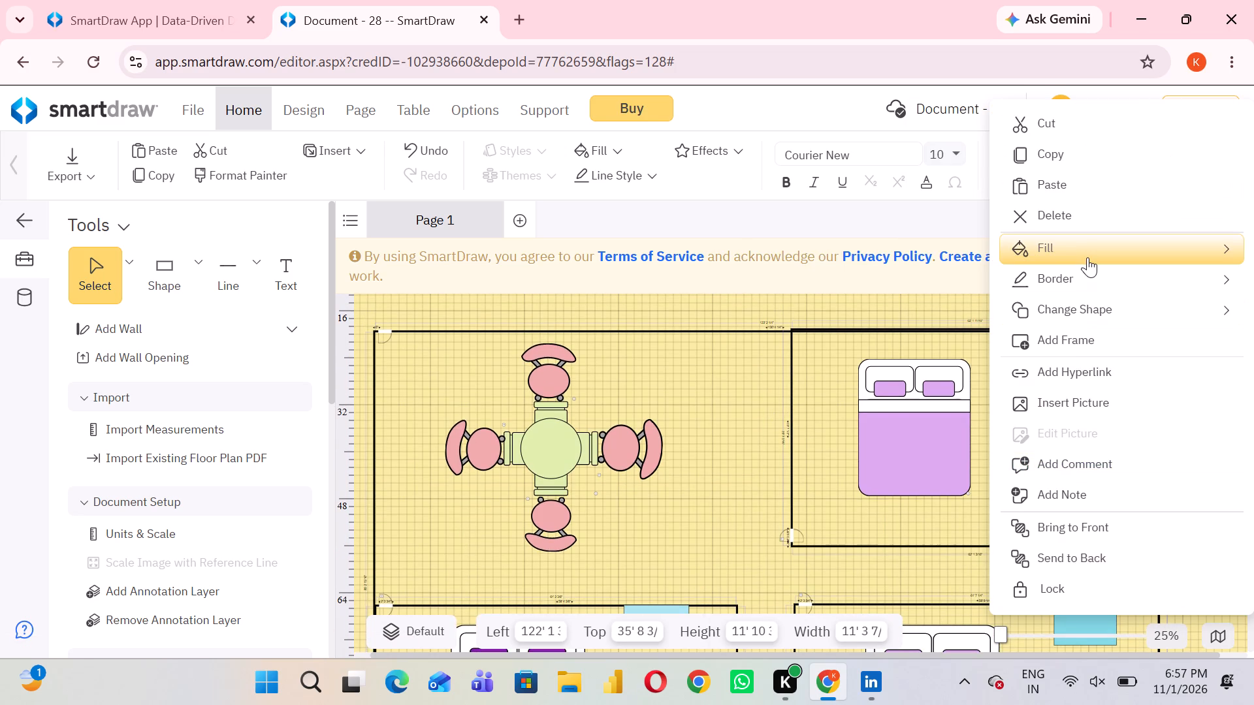
pyautogui.click(1087, 245)
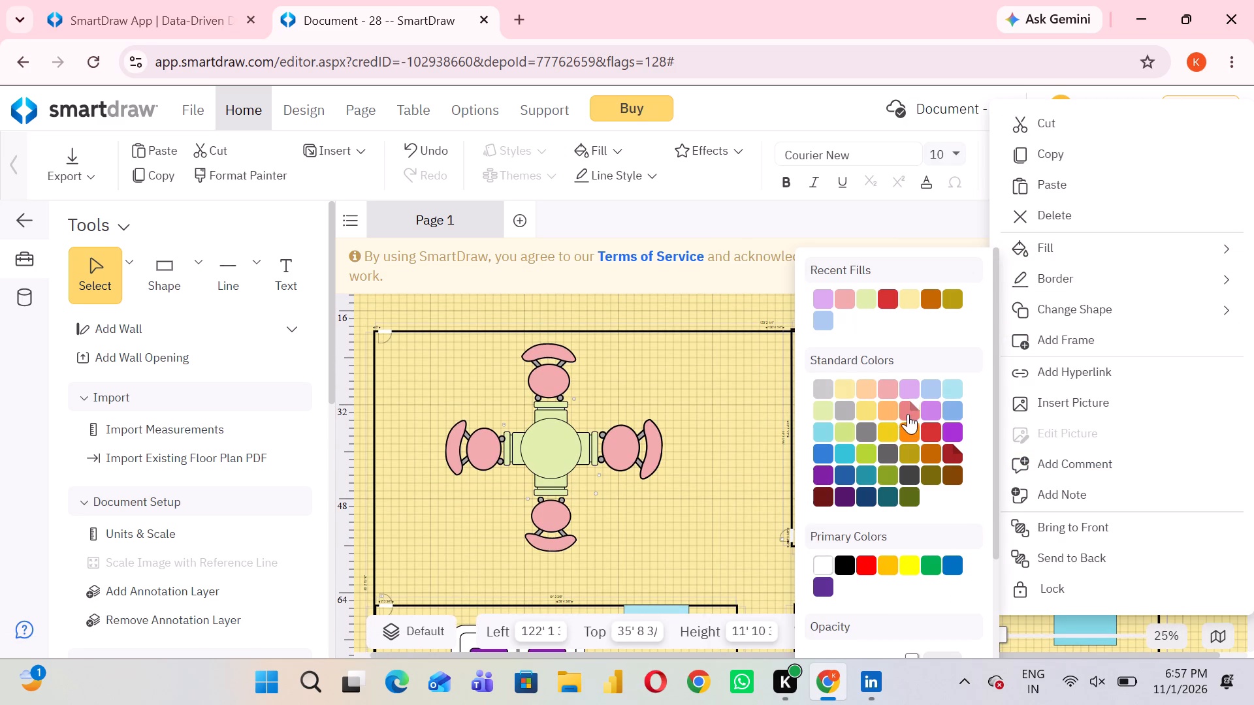
pyautogui.click(906, 409)
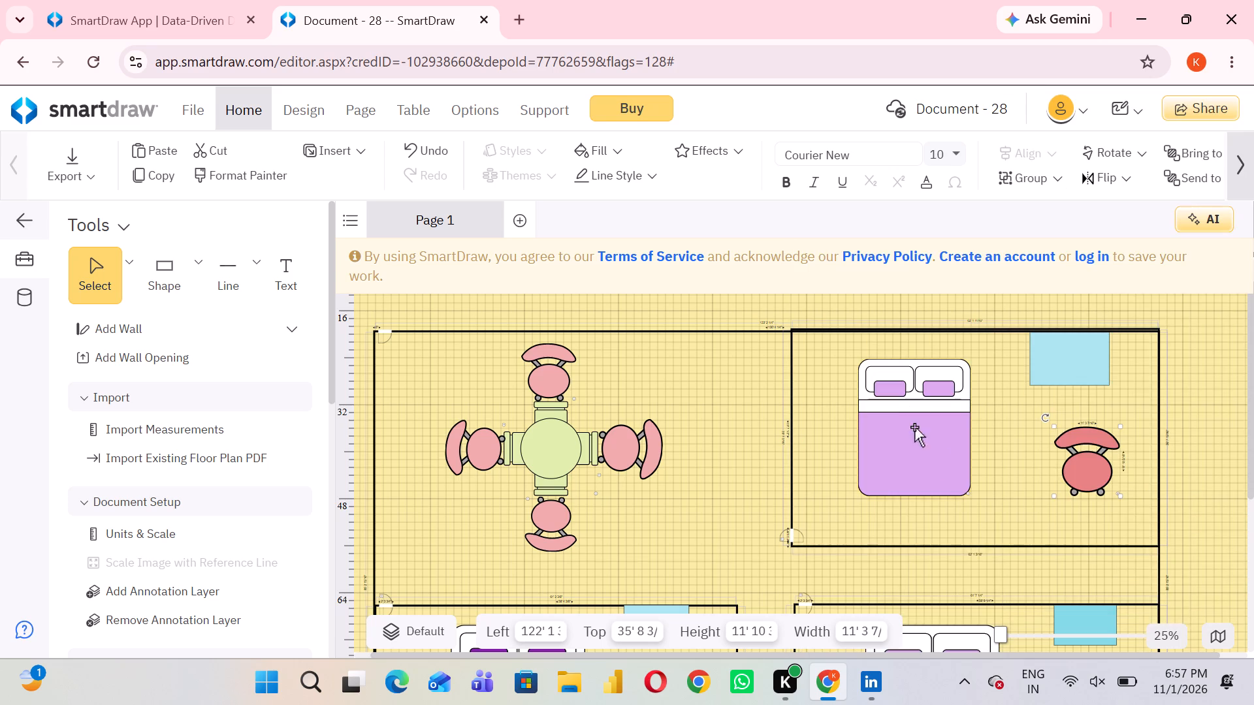
# Fill the beds in the lower-right and lower-left bedrooms with light purple from the recent fills.
pyautogui.scroll(-2, 971, 492)
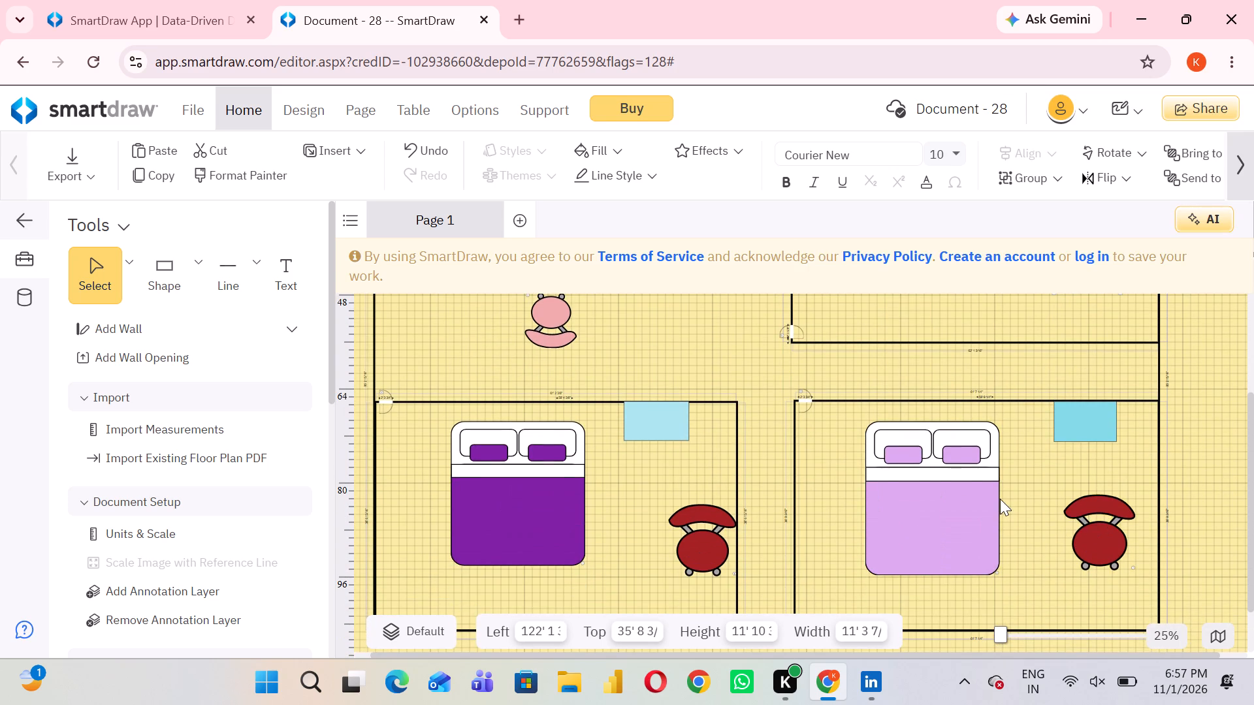
pyautogui.scroll(-2, 1000, 499)
pyautogui.scroll(2, 1000, 499)
pyautogui.rightClick(963, 583)
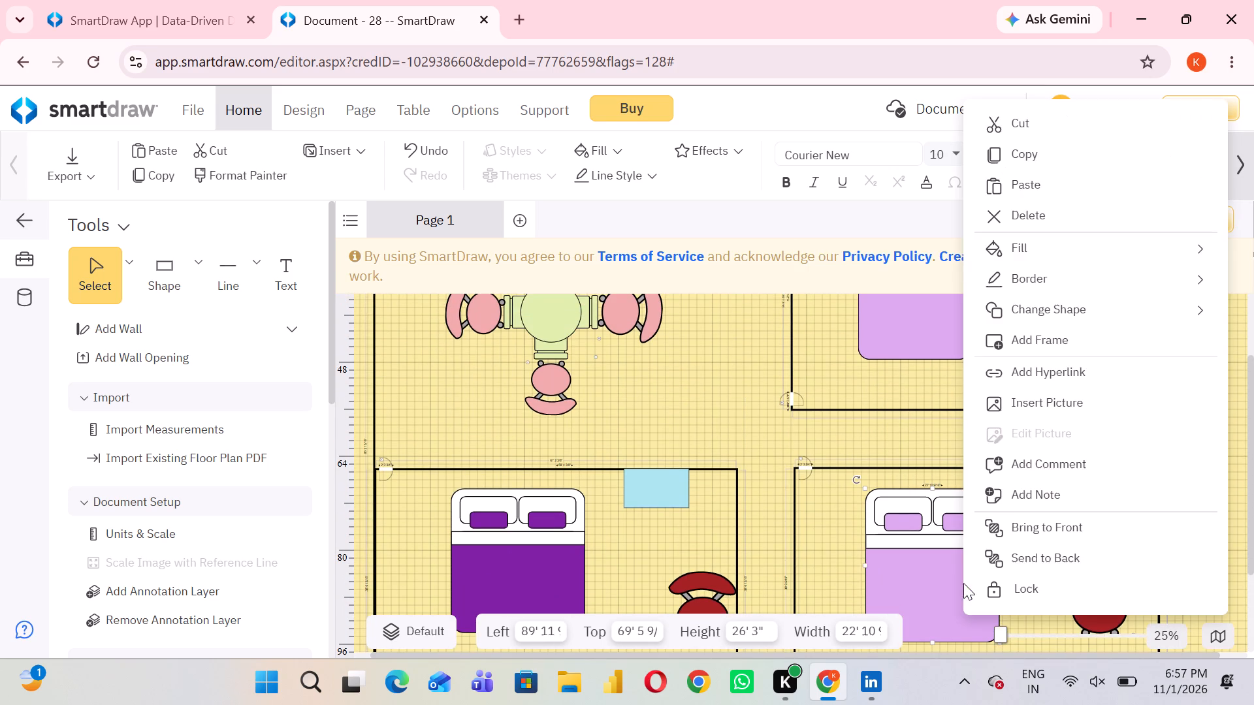
pyautogui.click(1046, 242)
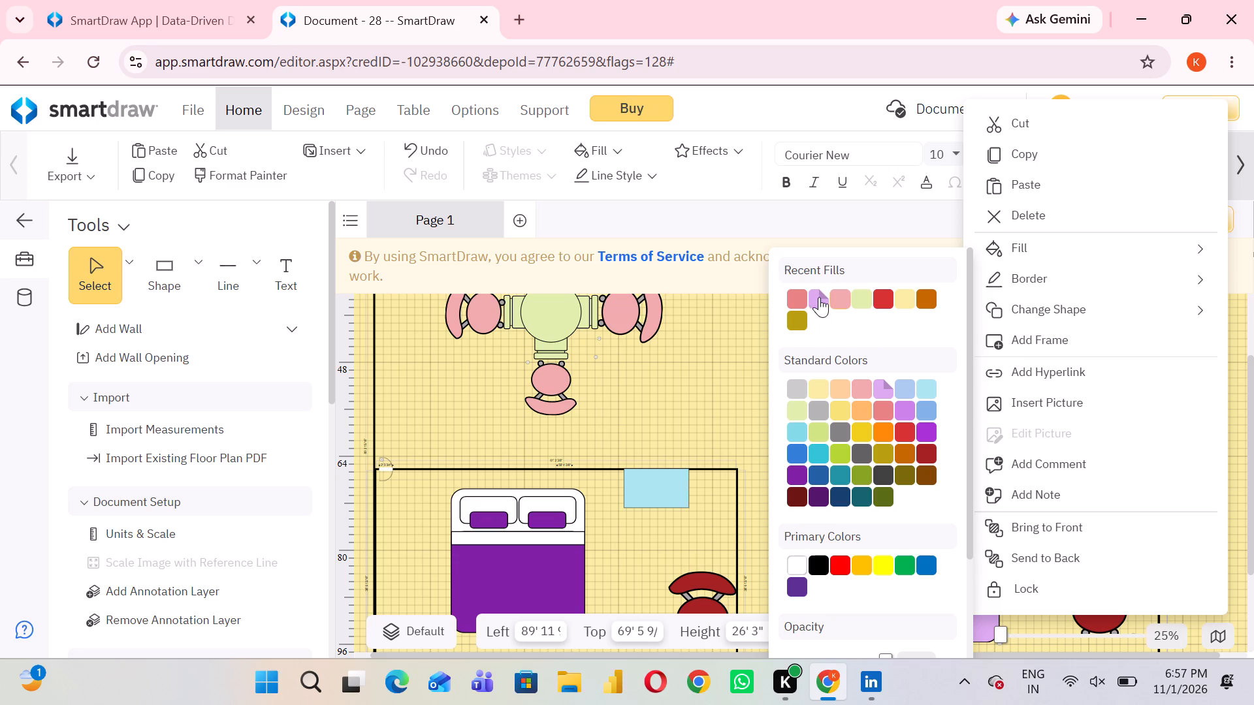
pyautogui.click(818, 297)
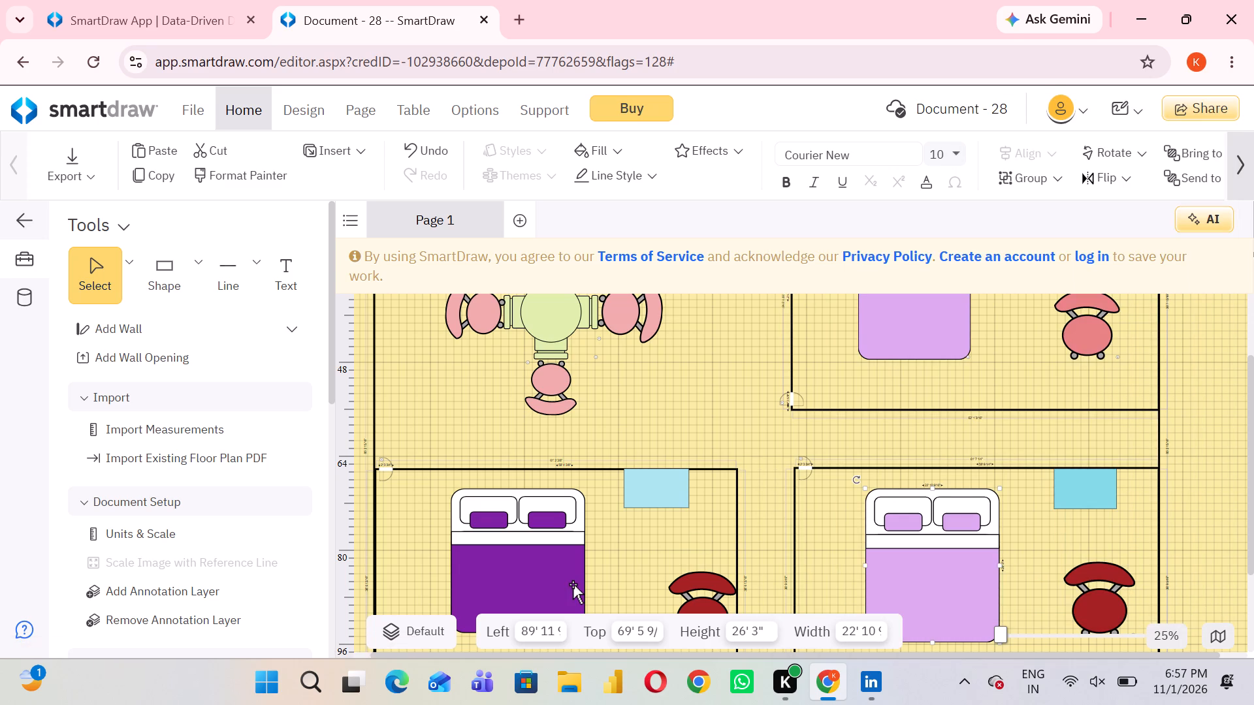
pyautogui.rightClick(573, 584)
pyautogui.click(645, 243)
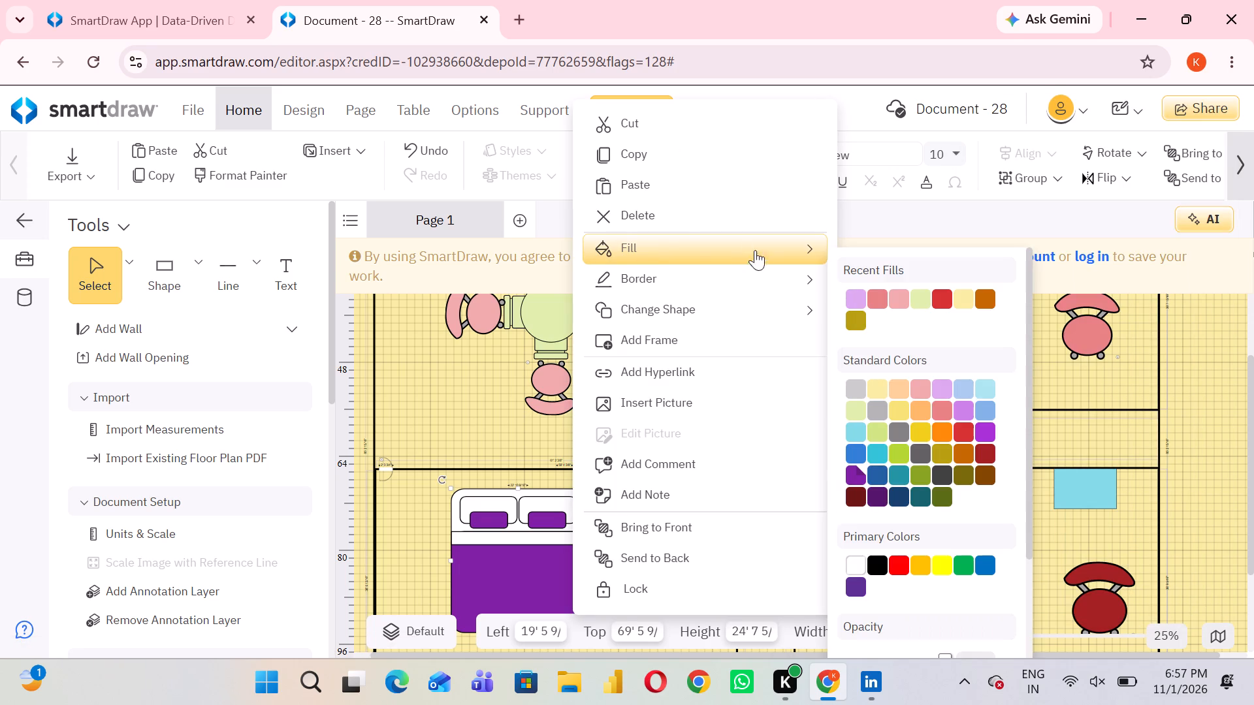
pyautogui.click(859, 303)
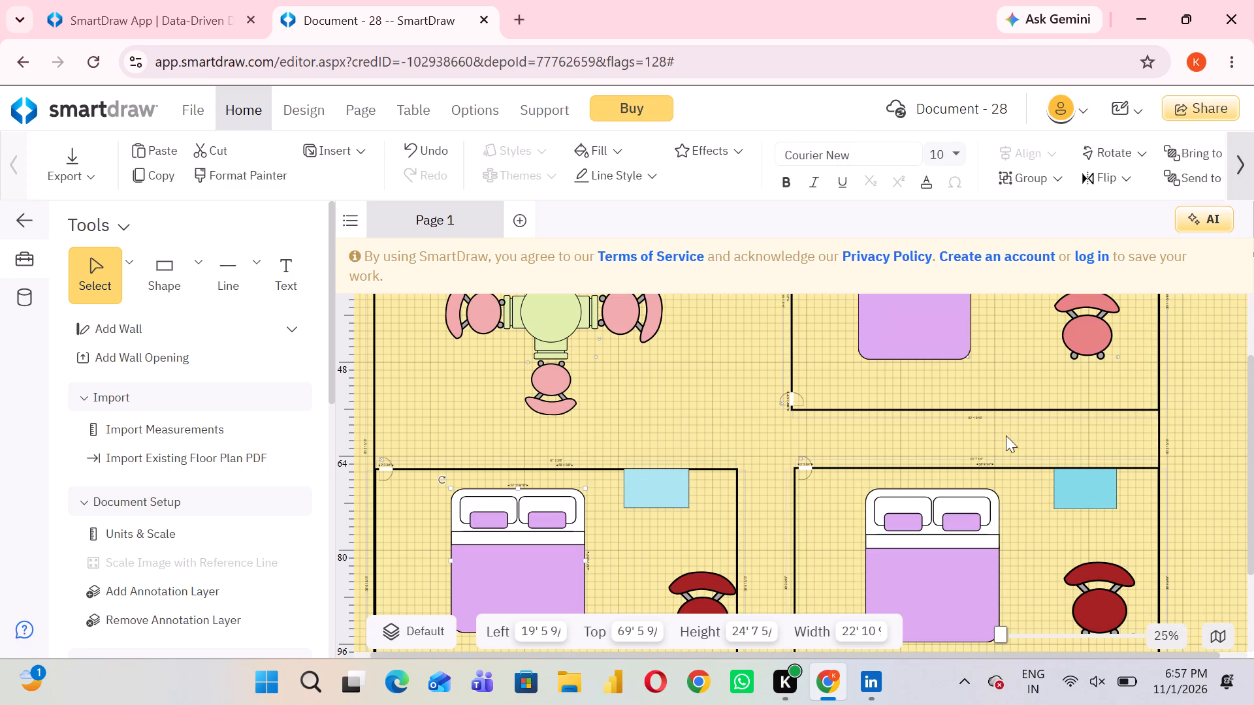
# Fill the chairs in the lower-right and lower-left bedrooms with light coral red from the recent fills.
pyautogui.rightClick(1106, 619)
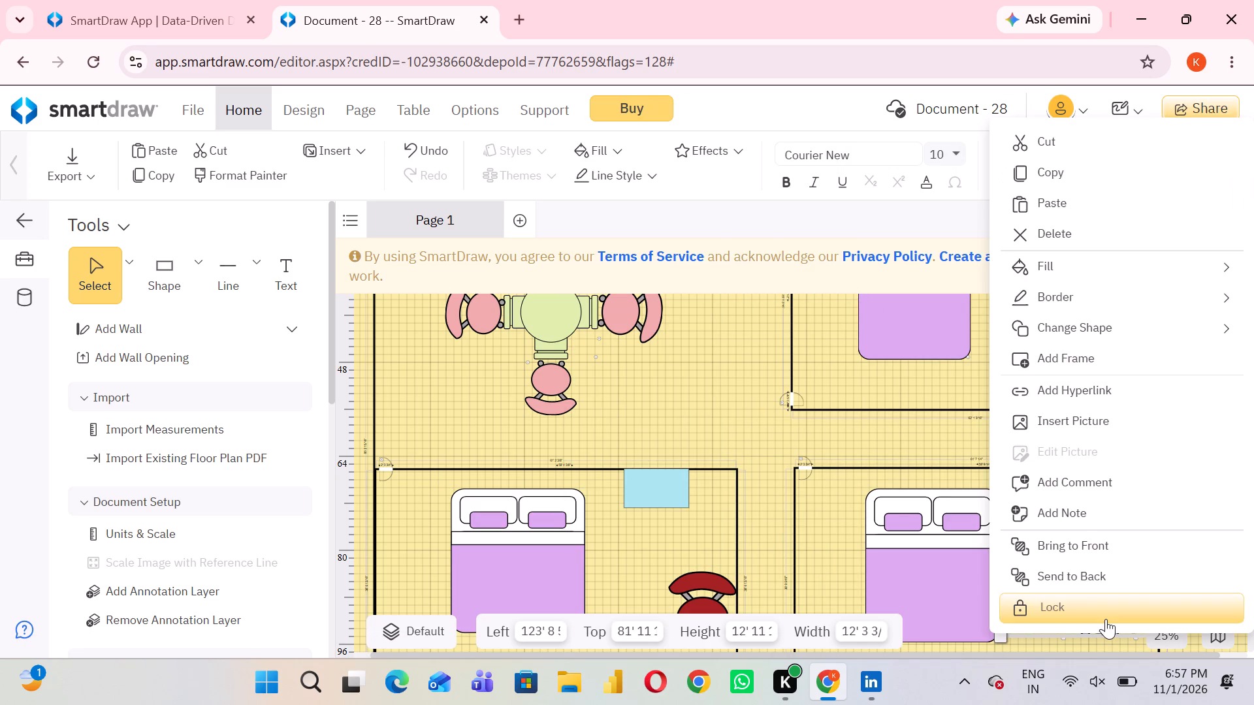
pyautogui.click(1088, 267)
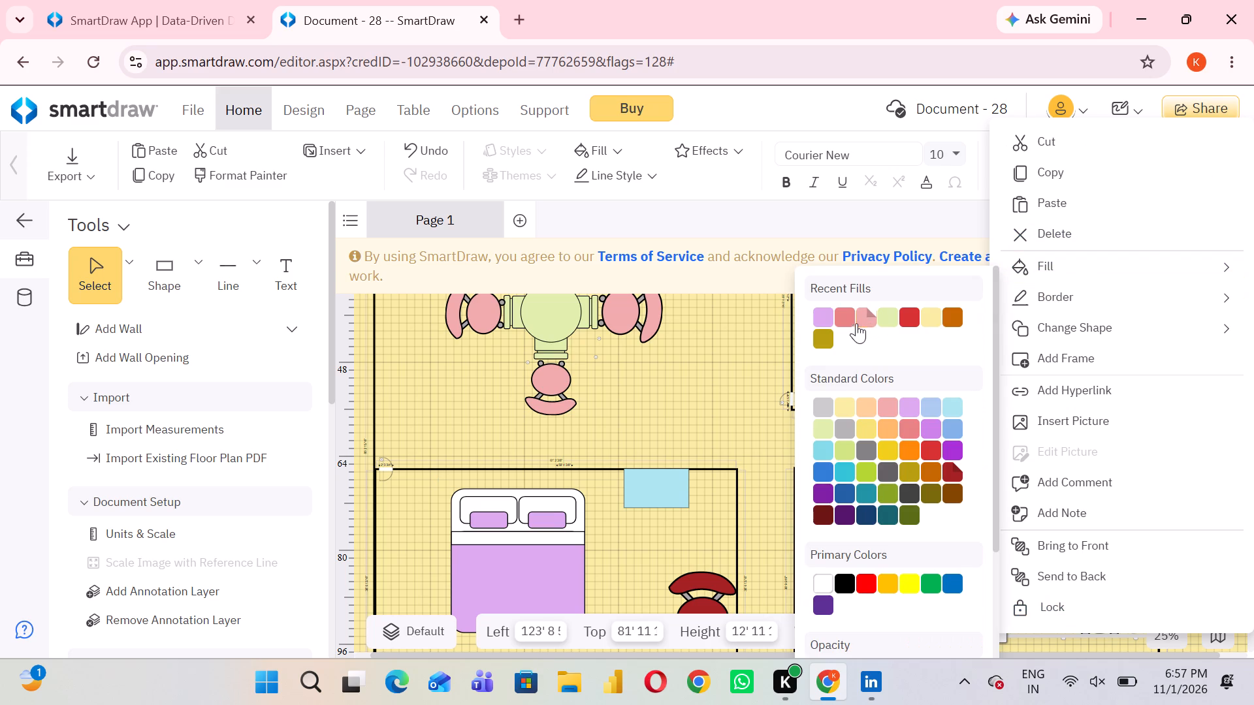
pyautogui.click(848, 323)
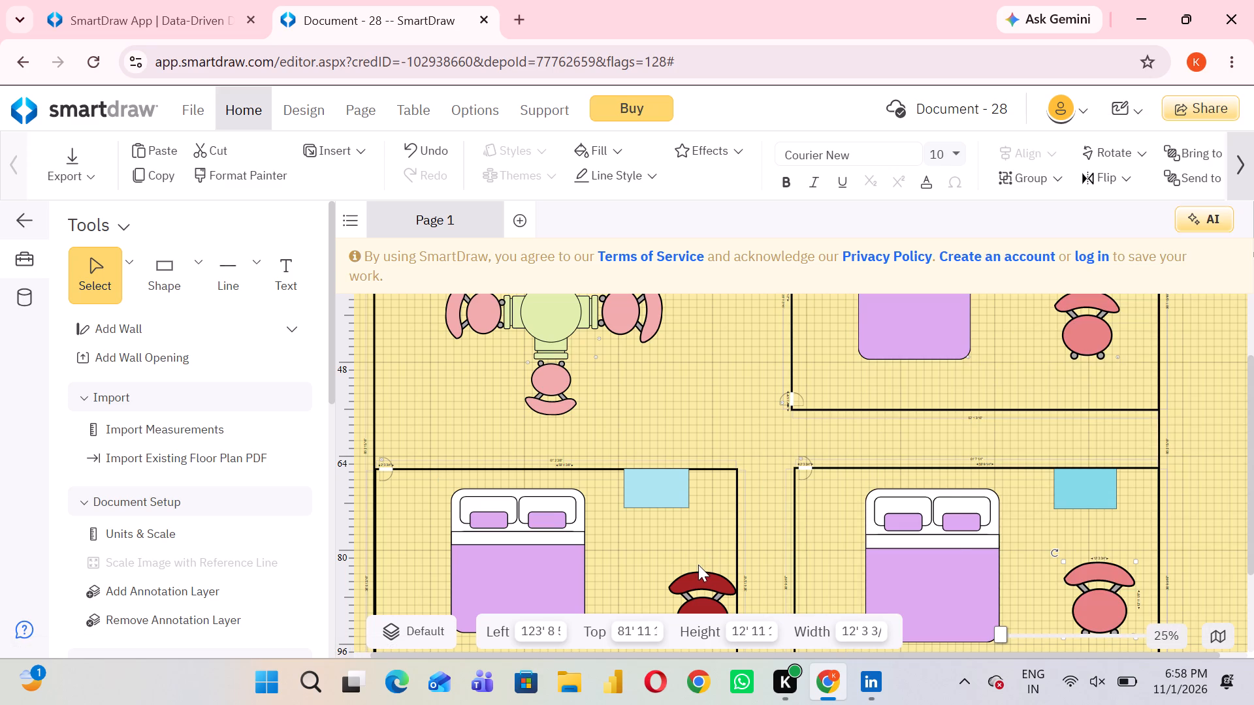
pyautogui.rightClick(698, 573)
pyautogui.click(782, 259)
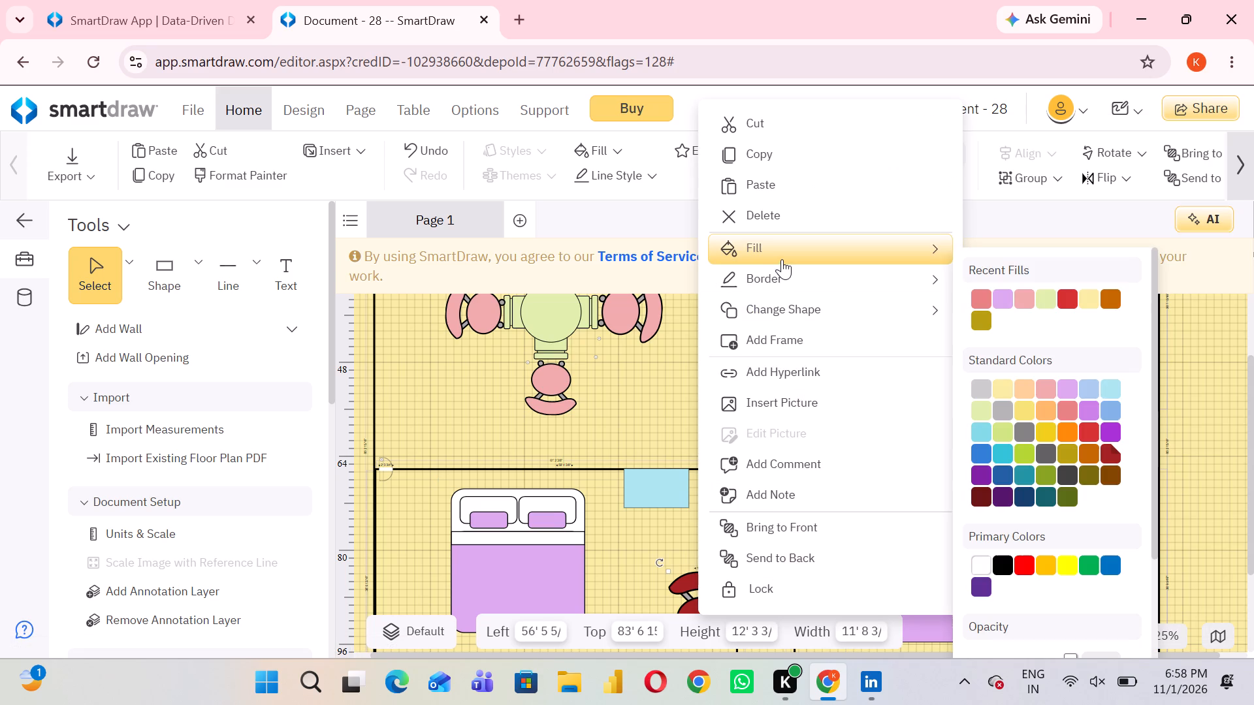
pyautogui.click(980, 298)
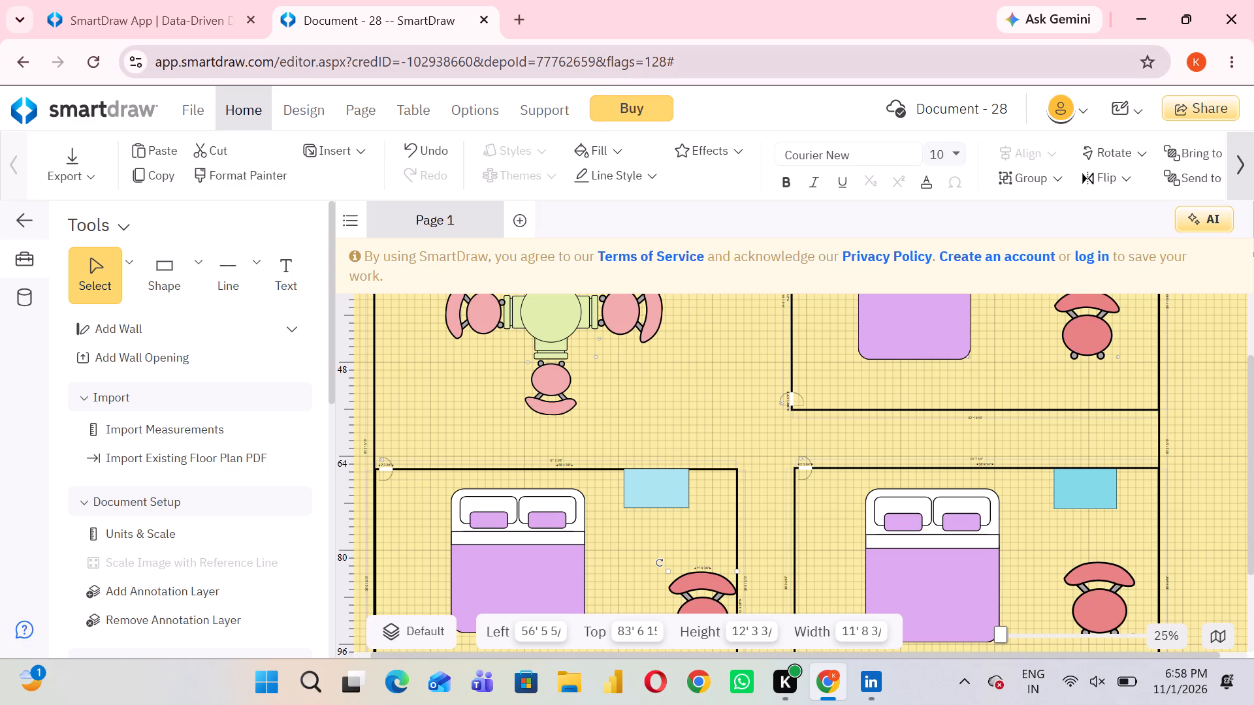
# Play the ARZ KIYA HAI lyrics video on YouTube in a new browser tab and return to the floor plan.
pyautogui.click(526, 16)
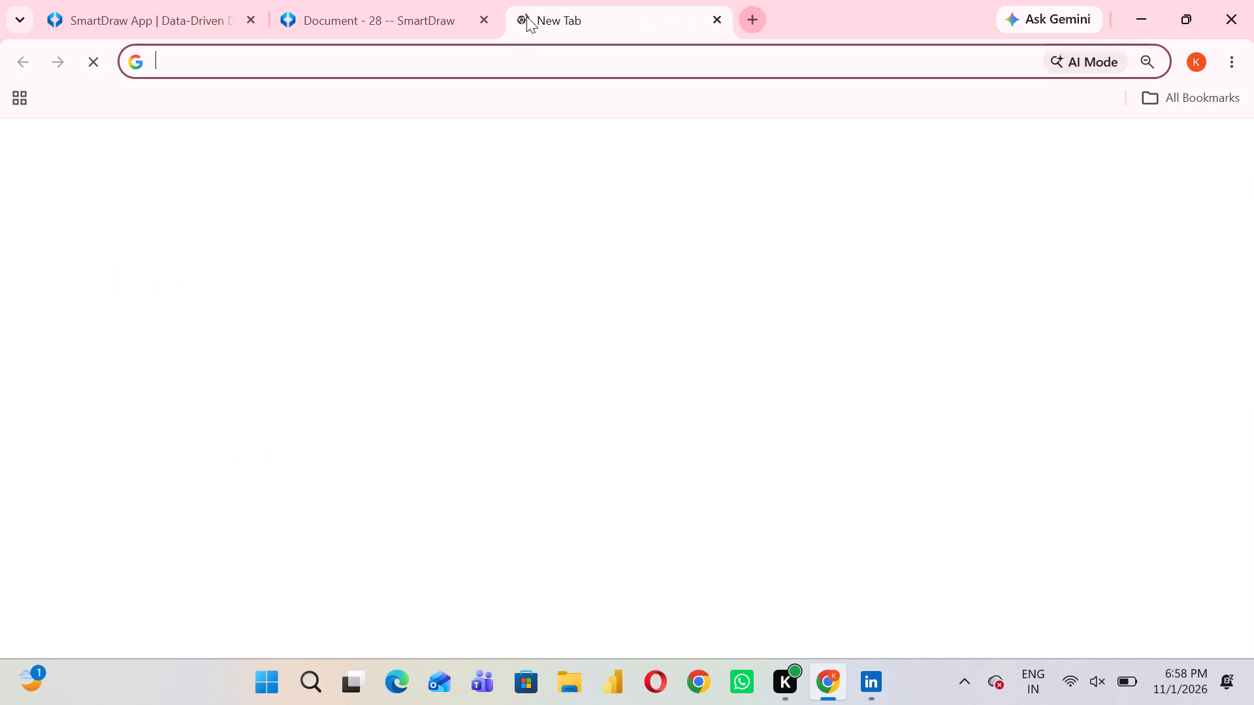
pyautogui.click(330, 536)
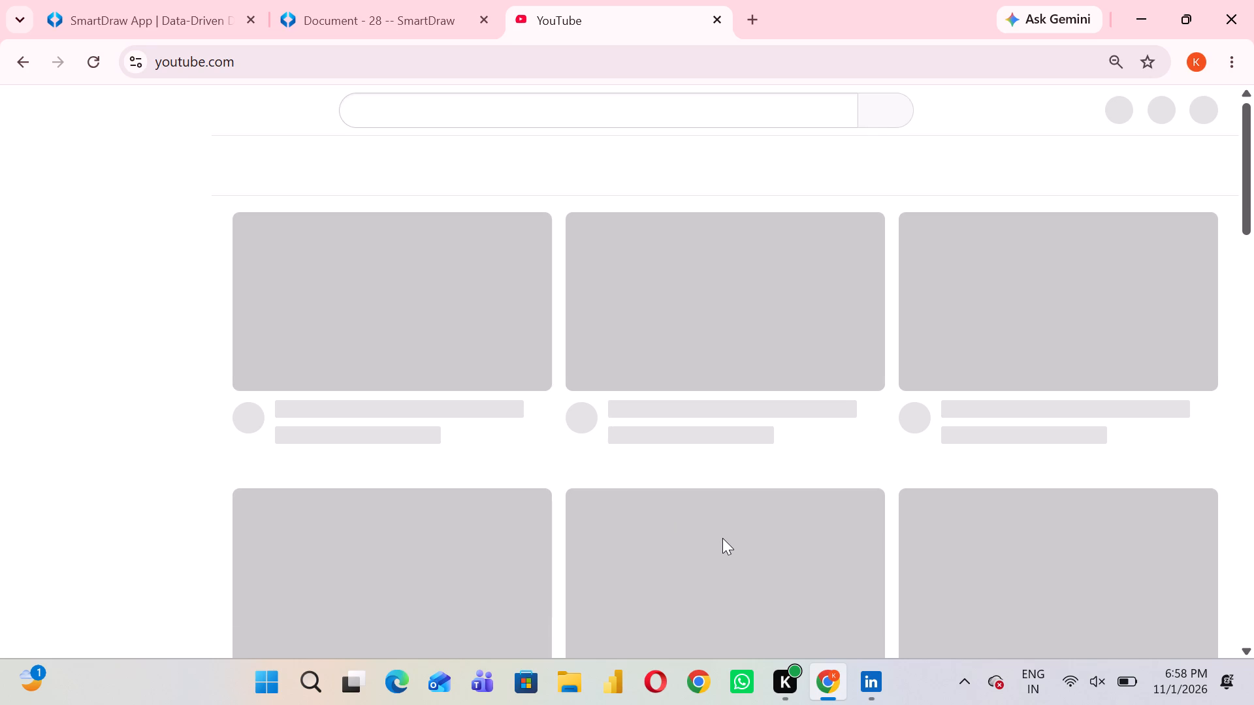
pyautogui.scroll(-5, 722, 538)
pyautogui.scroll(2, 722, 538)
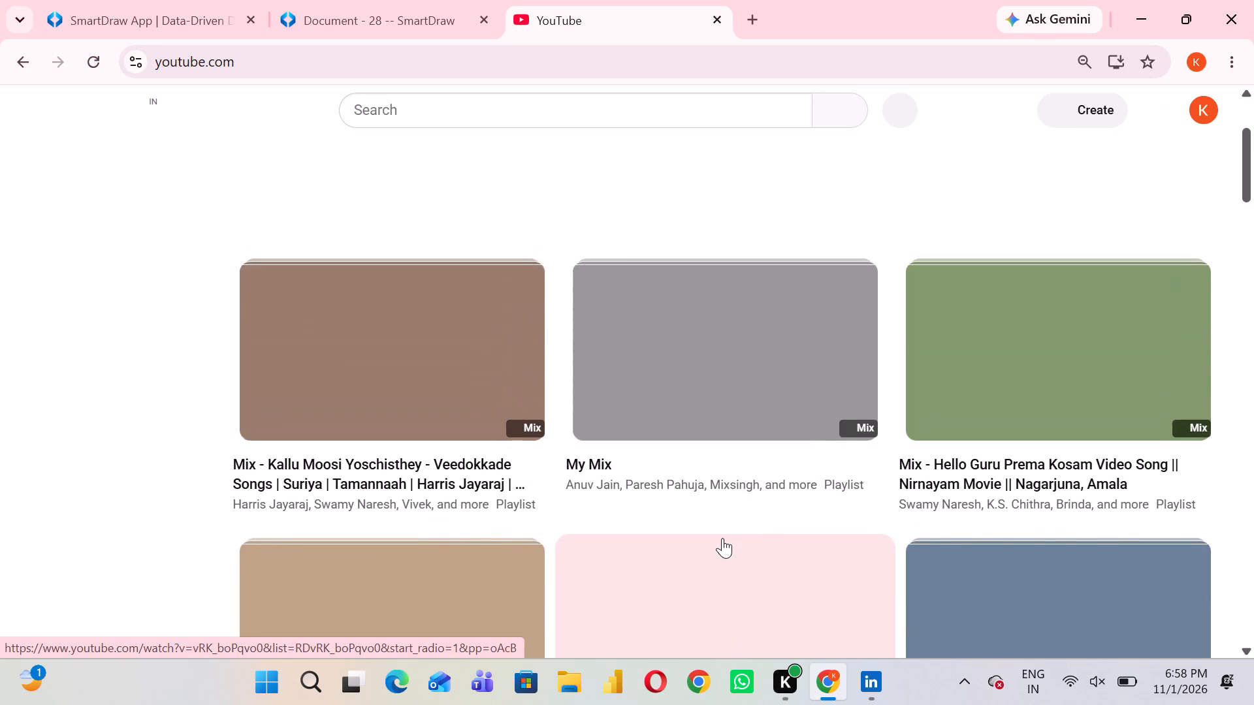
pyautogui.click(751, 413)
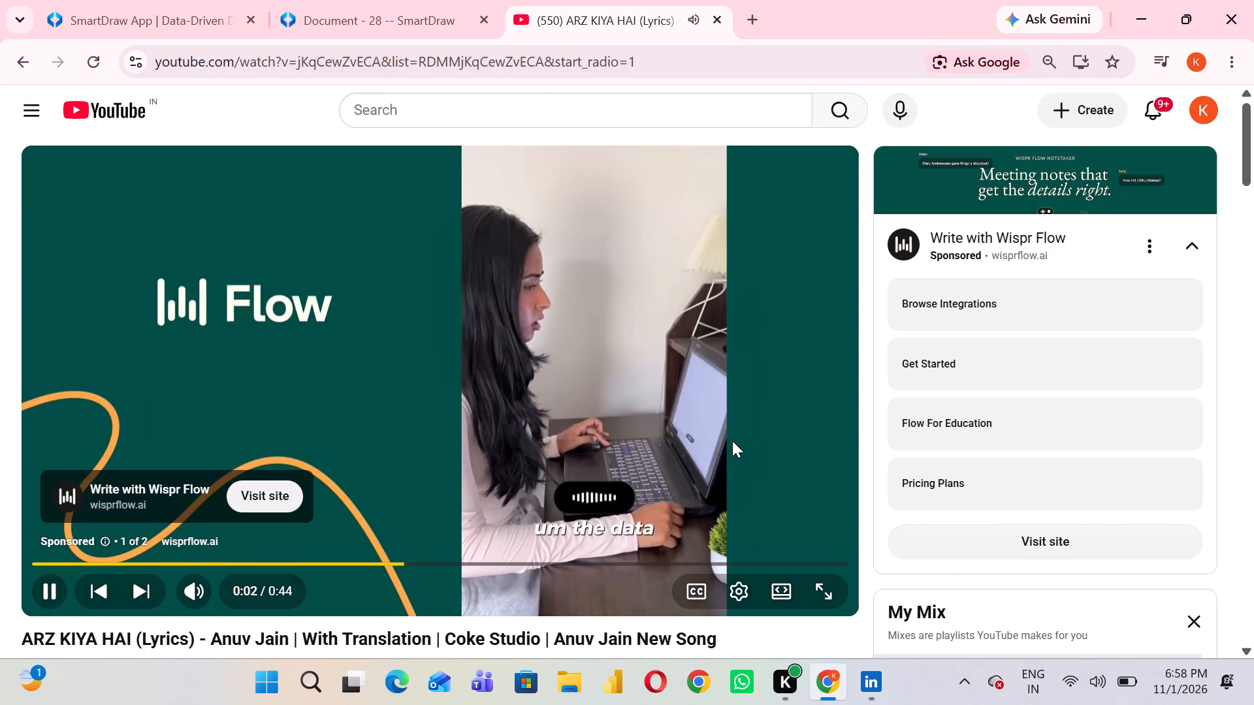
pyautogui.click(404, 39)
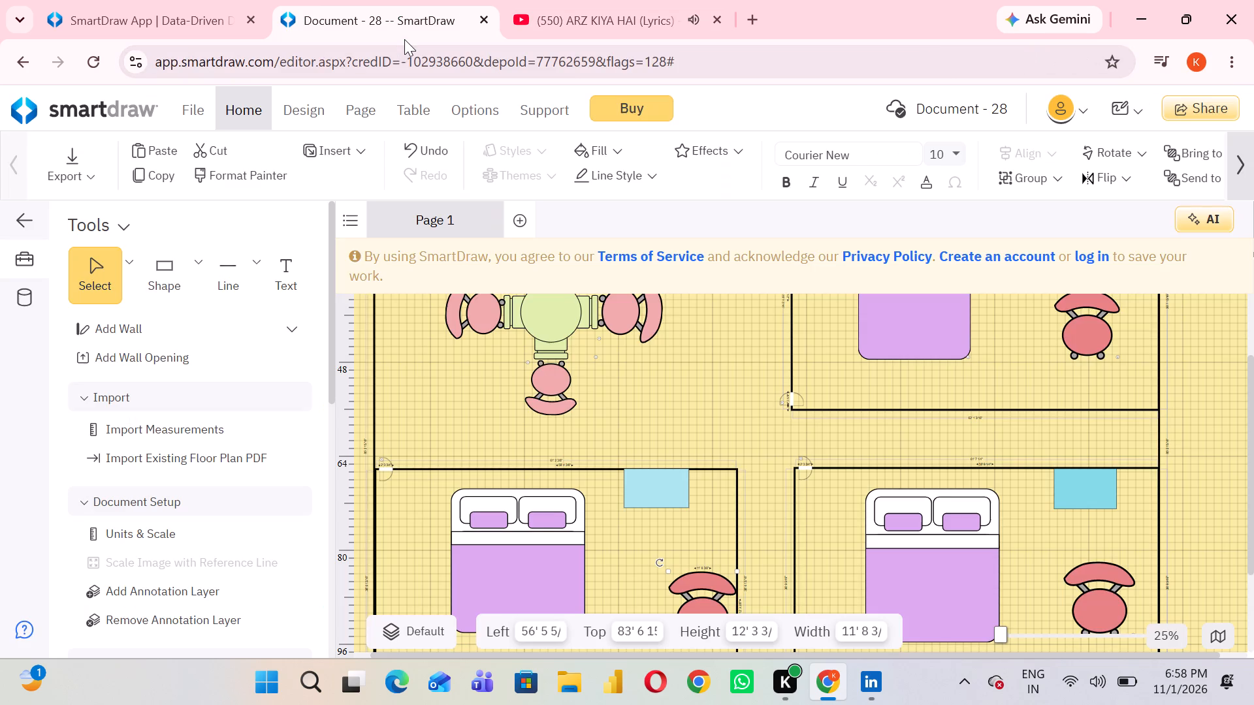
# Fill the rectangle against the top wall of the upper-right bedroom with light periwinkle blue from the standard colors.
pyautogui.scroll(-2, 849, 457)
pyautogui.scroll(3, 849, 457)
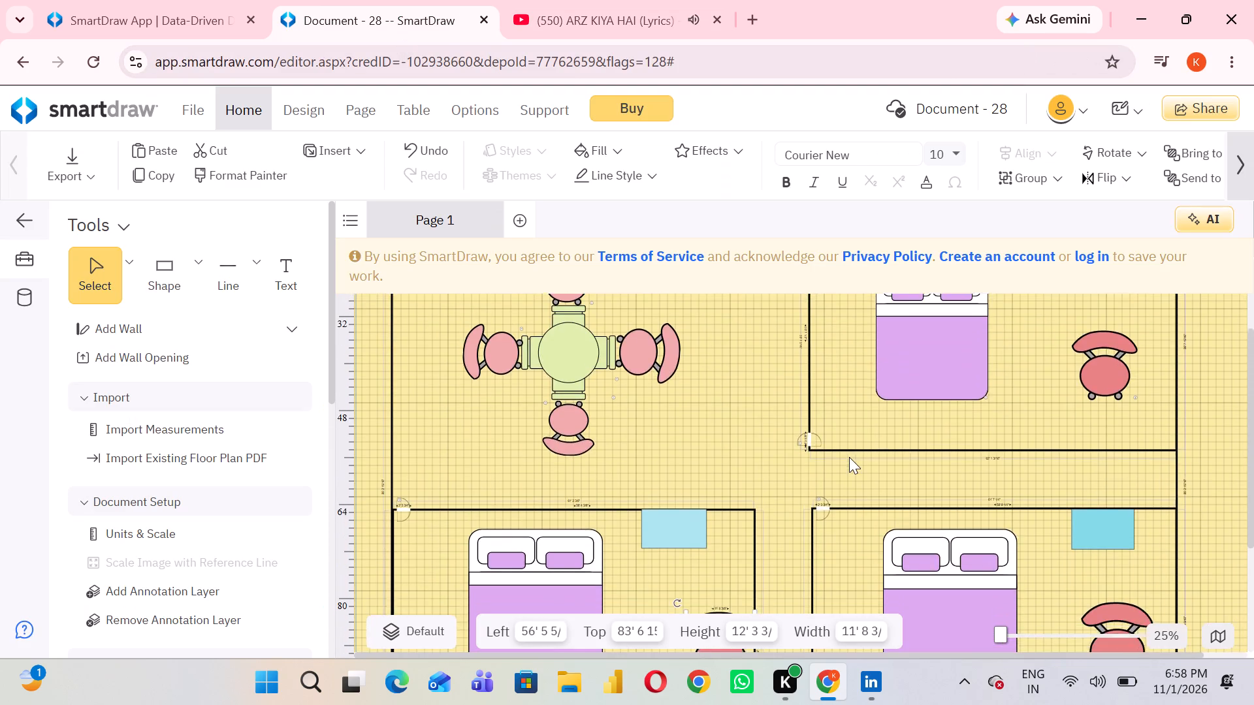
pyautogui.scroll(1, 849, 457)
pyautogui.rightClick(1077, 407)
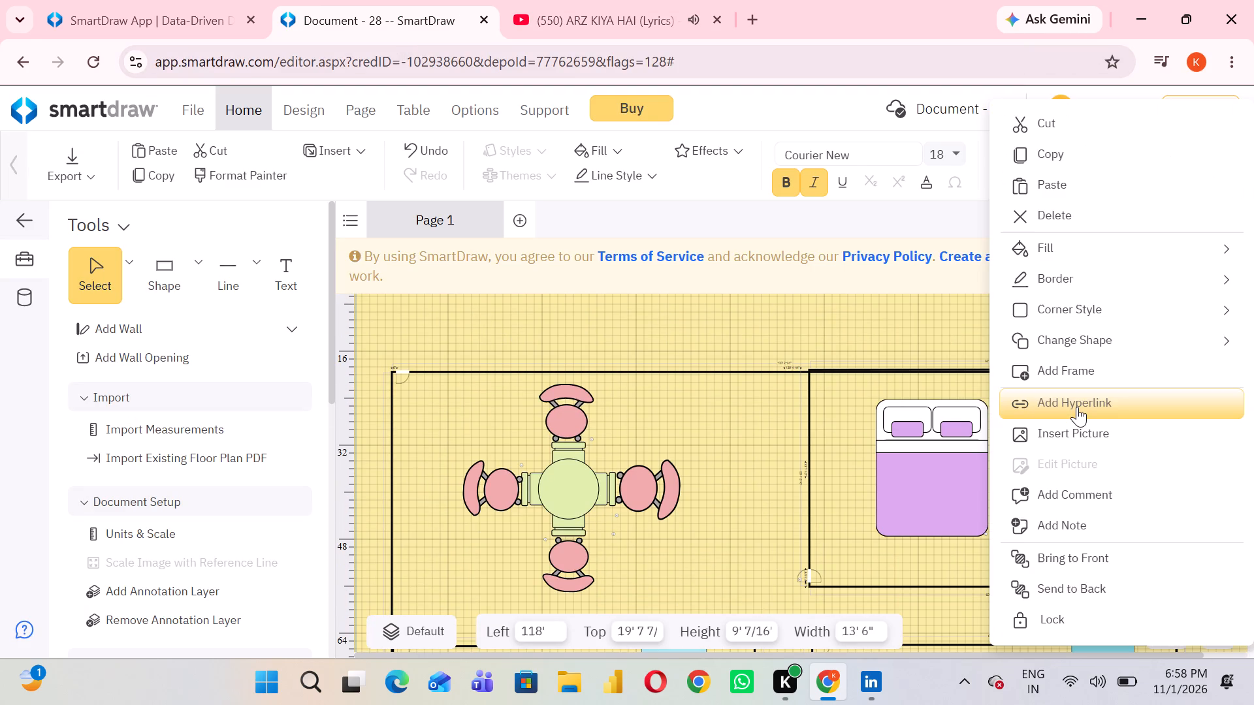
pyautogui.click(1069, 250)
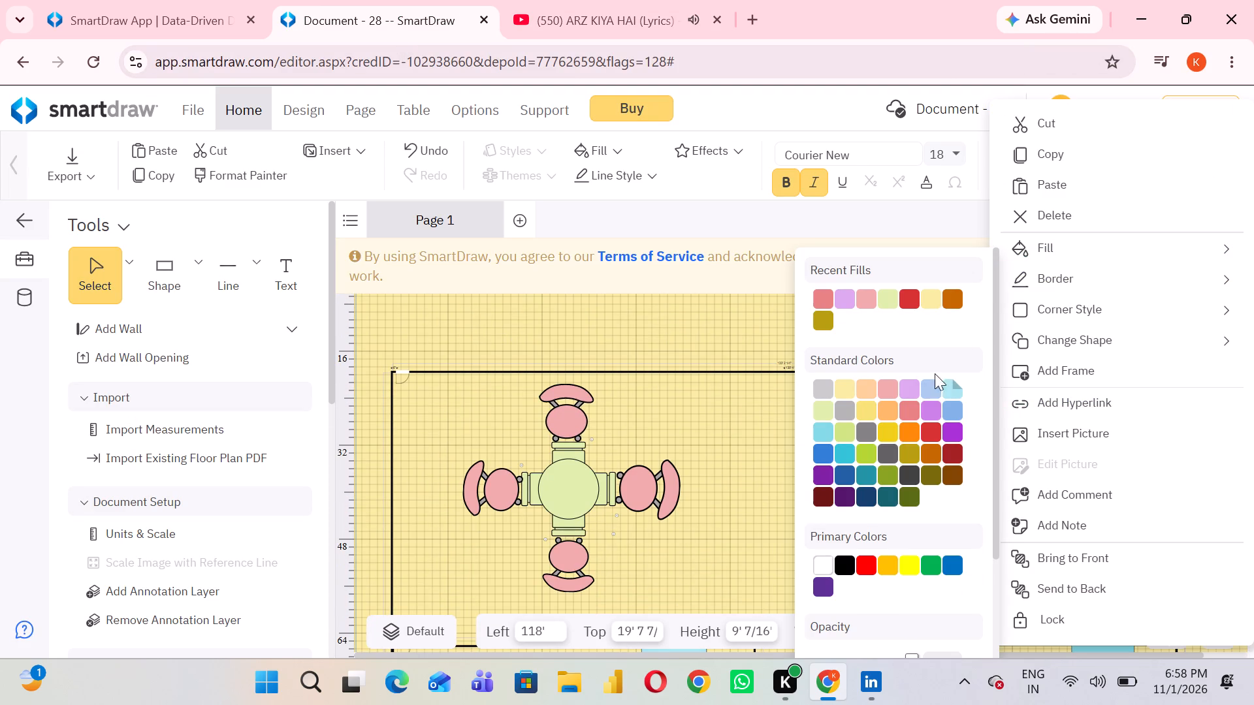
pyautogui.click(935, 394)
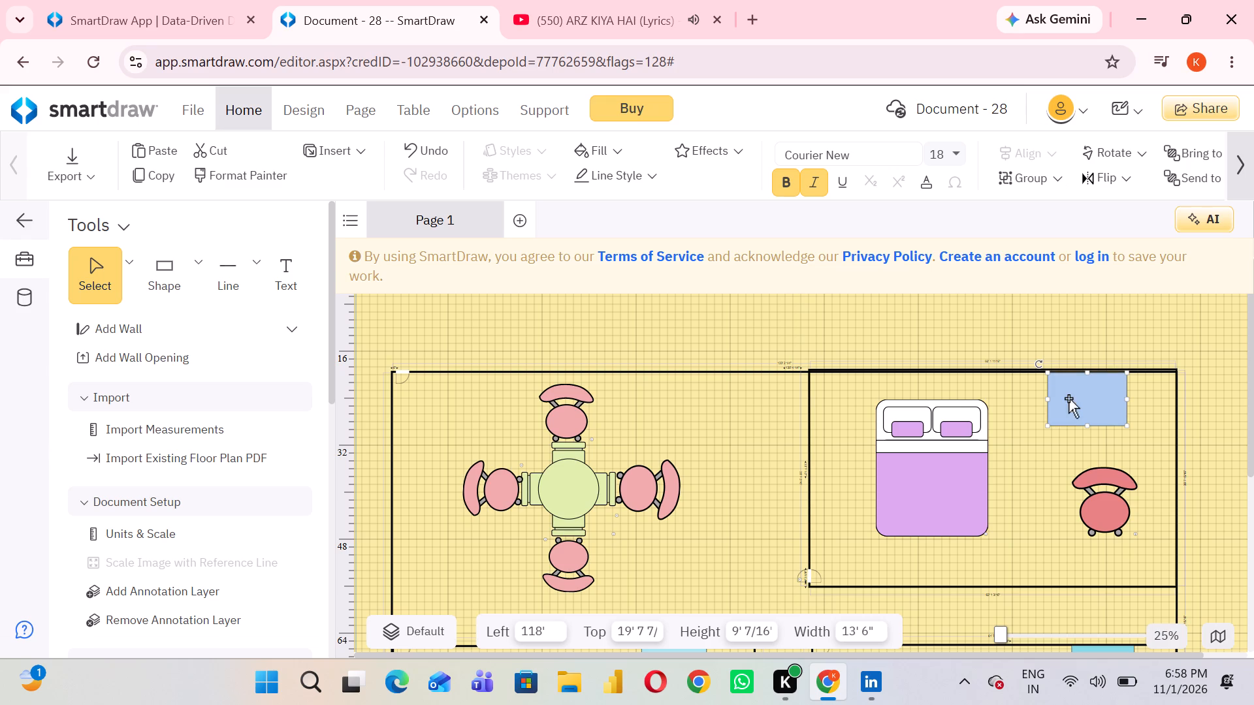
# Fill the rectangle in the upper-right bedroom with light cyan from the standard colors.
pyautogui.rightClick(1069, 398)
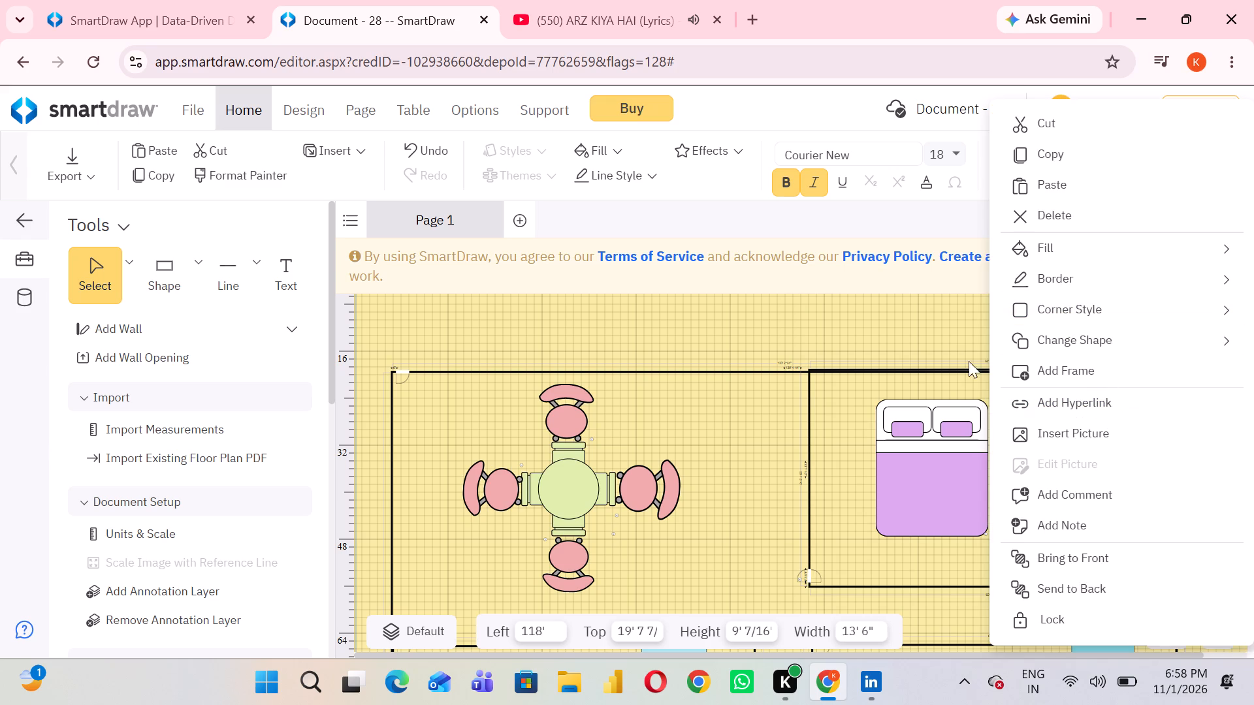
pyautogui.click(1076, 253)
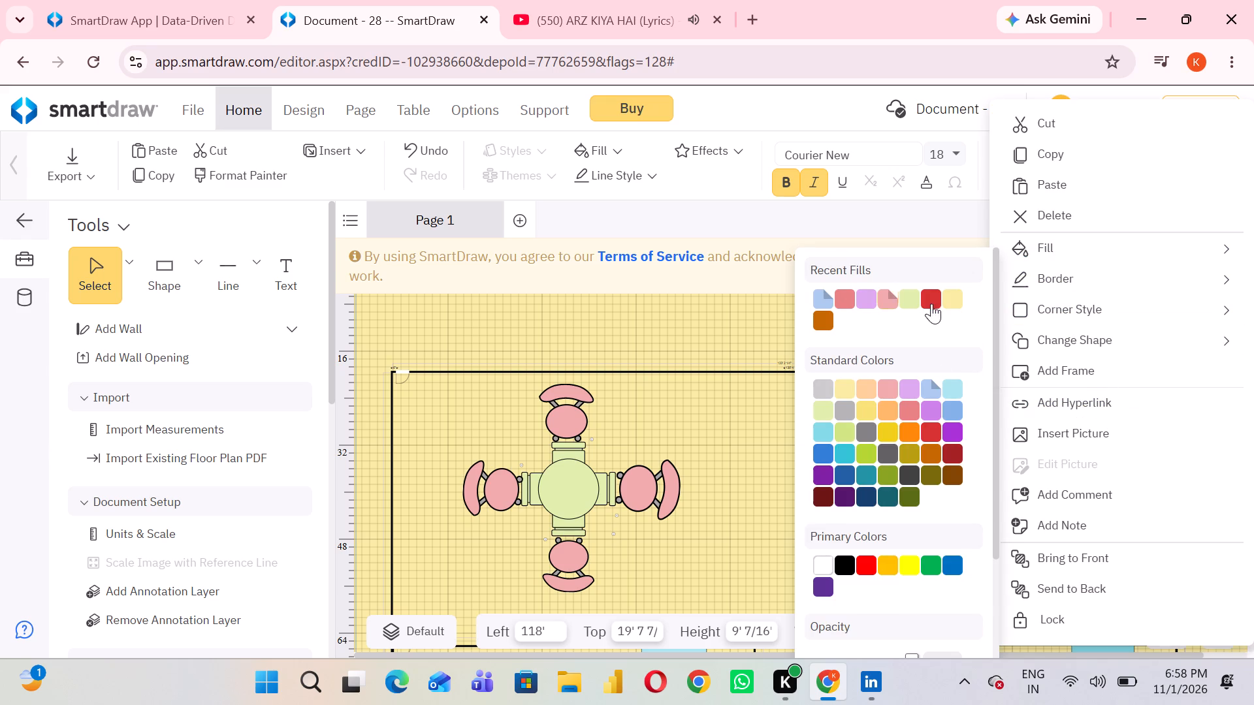
pyautogui.click(955, 397)
# Fill the rectangles in the lower-right and lower-left bedrooms with light cyan from the recent fills.
pyautogui.scroll(-1, 976, 446)
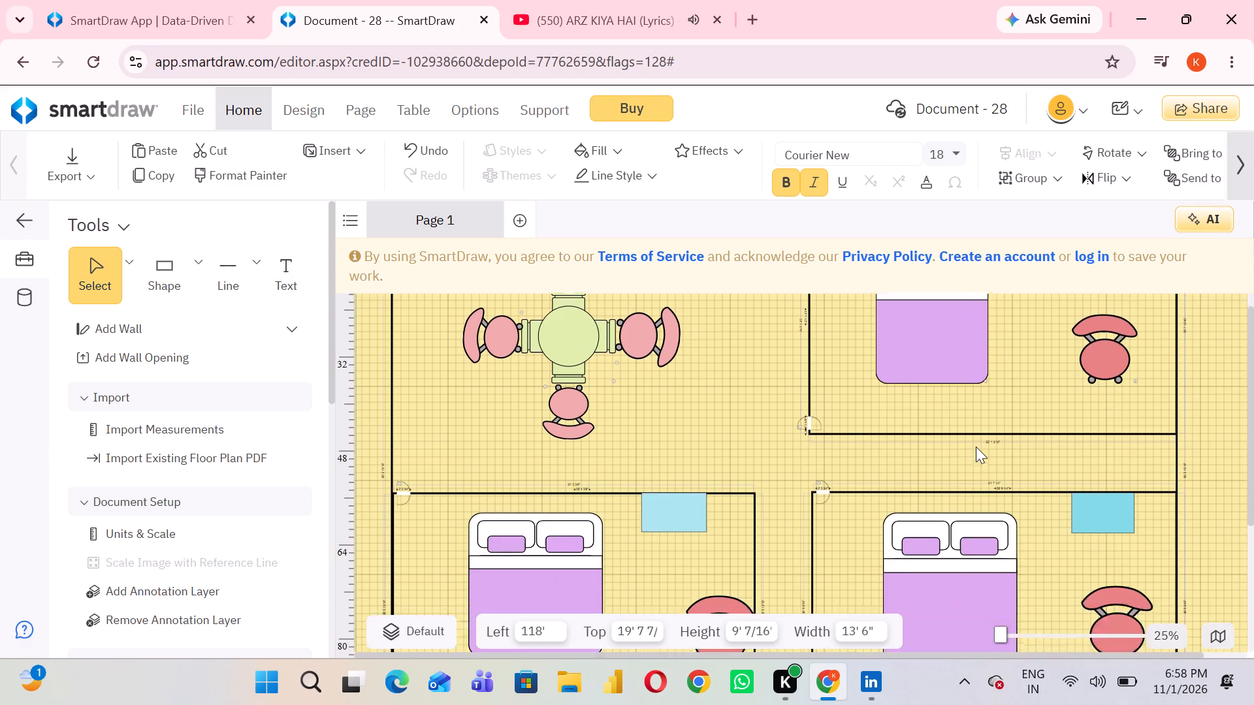
pyautogui.scroll(-1, 976, 446)
pyautogui.click(1078, 454)
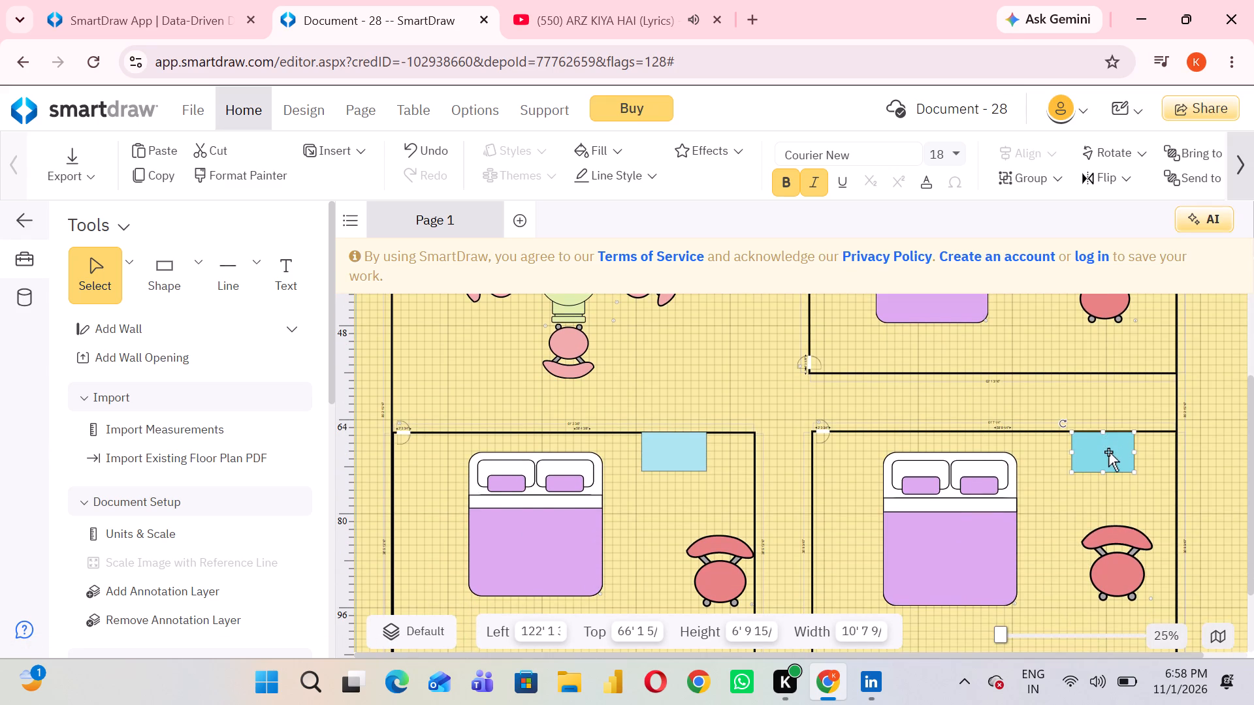
pyautogui.rightClick(1108, 452)
pyautogui.click(1089, 247)
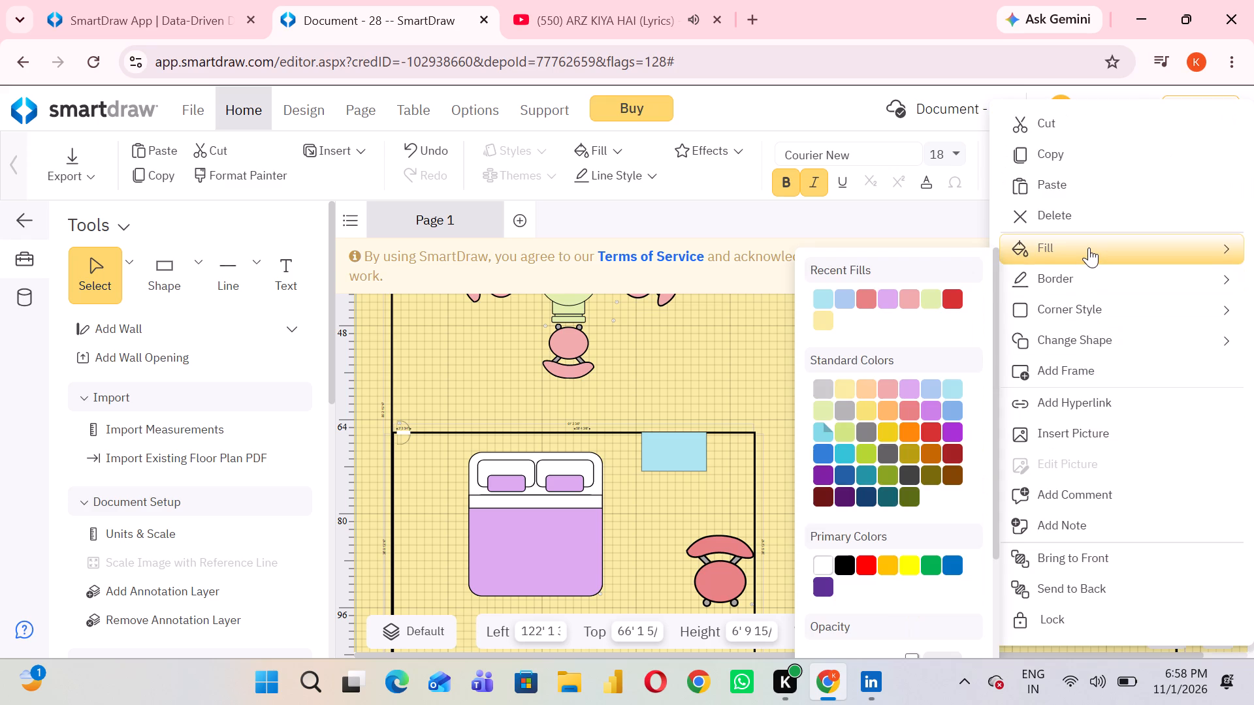
pyautogui.click(813, 304)
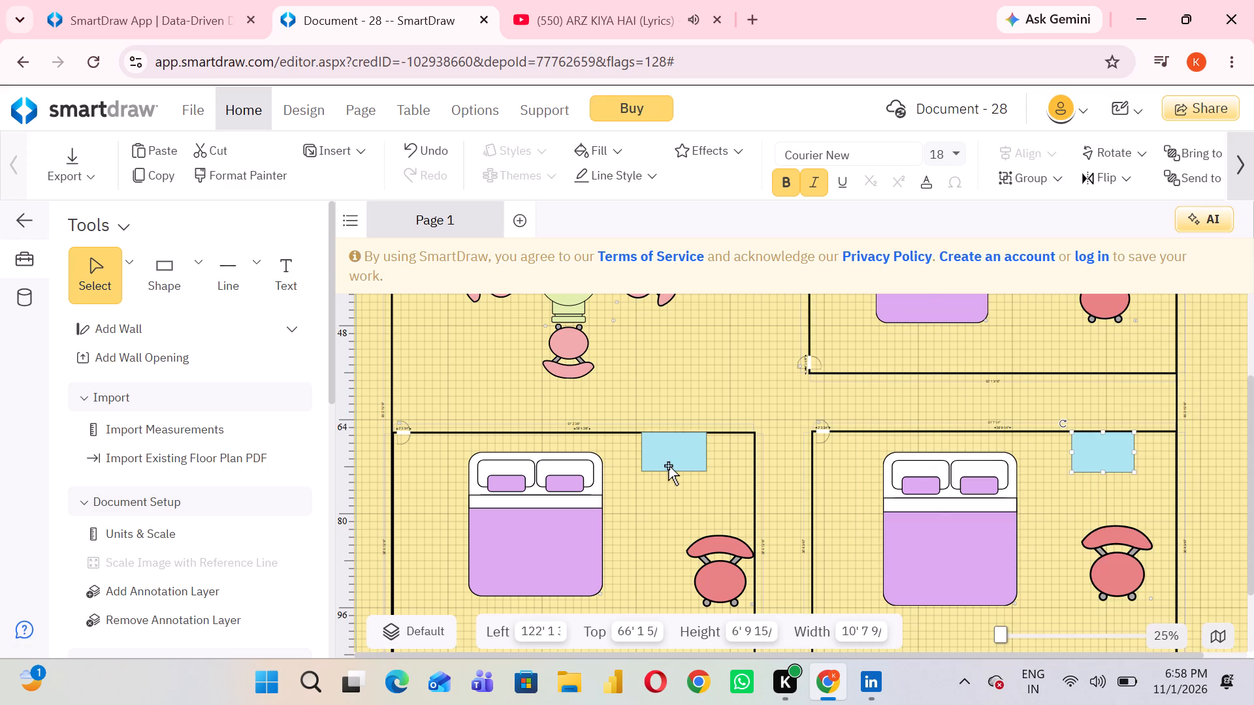
pyautogui.rightClick(668, 465)
pyautogui.click(769, 236)
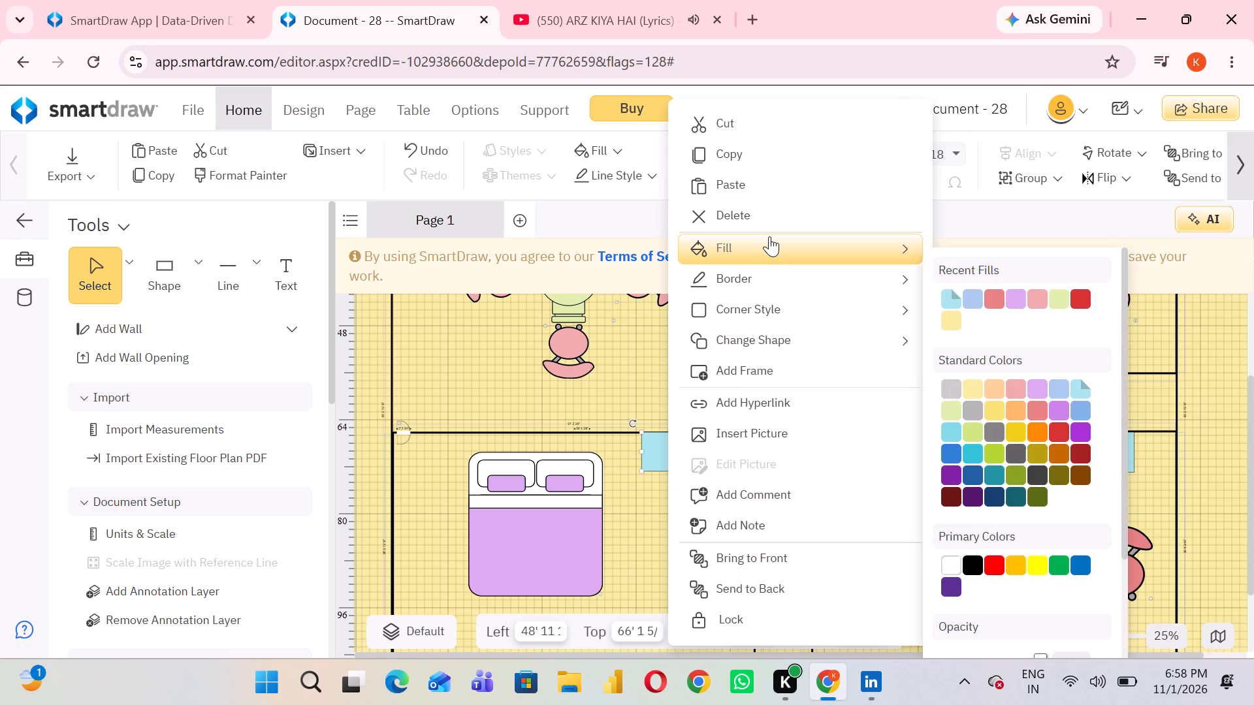
pyautogui.click(952, 300)
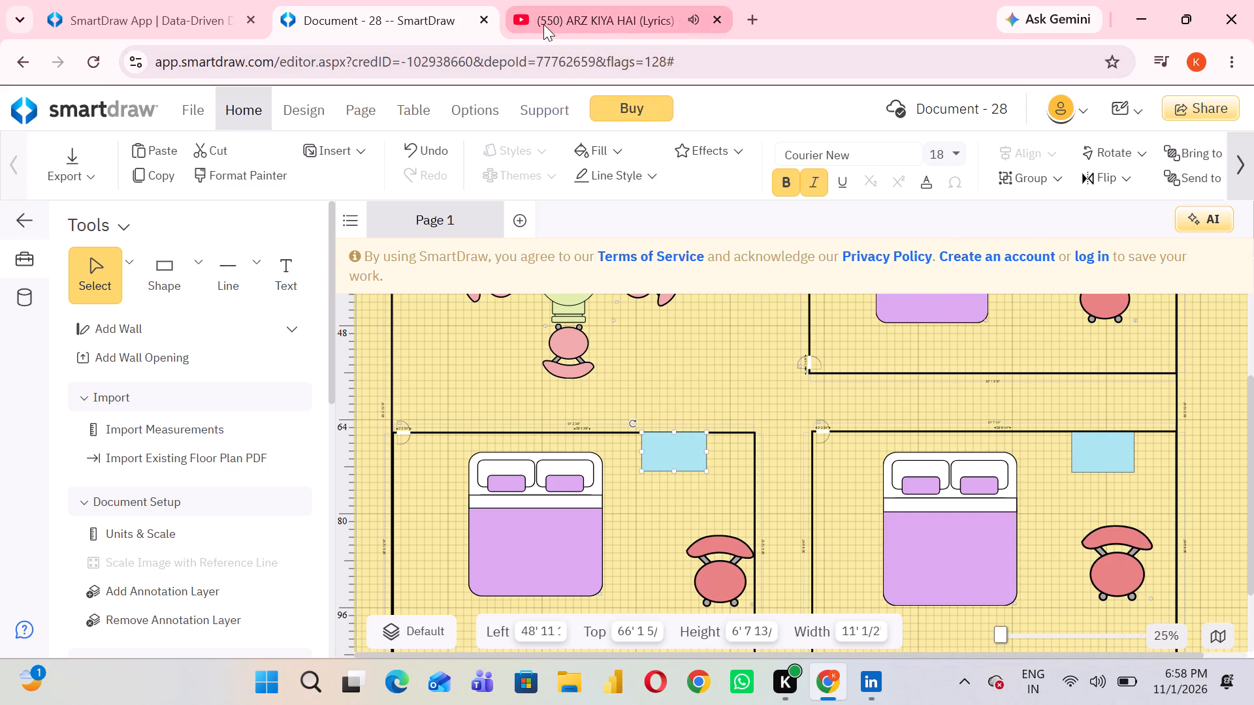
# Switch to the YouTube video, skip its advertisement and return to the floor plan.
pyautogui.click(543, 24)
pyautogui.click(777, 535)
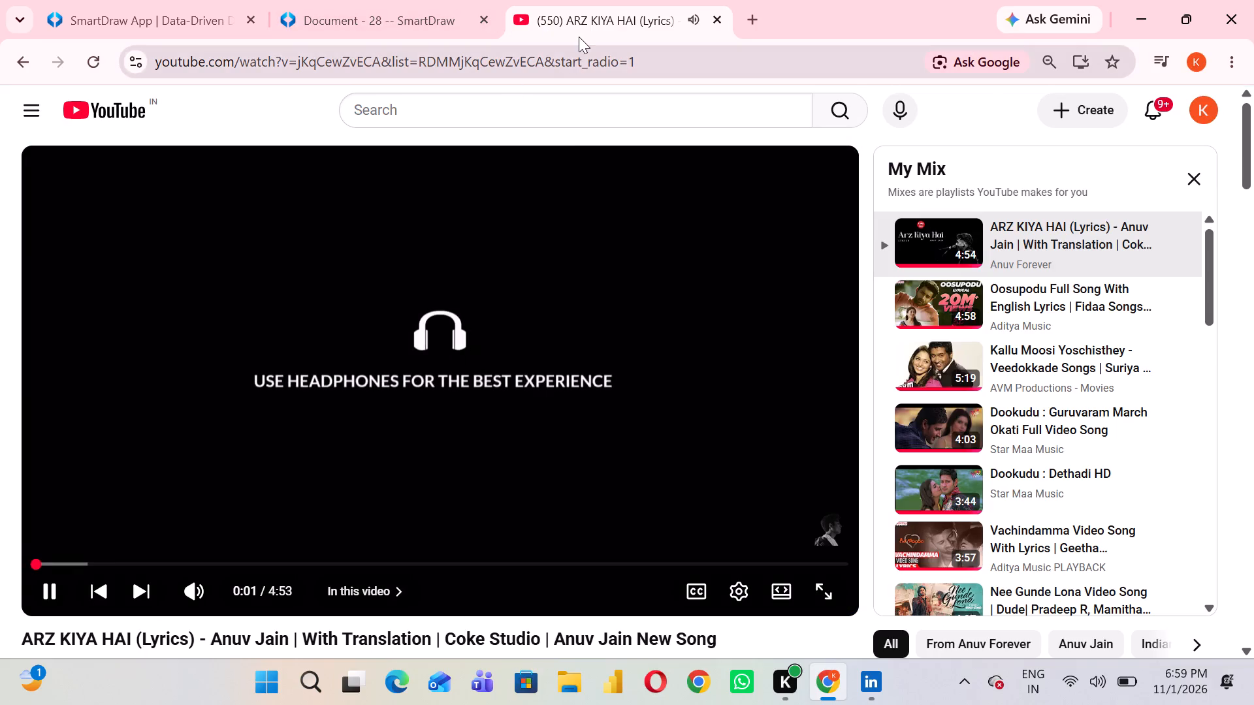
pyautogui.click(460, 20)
# Fill the round dining table with olive green from the standard colors.
pyautogui.scroll(-3, 650, 341)
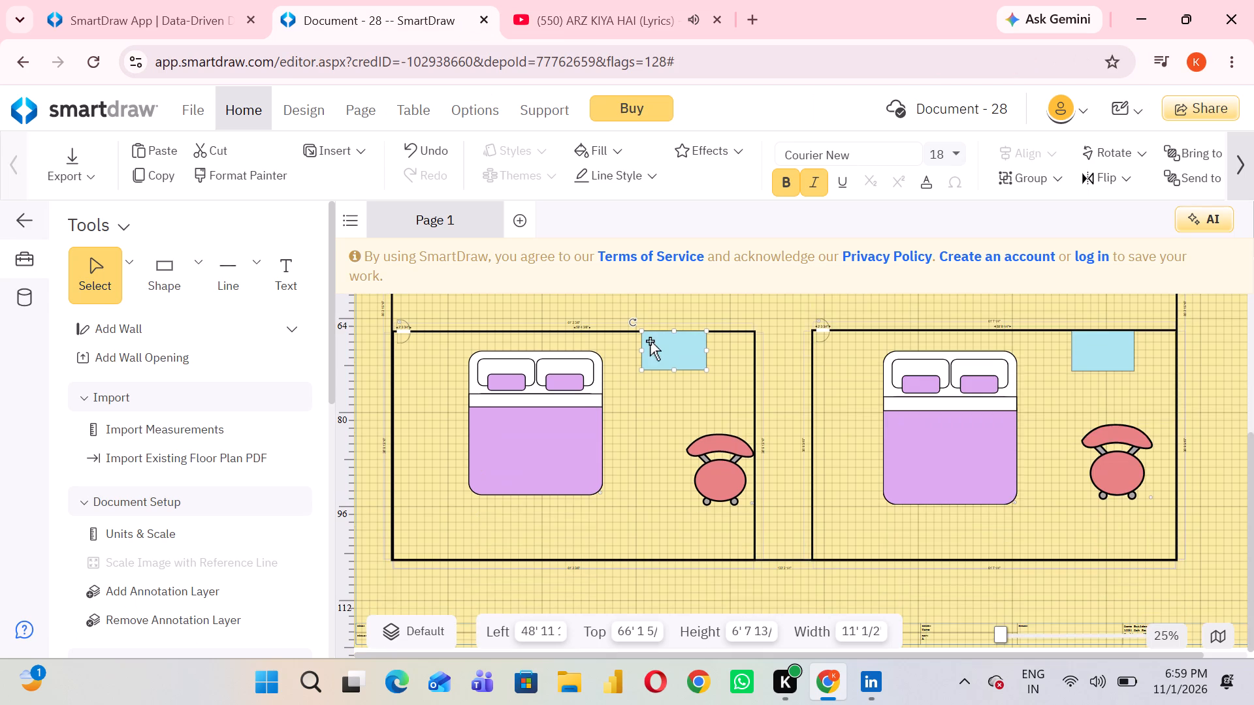
pyautogui.scroll(3, 650, 341)
pyautogui.click(728, 474)
pyautogui.scroll(-2, 728, 474)
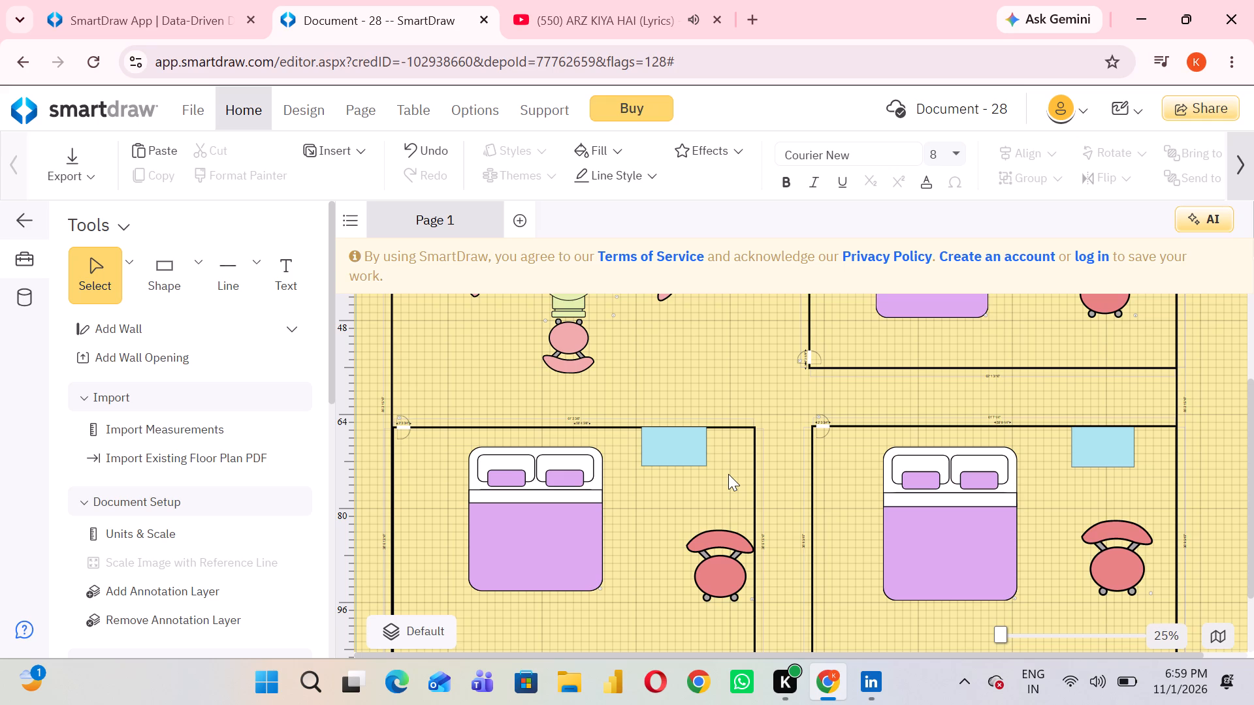
pyautogui.scroll(-3, 728, 474)
pyautogui.scroll(3, 728, 474)
pyautogui.scroll(2, 749, 629)
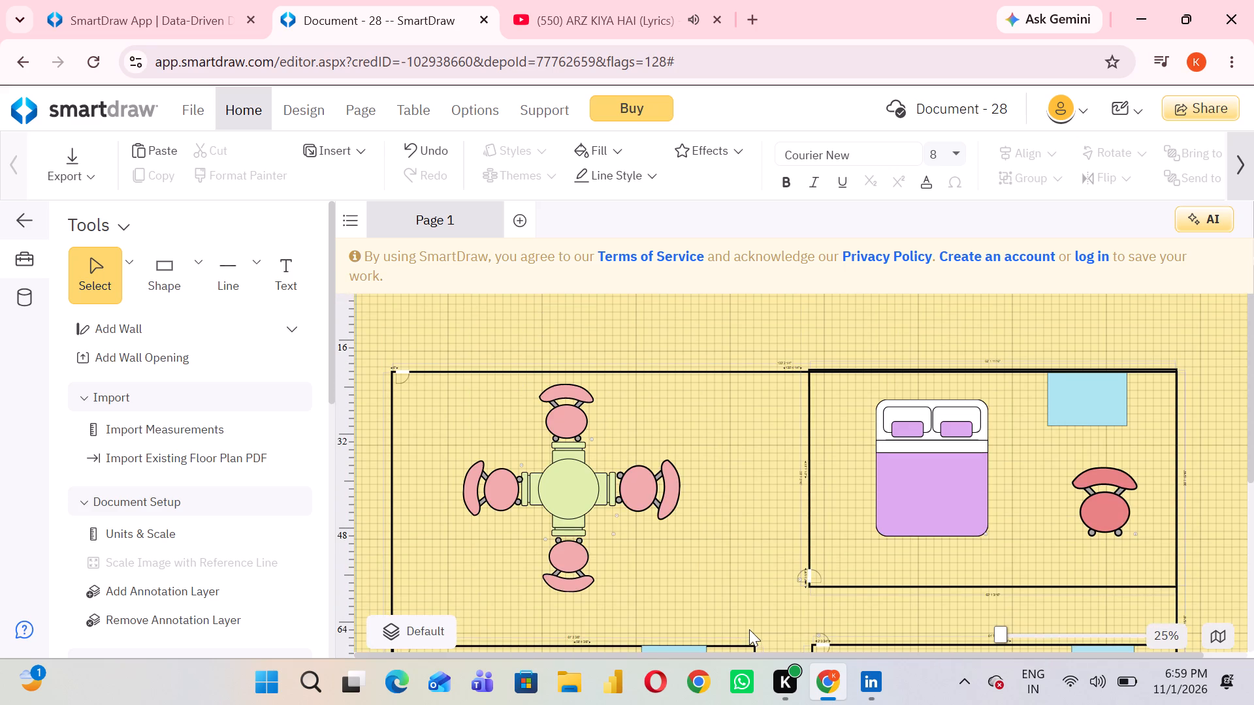
pyautogui.rightClick(594, 494)
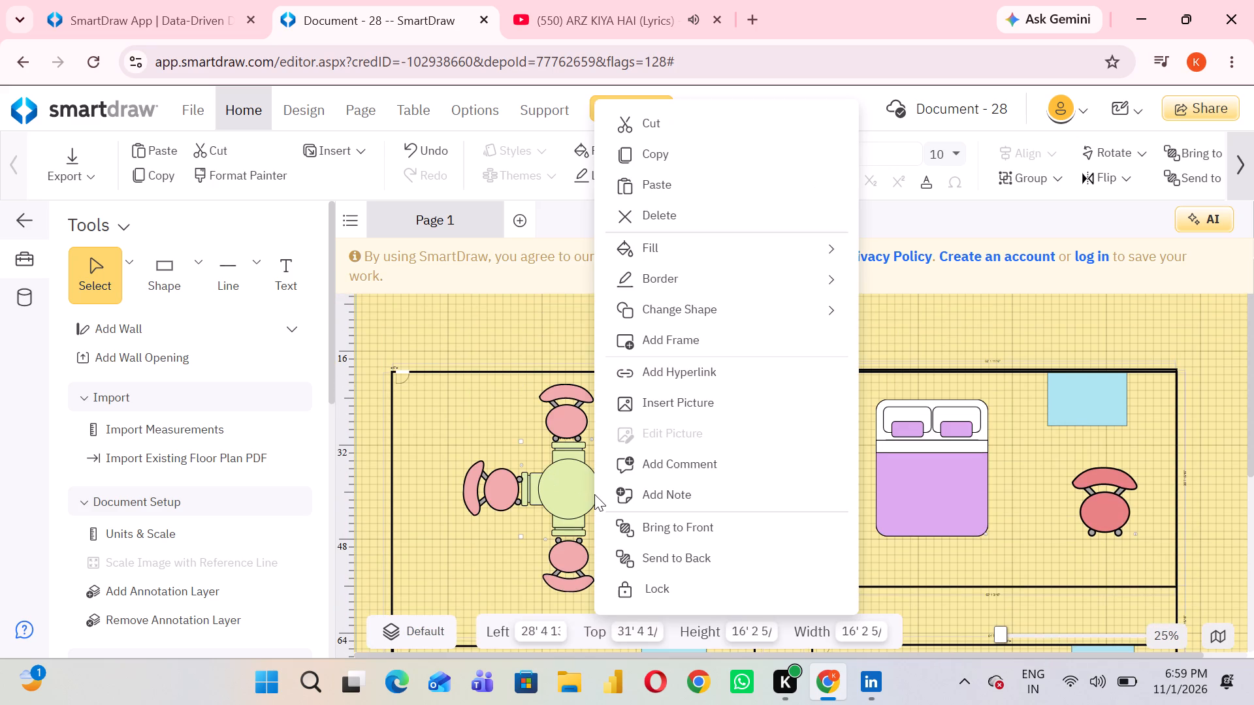
pyautogui.click(662, 243)
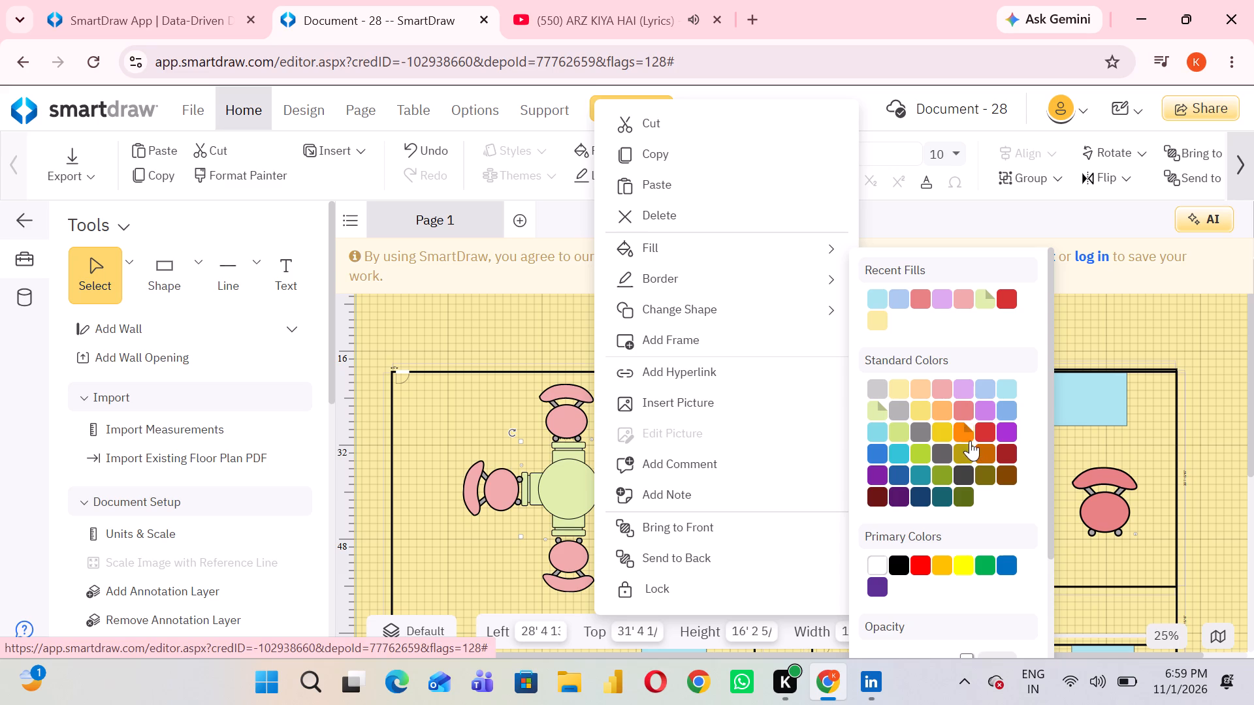
pyautogui.click(944, 469)
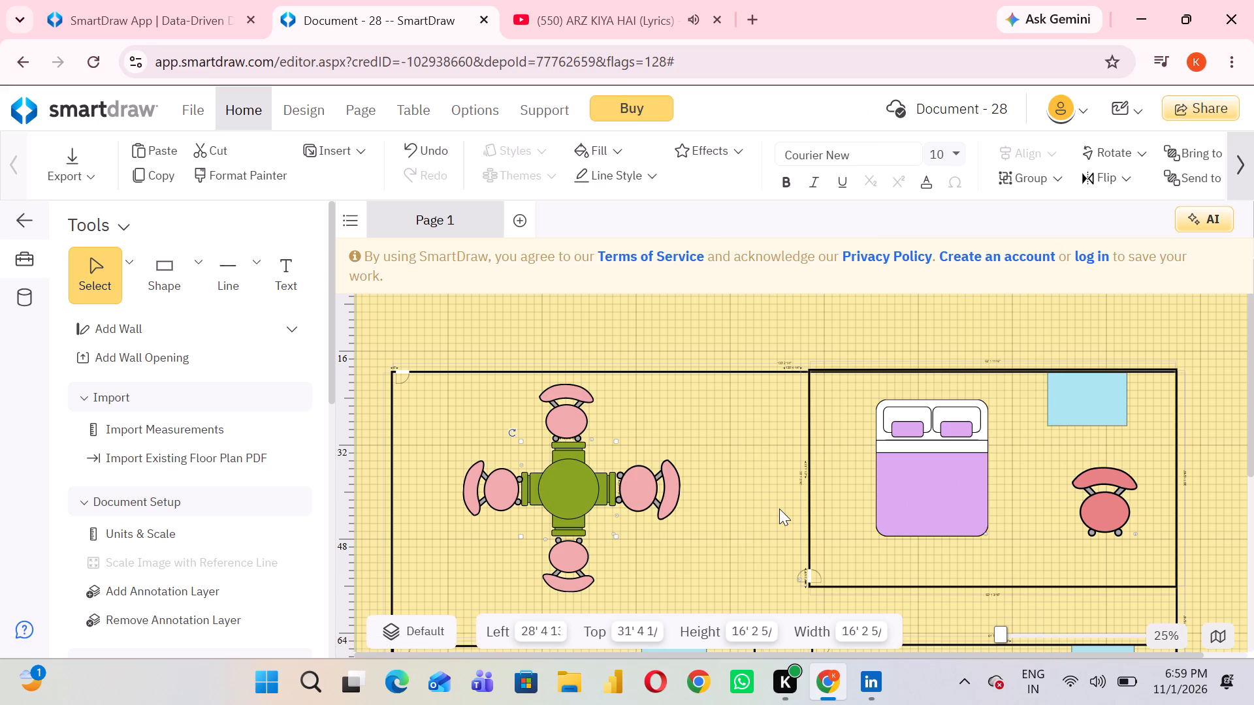
# Look over the recolored floor plan, from the dining area and upper bedroom down to the lower bedrooms.
pyautogui.scroll(-1, 779, 509)
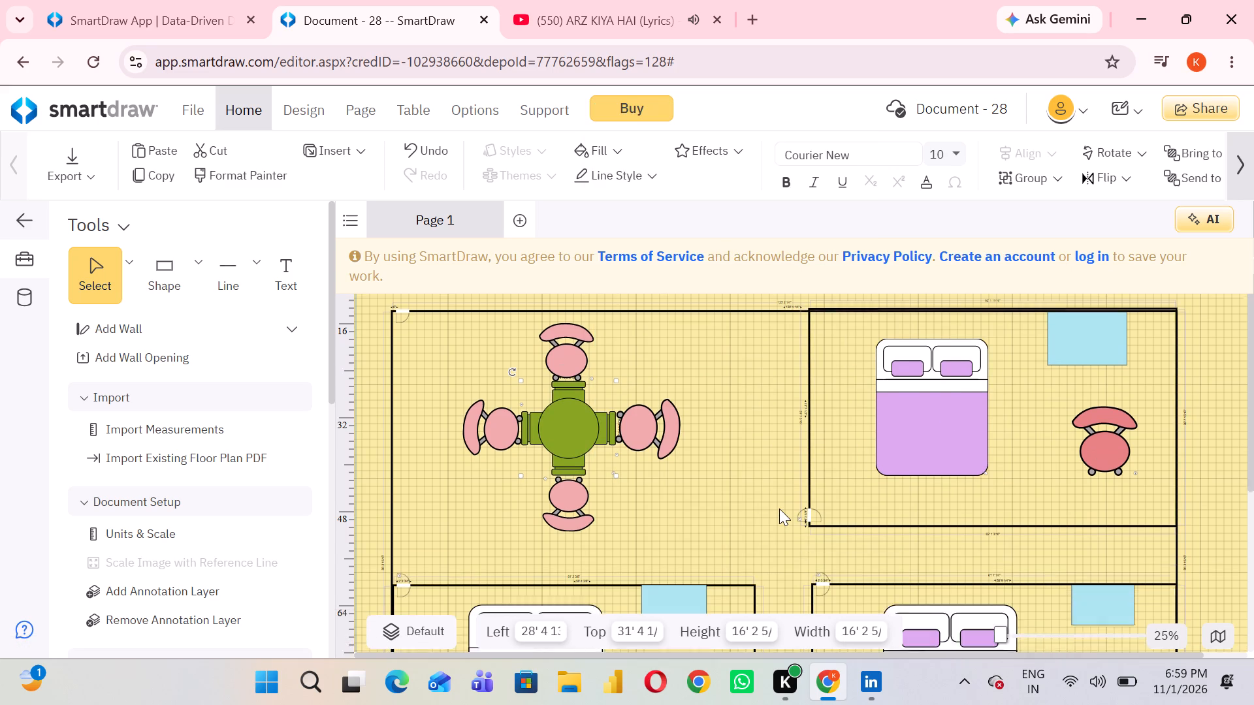
pyautogui.scroll(-5, 779, 509)
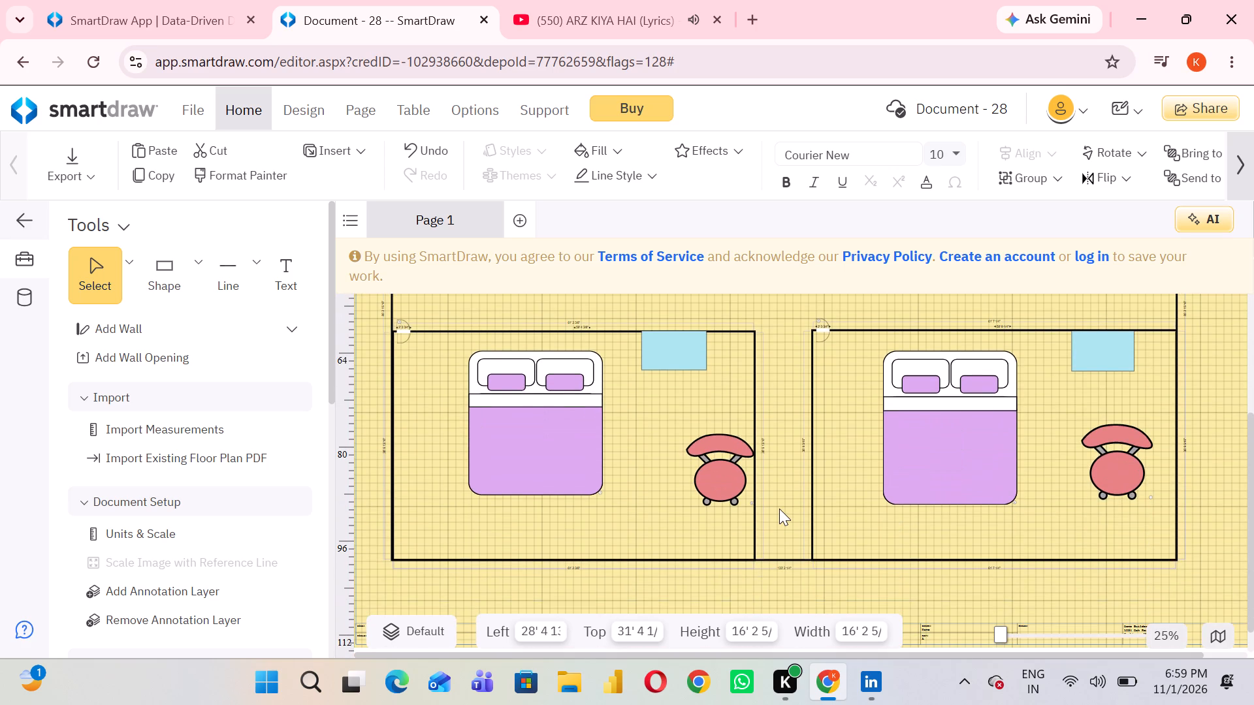
pyautogui.scroll(-2, 779, 509)
pyautogui.hscroll(1, 779, 509)
pyautogui.scroll(1, 779, 509)
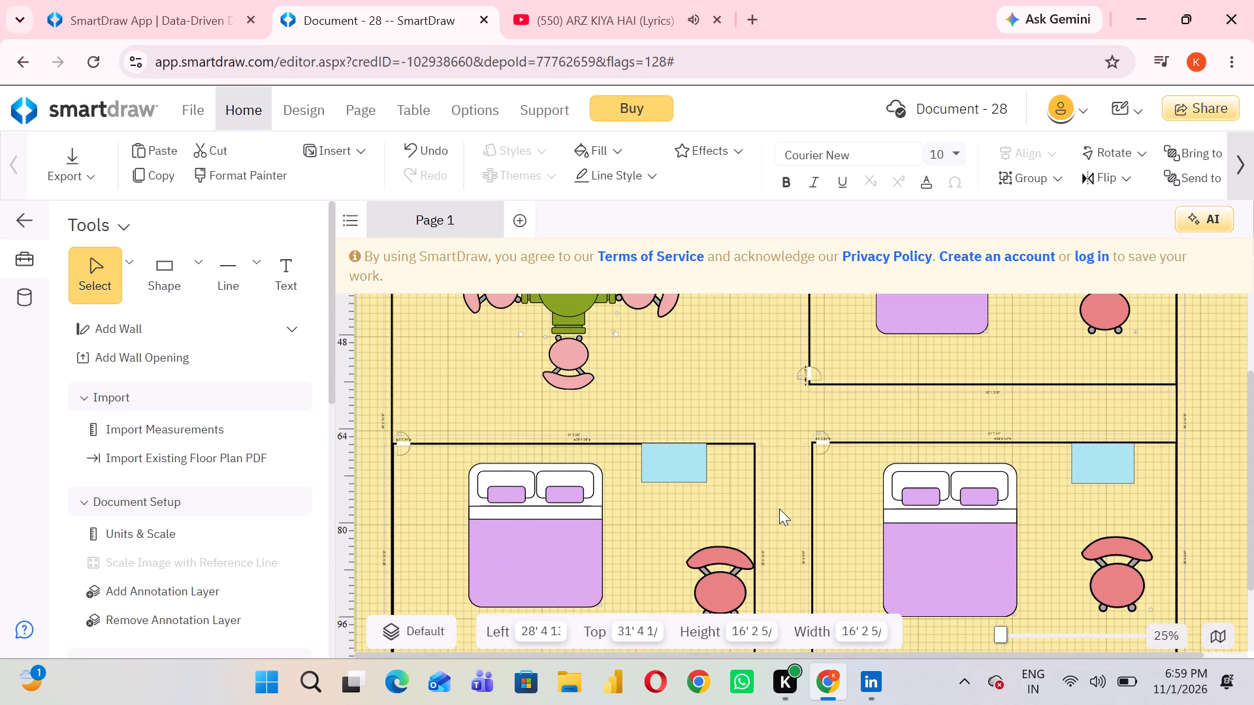
pyautogui.scroll(-2, 779, 509)
pyautogui.scroll(4, 779, 509)
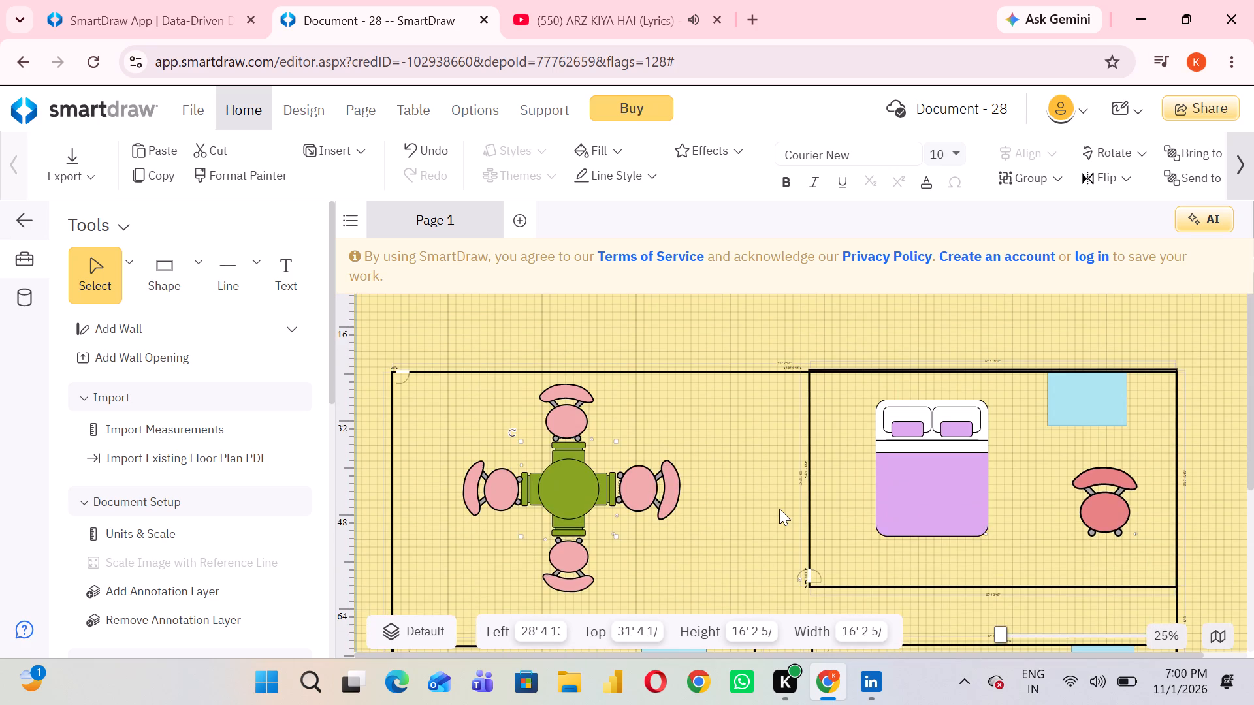
pyautogui.scroll(-4, 779, 509)
pyautogui.scroll(3, 779, 544)
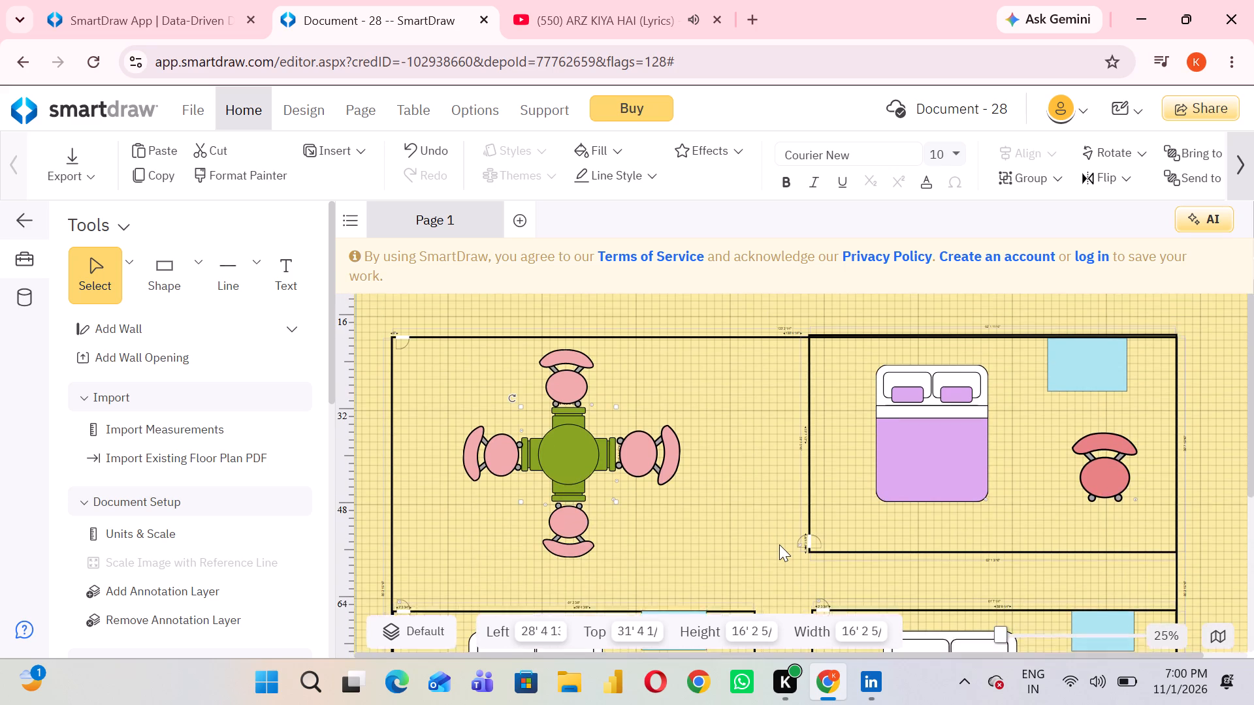
# Stretch the bottom wall of the outer building outline downward to an overall height of about 143' 11".
pyautogui.scroll(-1, 779, 544)
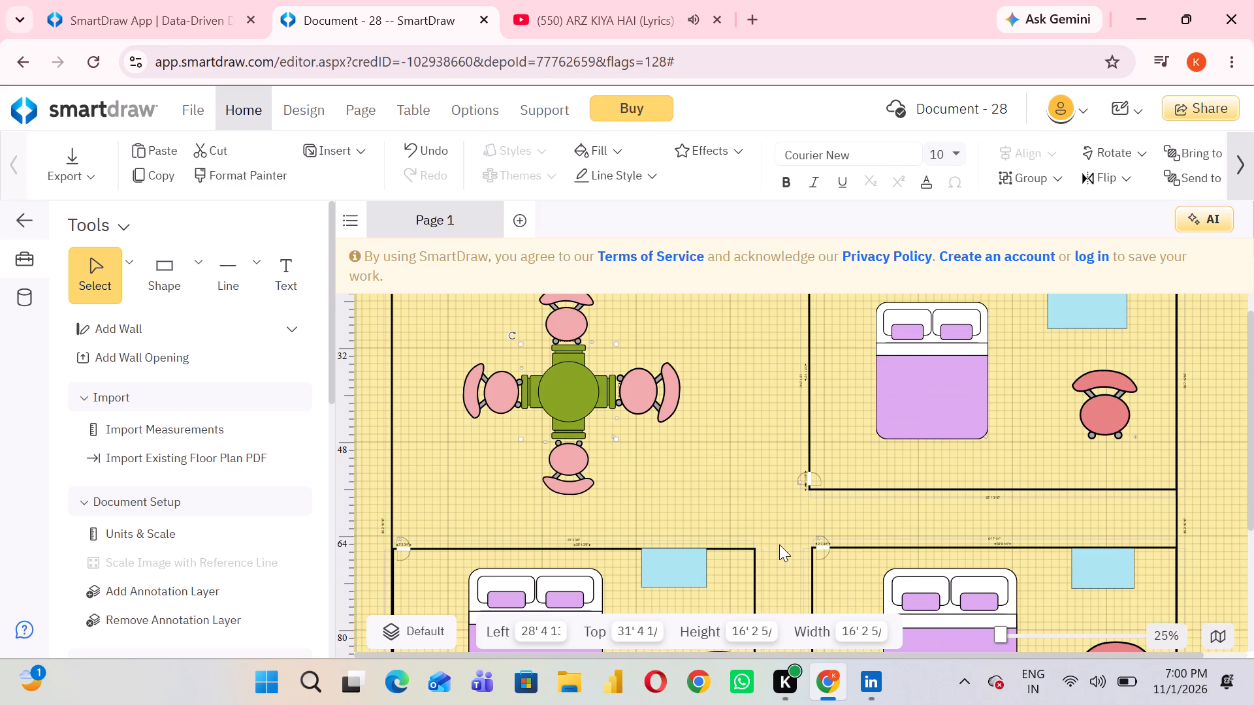
pyautogui.scroll(-6, 779, 544)
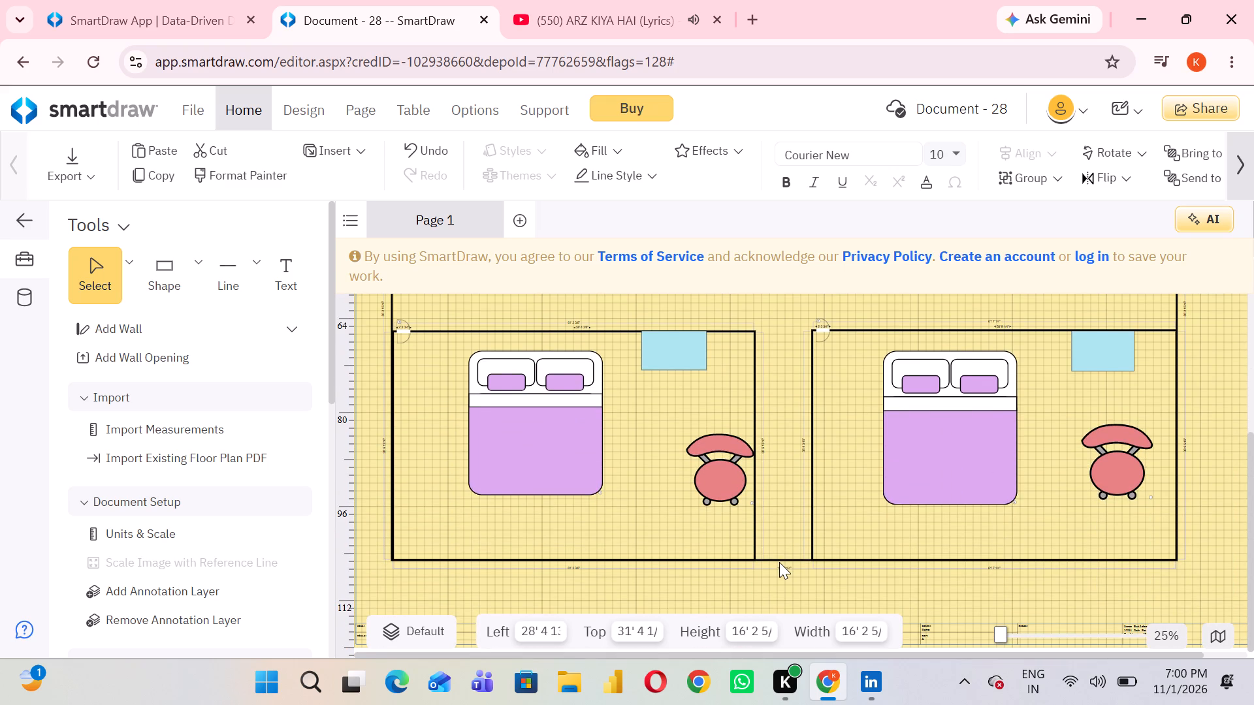
pyautogui.click(777, 558)
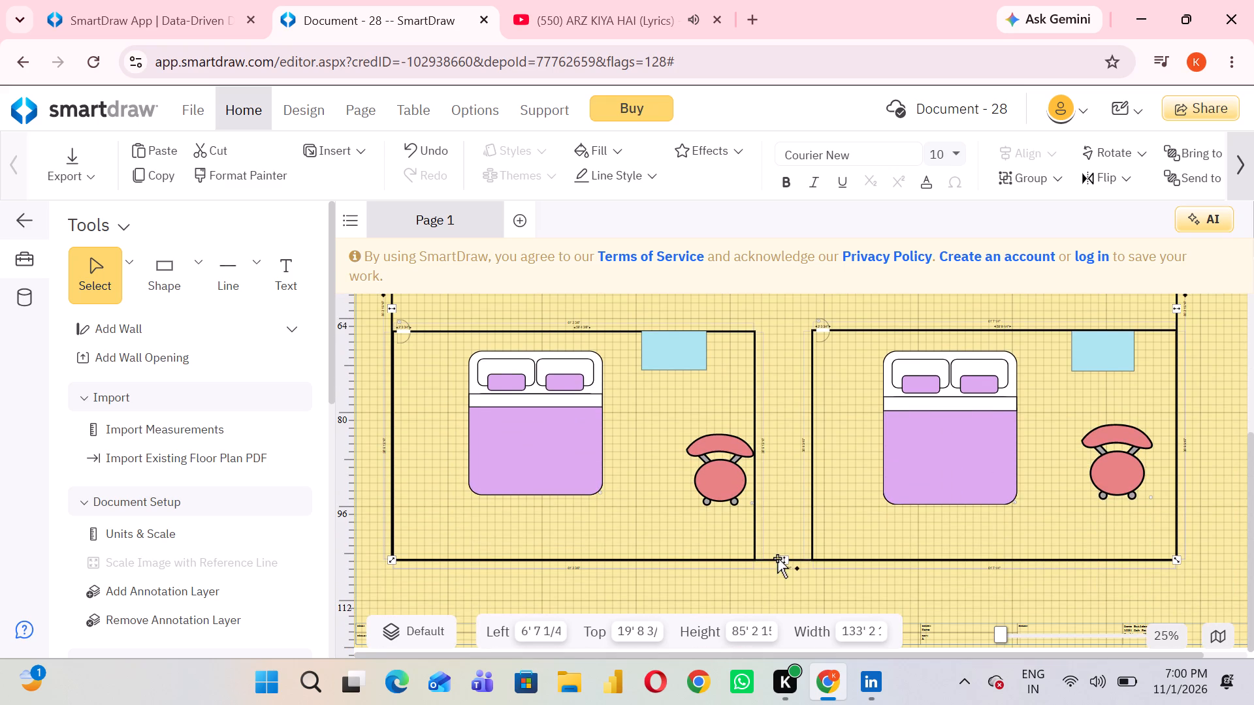
pyautogui.moveTo(784, 559); pyautogui.dragTo(804, 703)
pyautogui.scroll(-2, 765, 545)
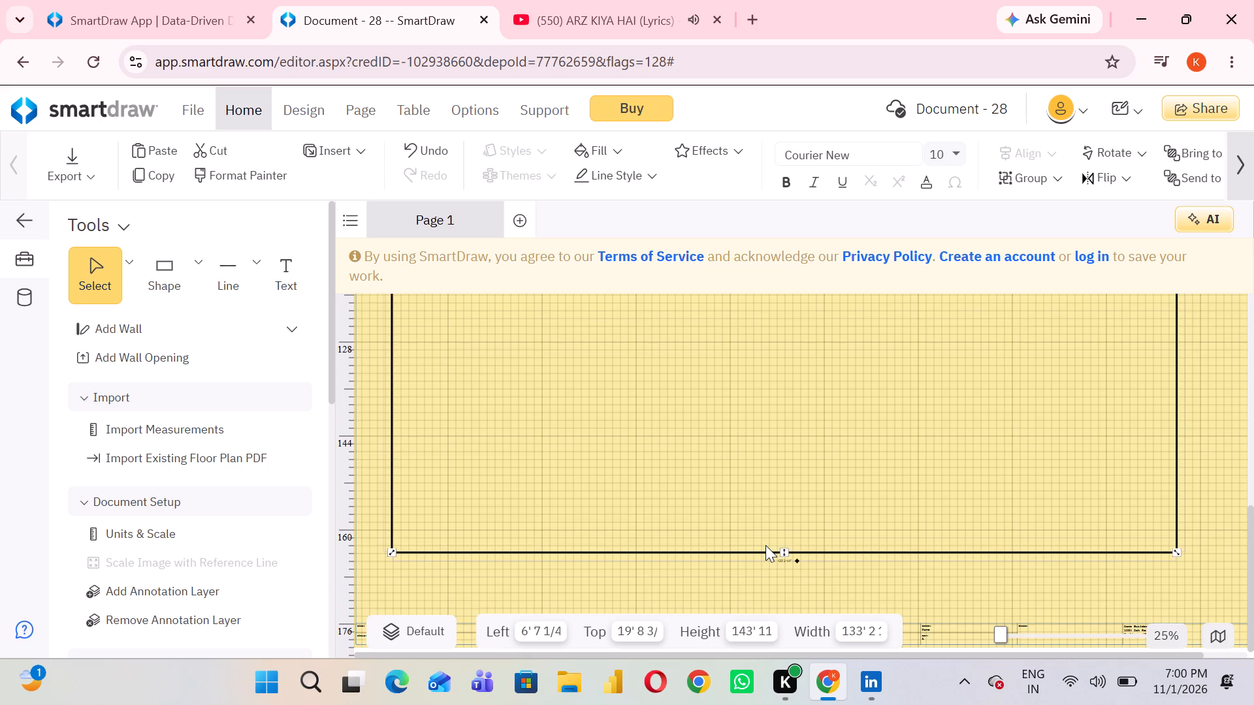
pyautogui.scroll(2, 765, 545)
pyautogui.scroll(-3, 452, 495)
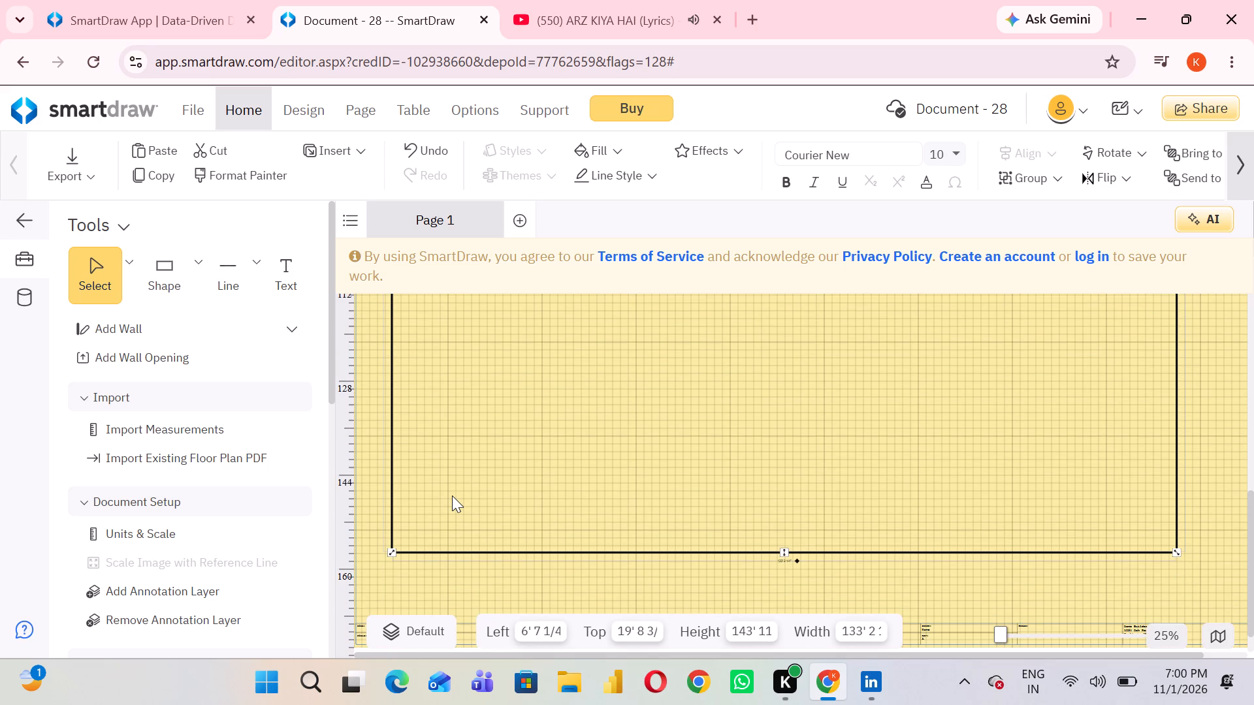
# Extend the outer outline's bottom wall further down, to an overall height of about 151' 6".
pyautogui.click(708, 571)
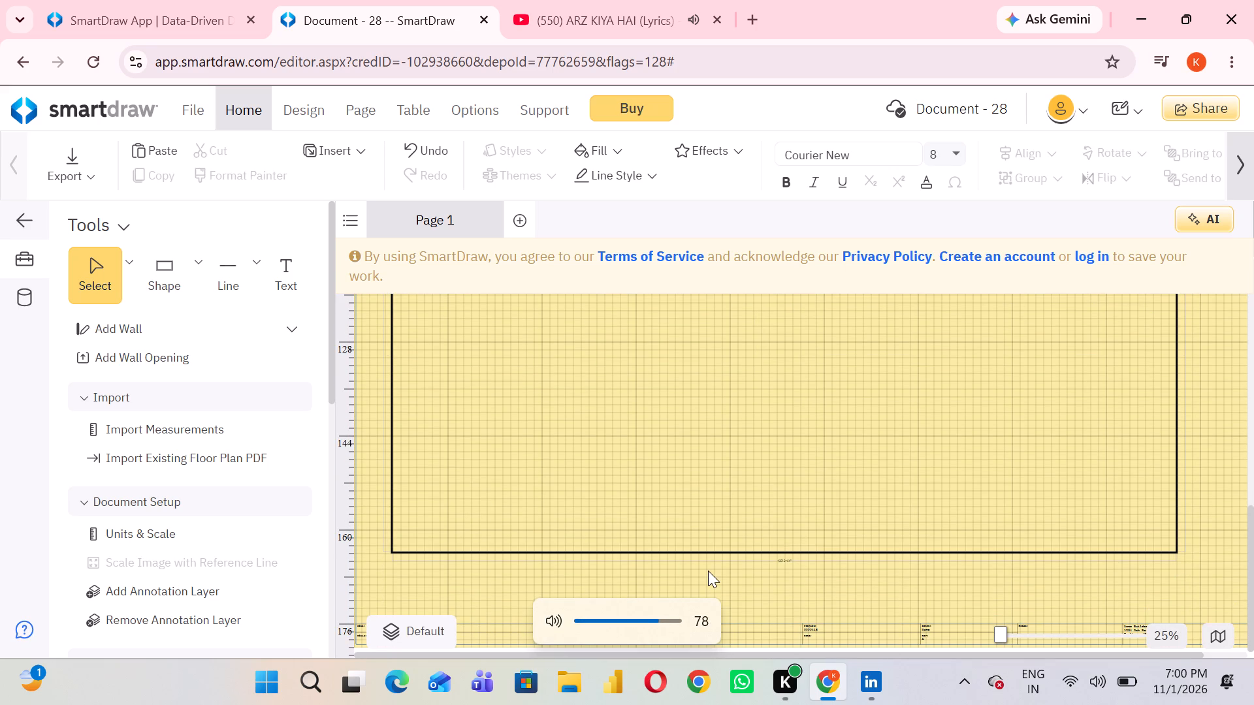
pyautogui.click(784, 546)
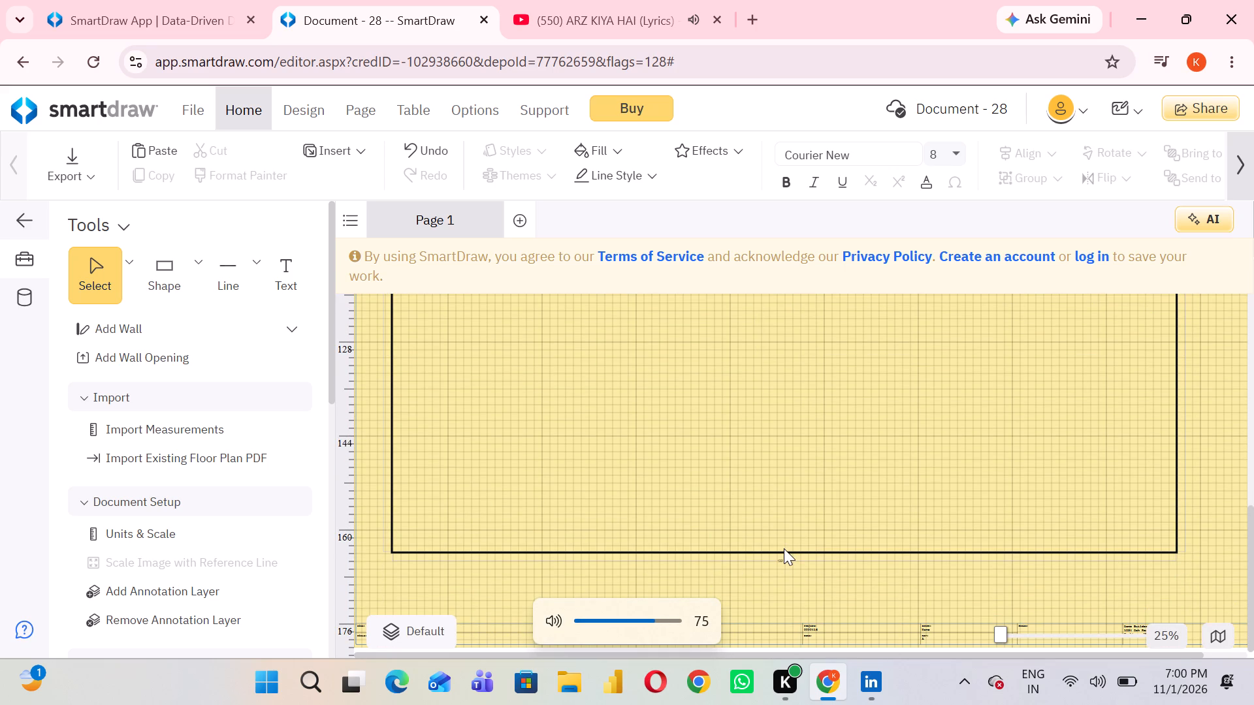
pyautogui.click(784, 548)
pyautogui.click(784, 550)
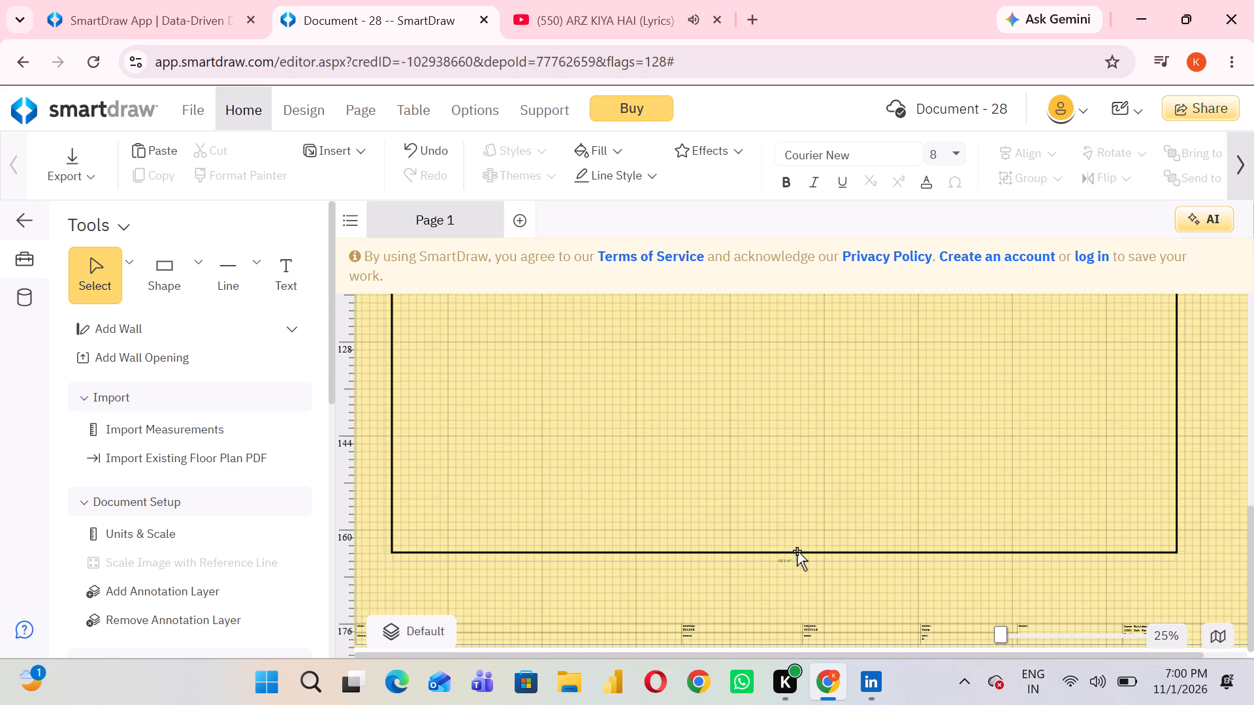
pyautogui.click(797, 551)
pyautogui.moveTo(786, 551); pyautogui.dragTo(794, 588)
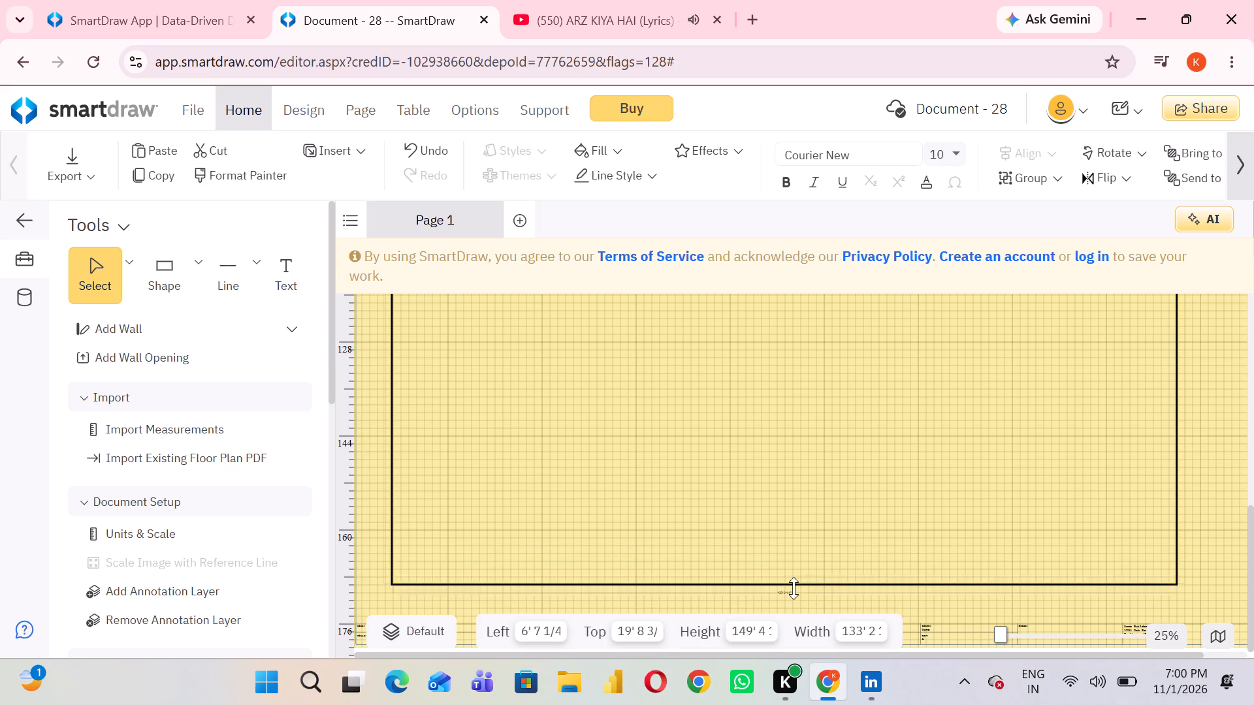
pyautogui.moveTo(794, 588); pyautogui.dragTo(794, 595)
pyautogui.scroll(1, 784, 566)
pyautogui.scroll(-3, 784, 566)
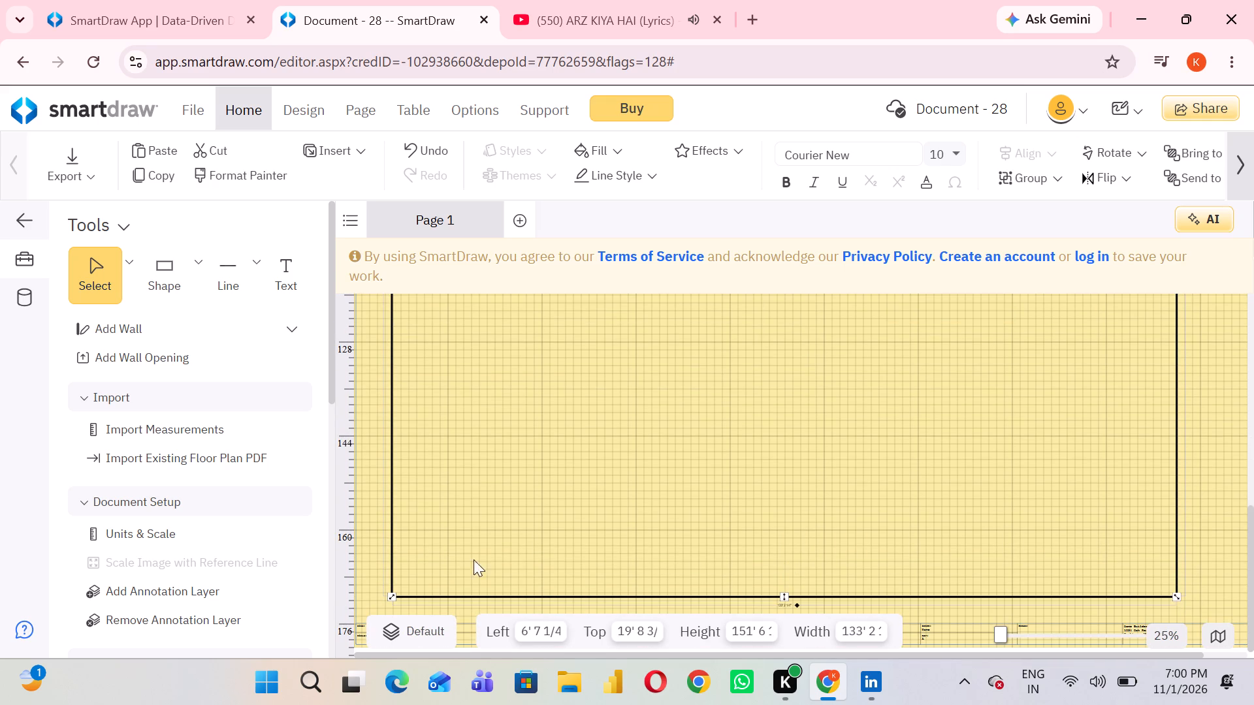
# Clear the door symbol search and place a Rectangular Room from Room Outlines near the lower-left corner of the extended area.
pyautogui.scroll(-3, 156, 526)
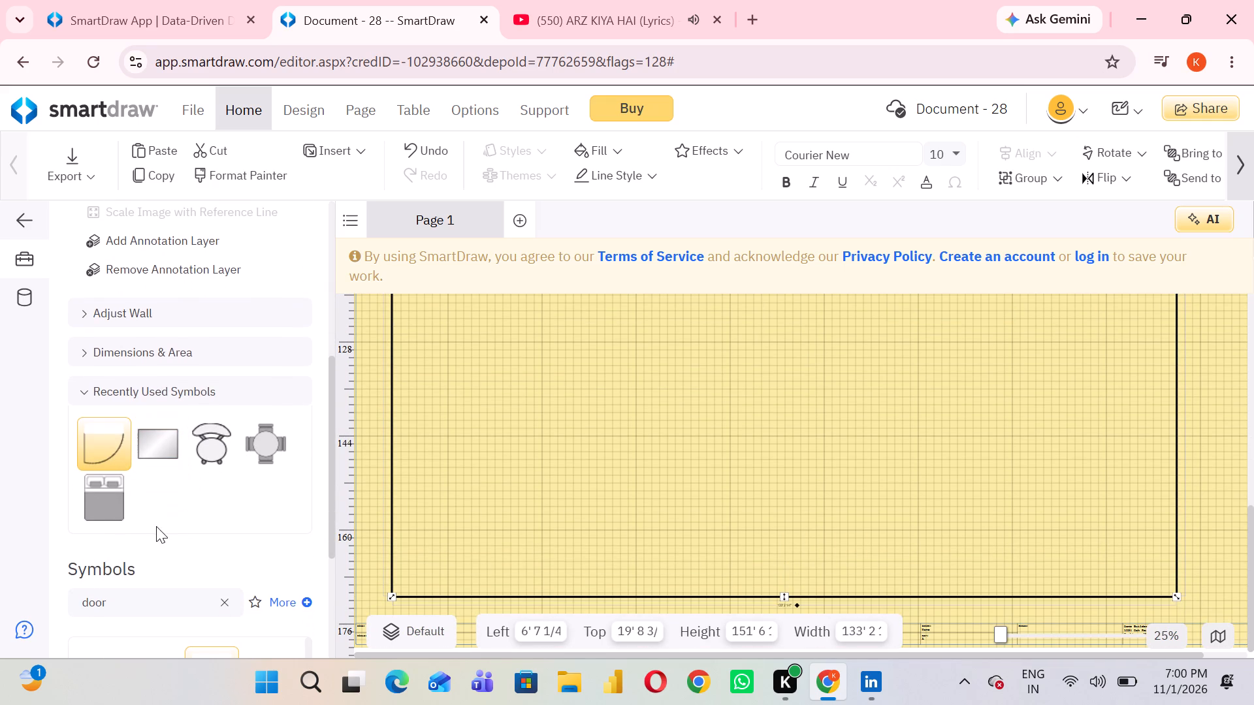
pyautogui.scroll(2, 185, 336)
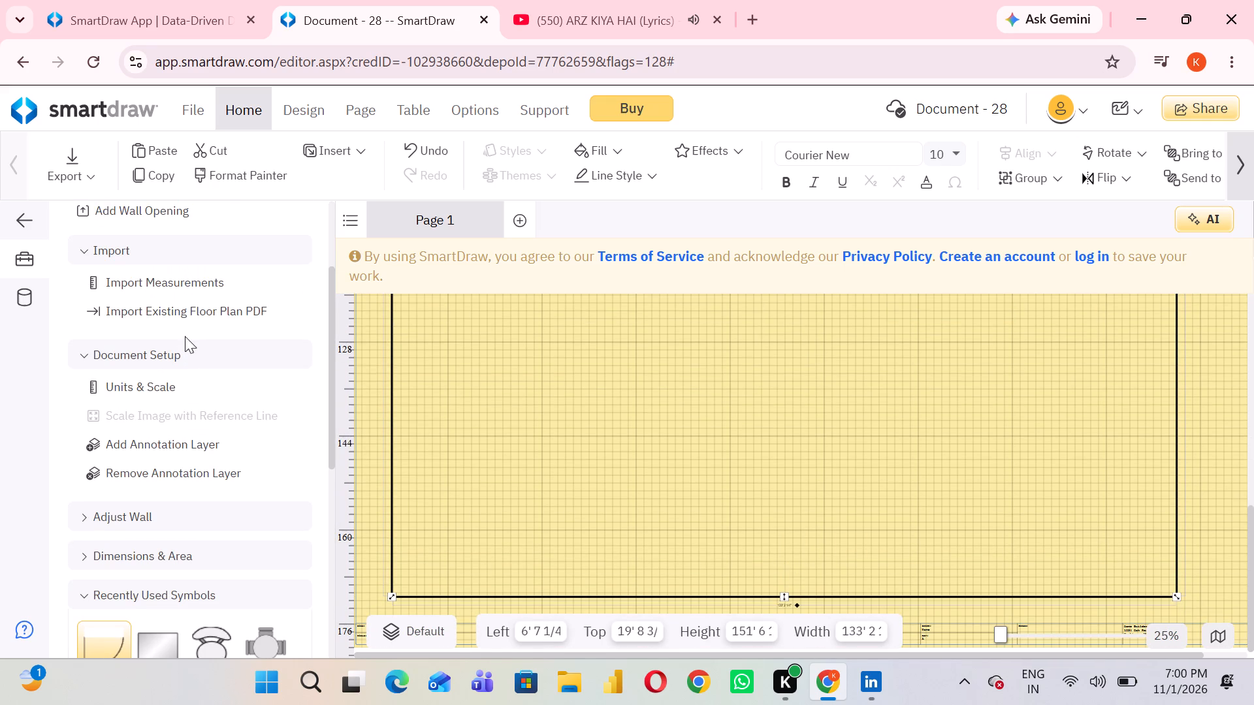
pyautogui.scroll(-2, 201, 448)
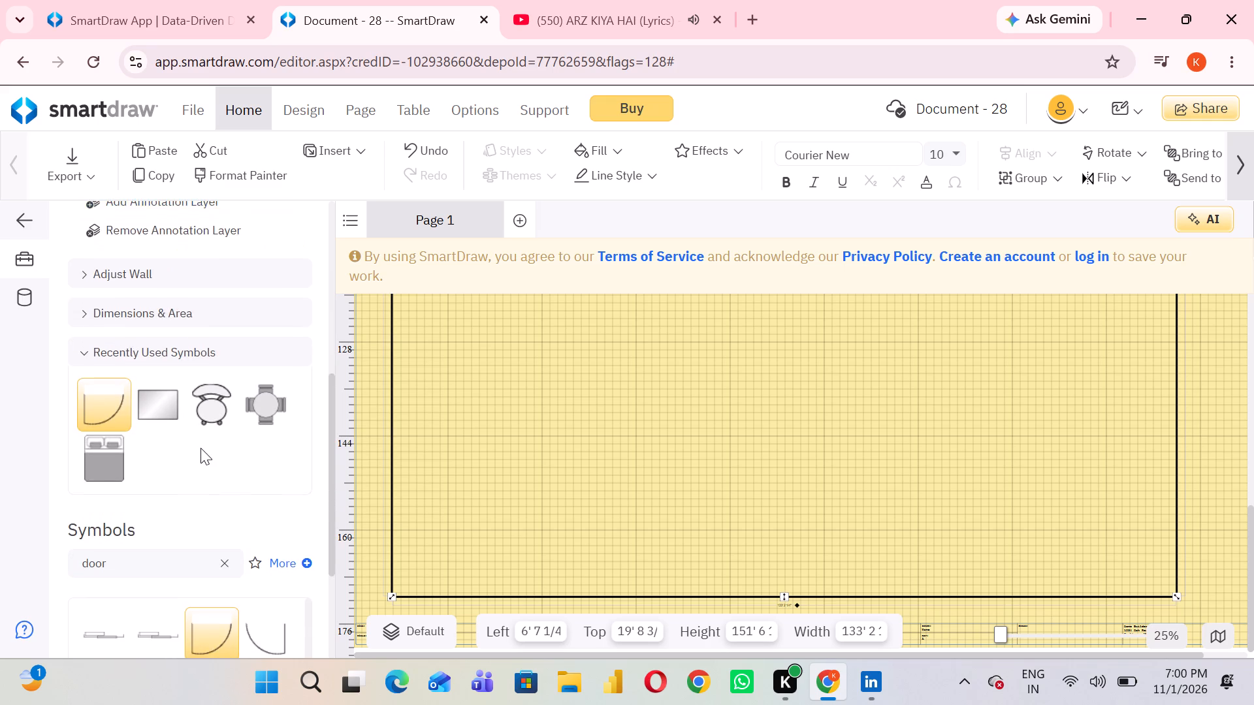
pyautogui.scroll(-1, 201, 448)
pyautogui.click(226, 515)
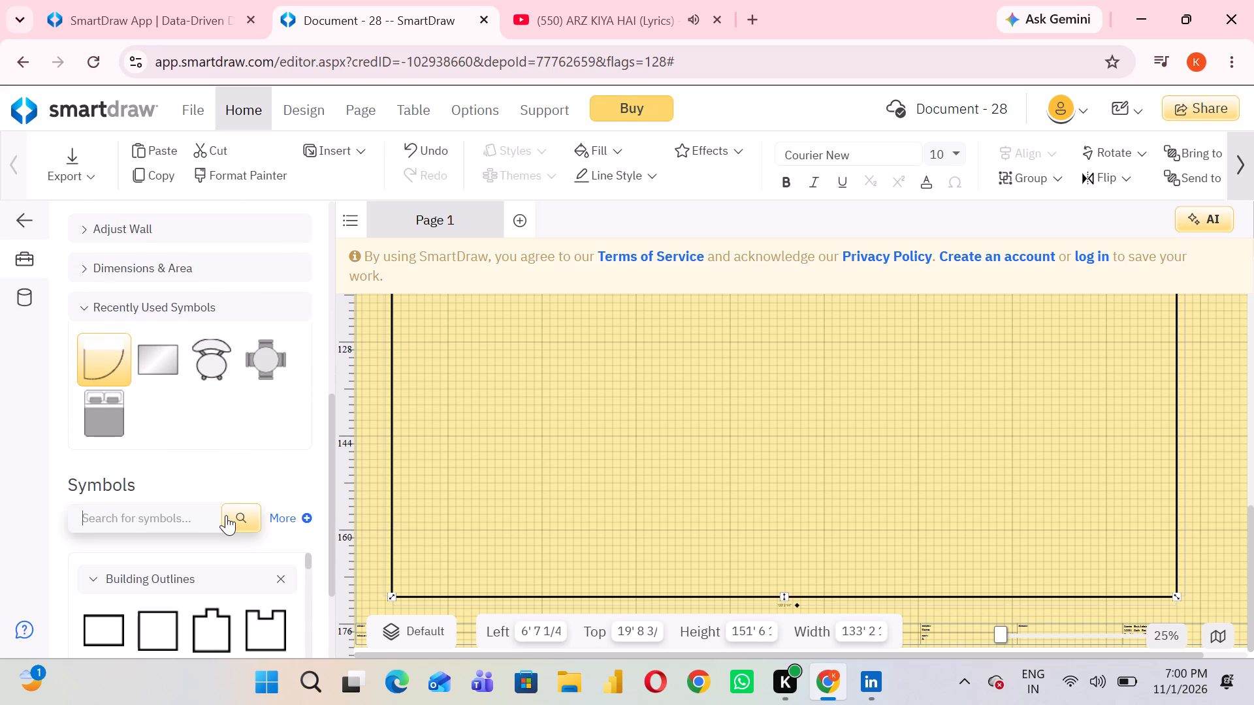
pyautogui.scroll(-5, 226, 515)
pyautogui.scroll(1, 226, 515)
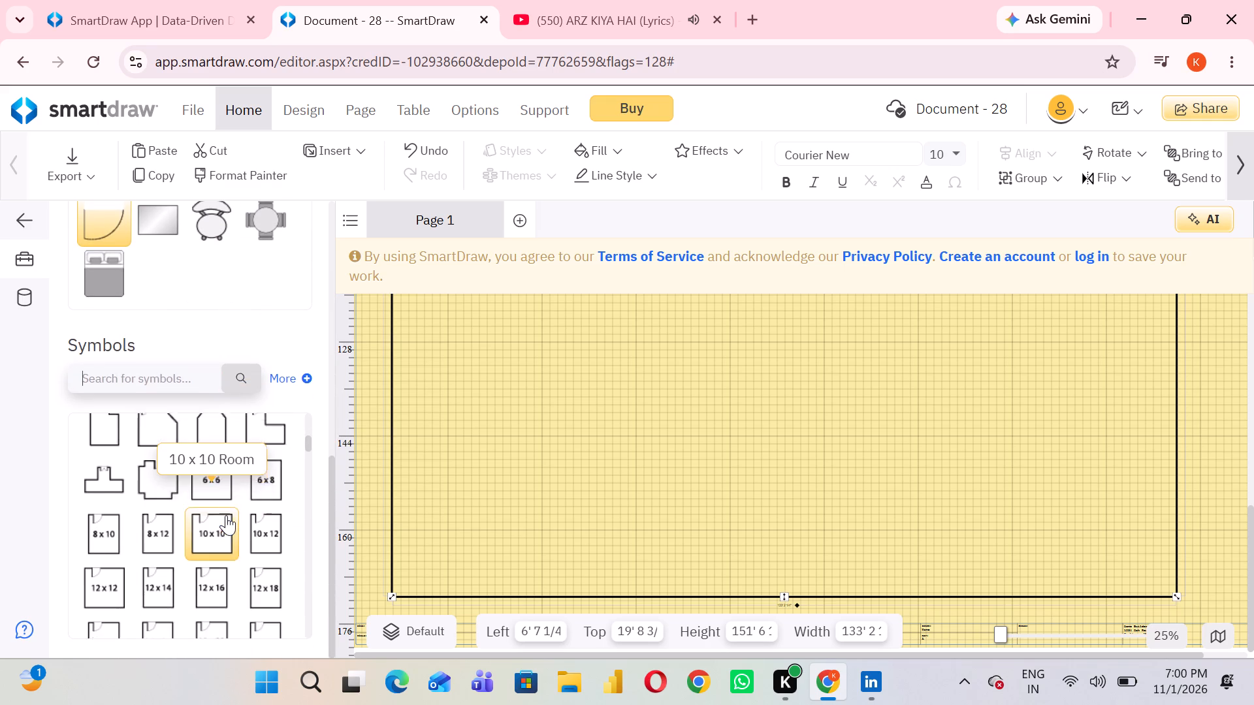
pyautogui.scroll(1, 226, 515)
pyautogui.scroll(1, 136, 470)
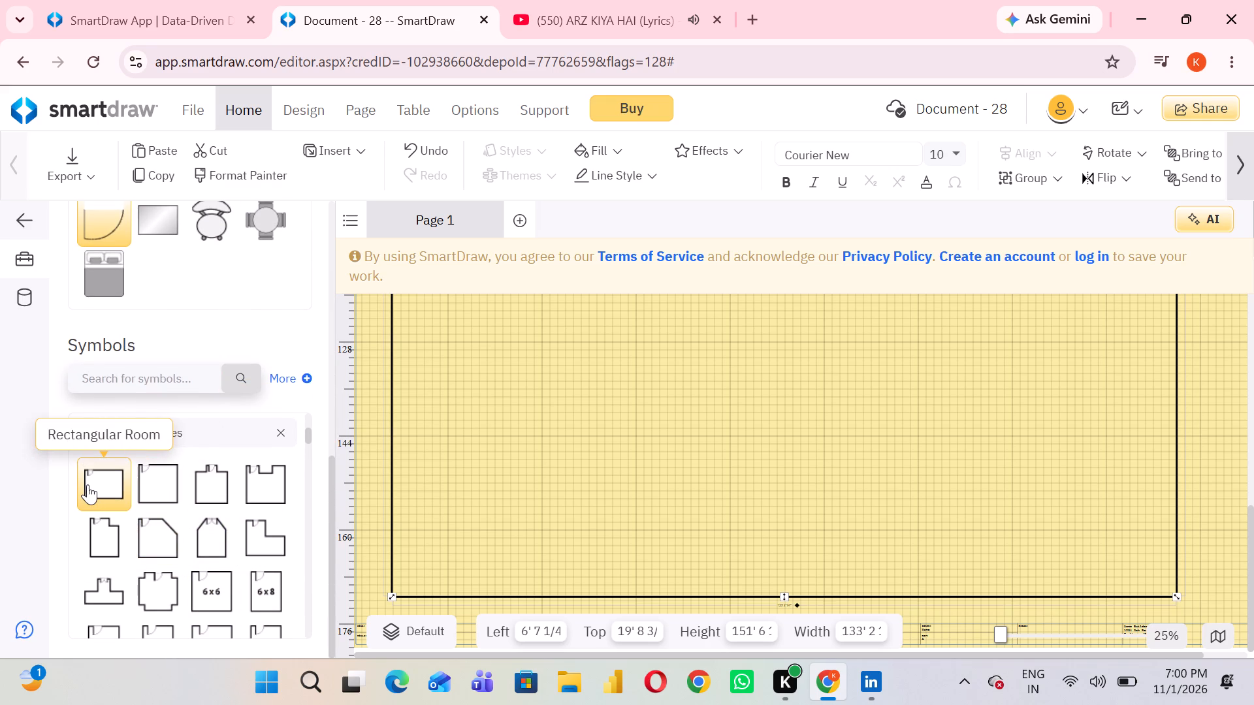
pyautogui.moveTo(87, 484); pyautogui.dragTo(464, 529)
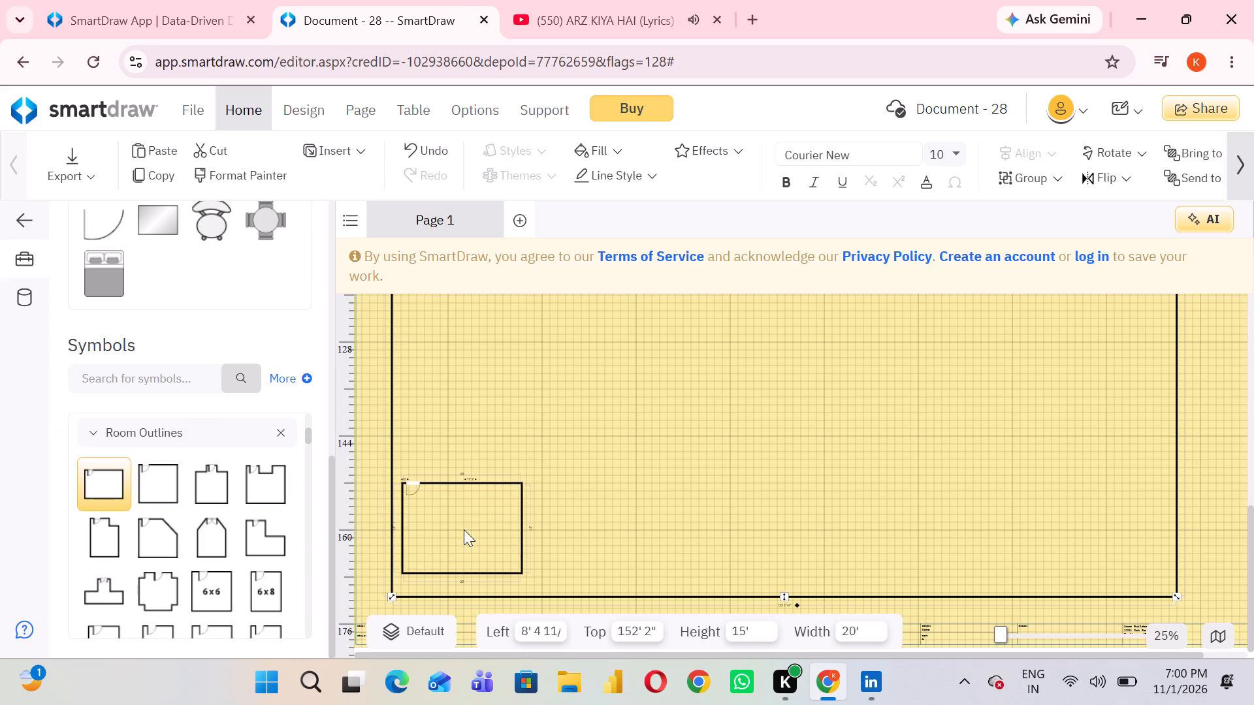
# Move the new rectangular room into the lower-left corner of the outer outline, aligned with its walls.
pyautogui.click(426, 570)
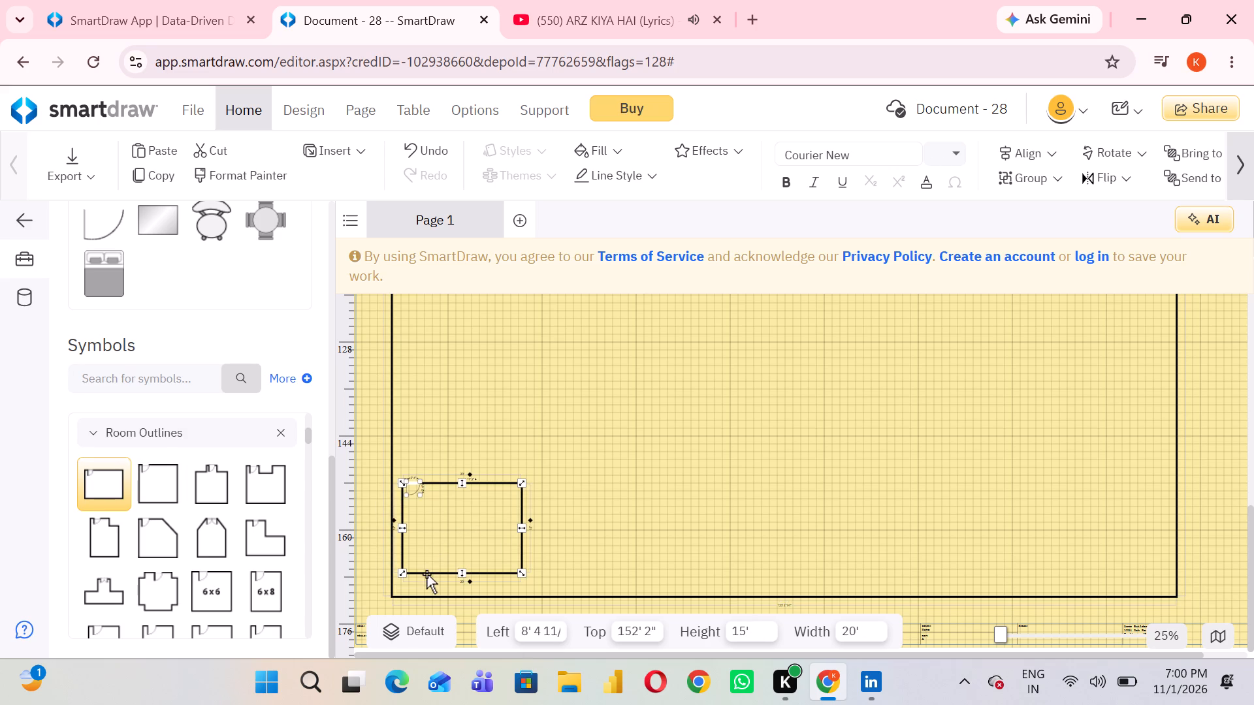
pyautogui.click(426, 572)
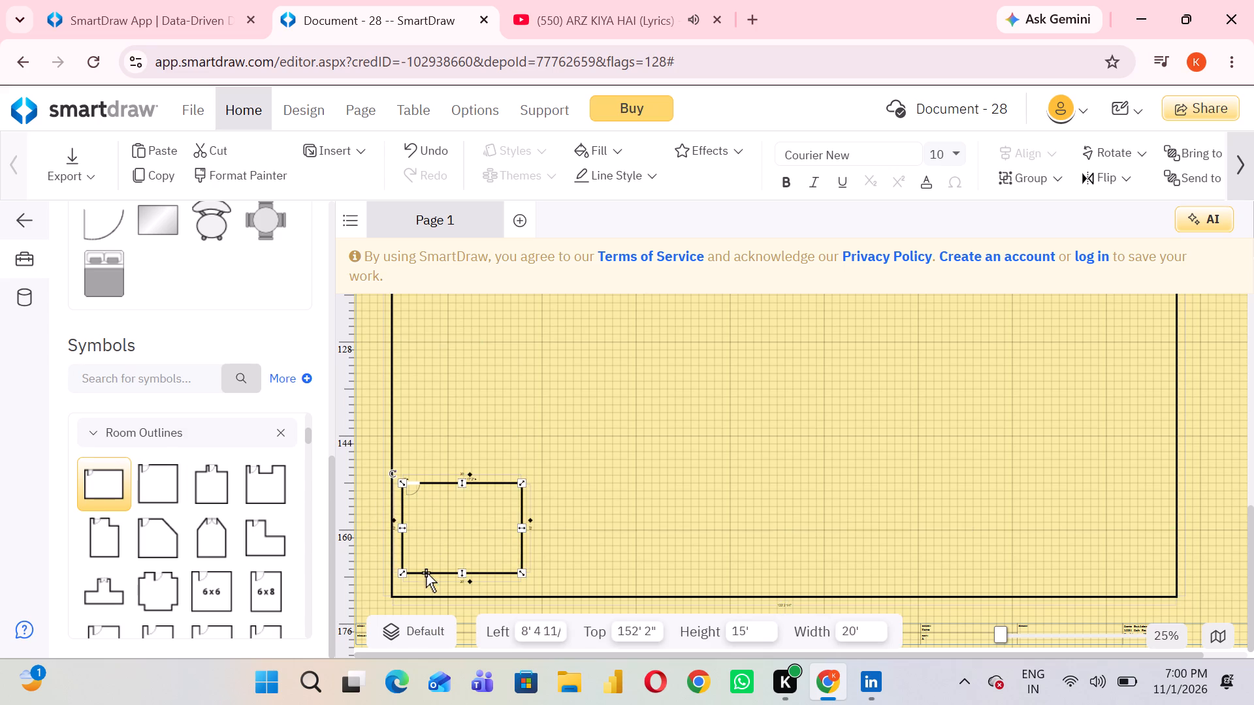
pyautogui.click(426, 572)
pyautogui.moveTo(426, 572); pyautogui.dragTo(410, 597)
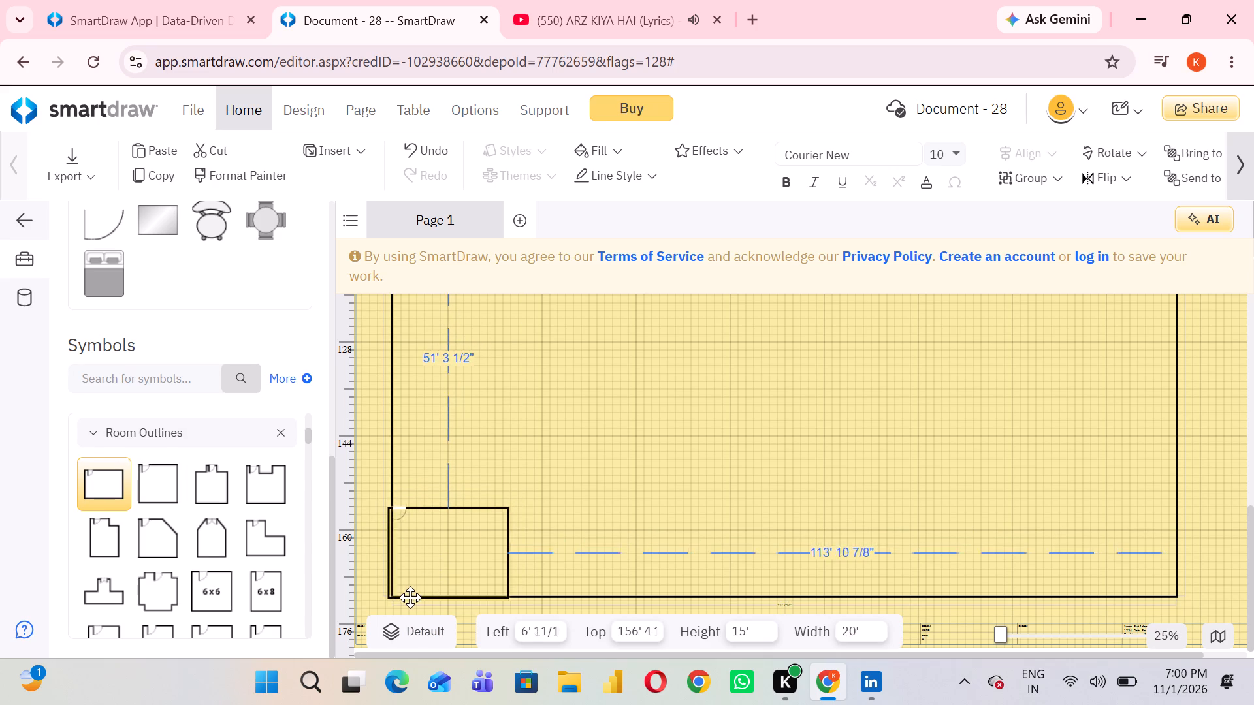
pyautogui.moveTo(410, 597); pyautogui.dragTo(415, 595)
# Enlarge the new corner room to about 64' 1" wide and 42' 5" high, extending its right and top walls.
pyautogui.moveTo(509, 547); pyautogui.dragTo(683, 538)
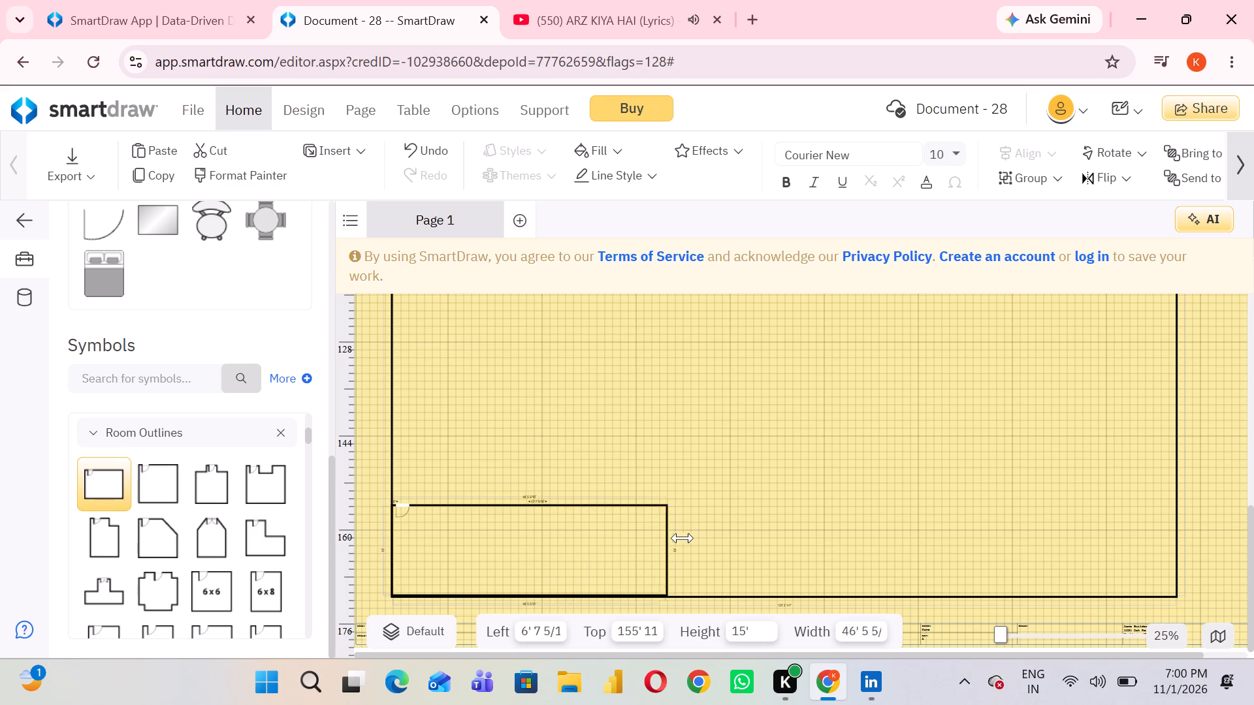
pyautogui.moveTo(683, 538); pyautogui.dragTo(769, 538)
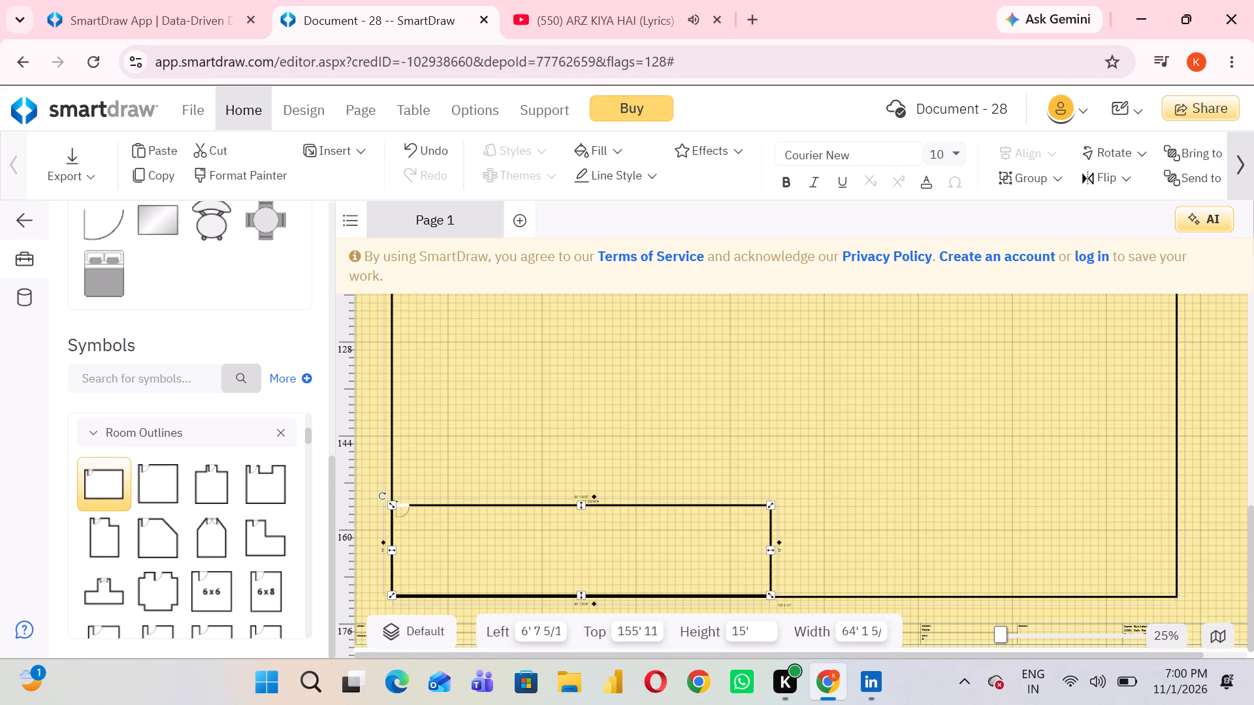
pyautogui.click(580, 500)
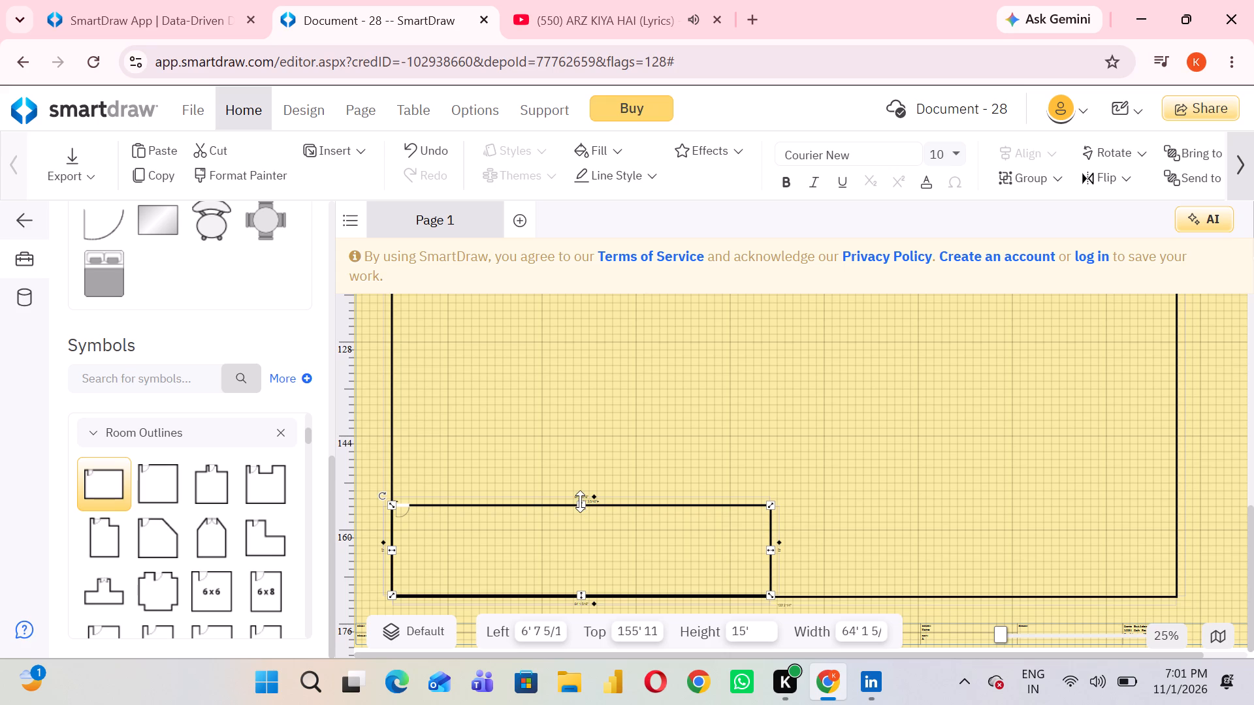
pyautogui.click(580, 501)
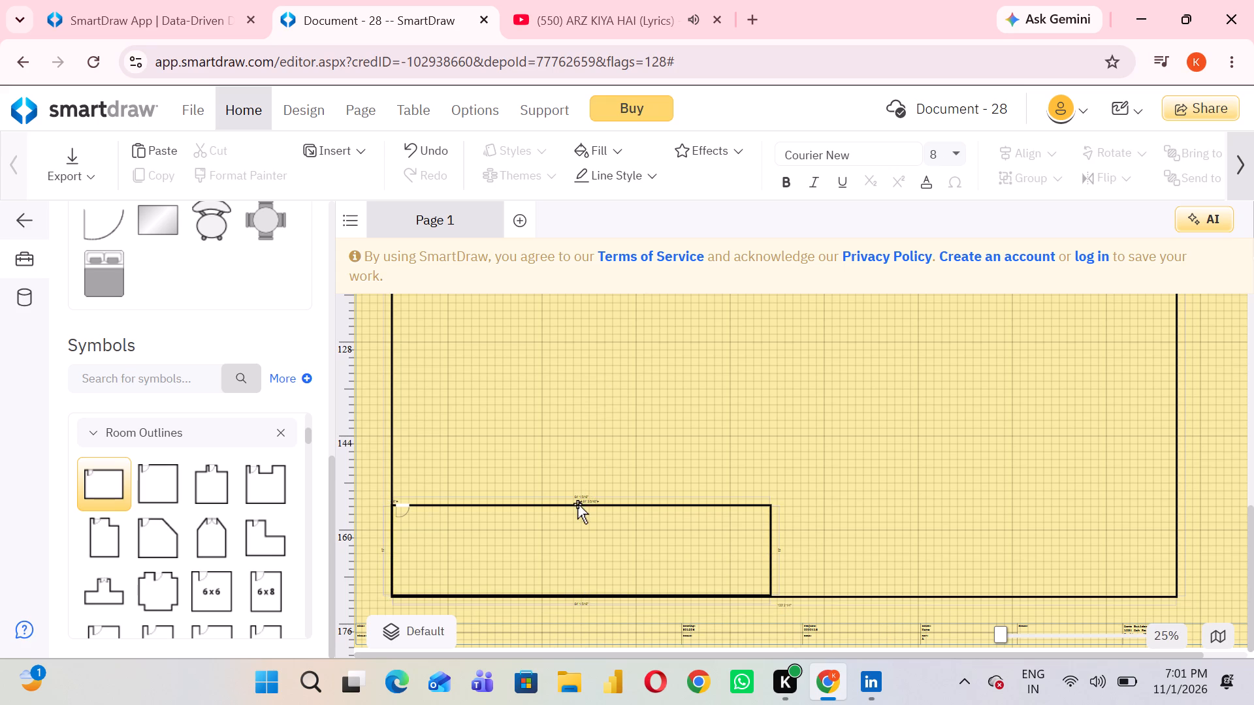
pyautogui.click(577, 504)
pyautogui.moveTo(583, 506); pyautogui.dragTo(583, 448)
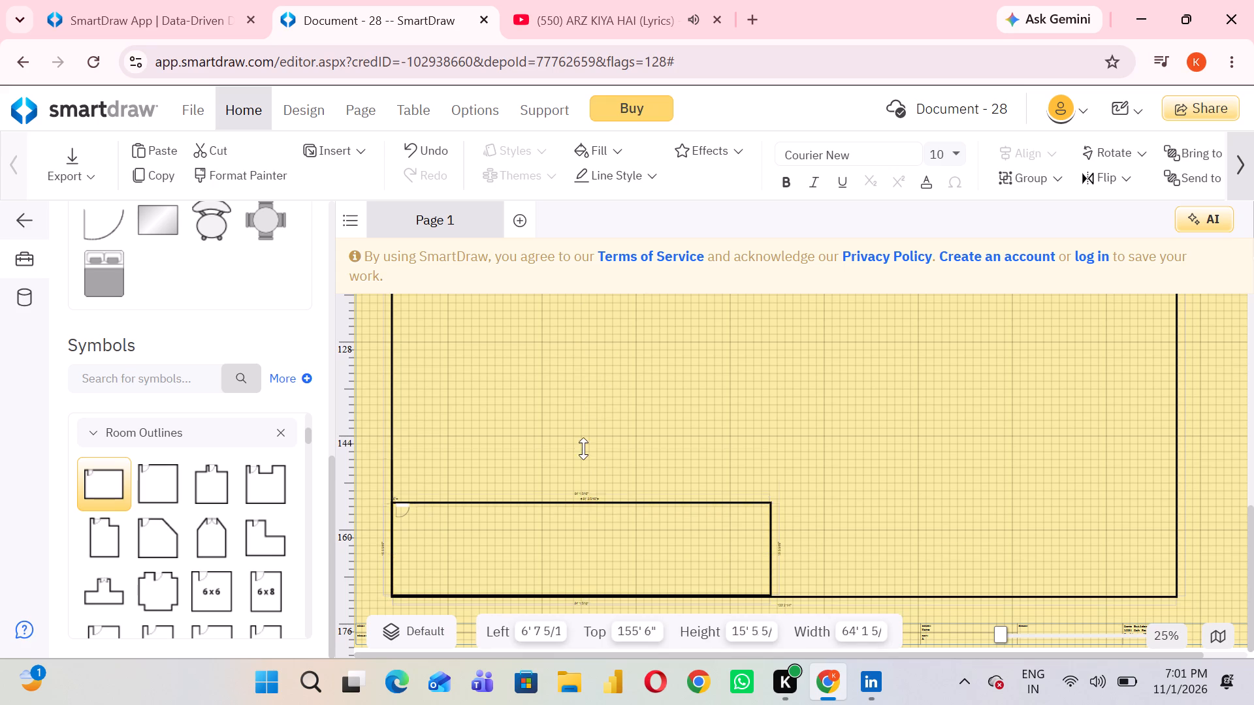
pyautogui.moveTo(583, 448); pyautogui.dragTo(607, 360)
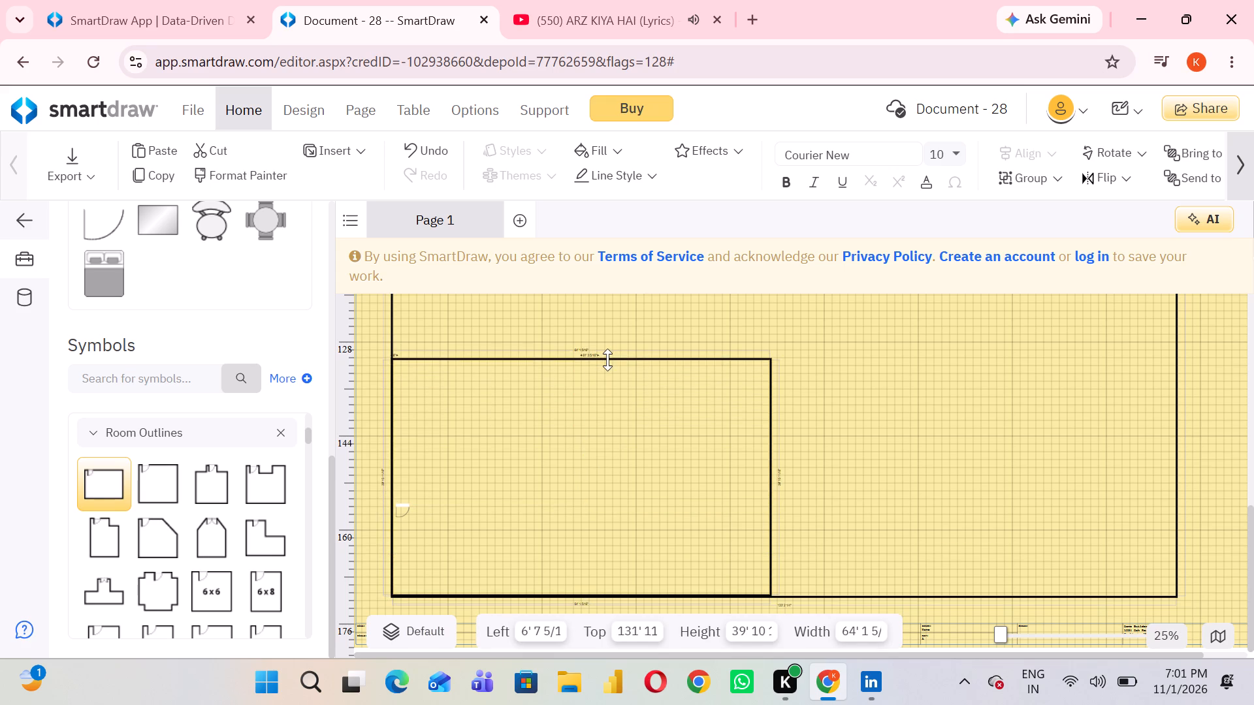
pyautogui.moveTo(607, 360); pyautogui.dragTo(609, 346)
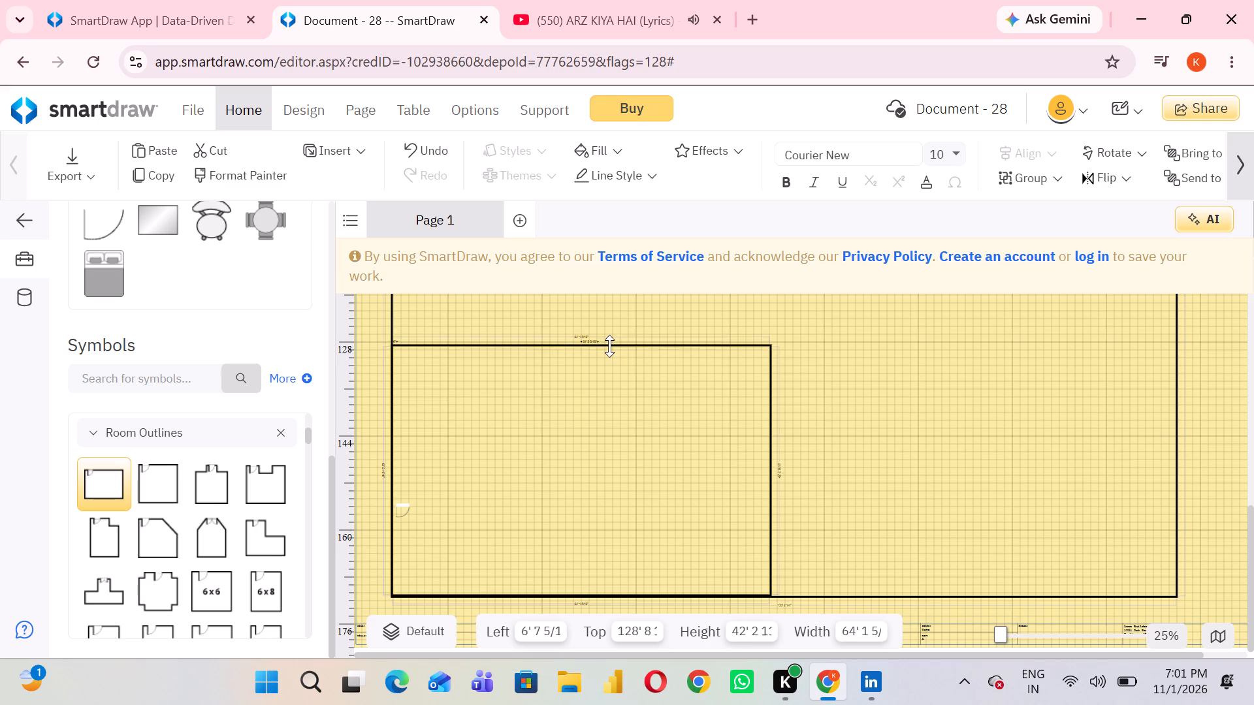
pyautogui.moveTo(609, 346); pyautogui.dragTo(609, 345)
pyautogui.scroll(2, 609, 345)
pyautogui.scroll(-2, 609, 345)
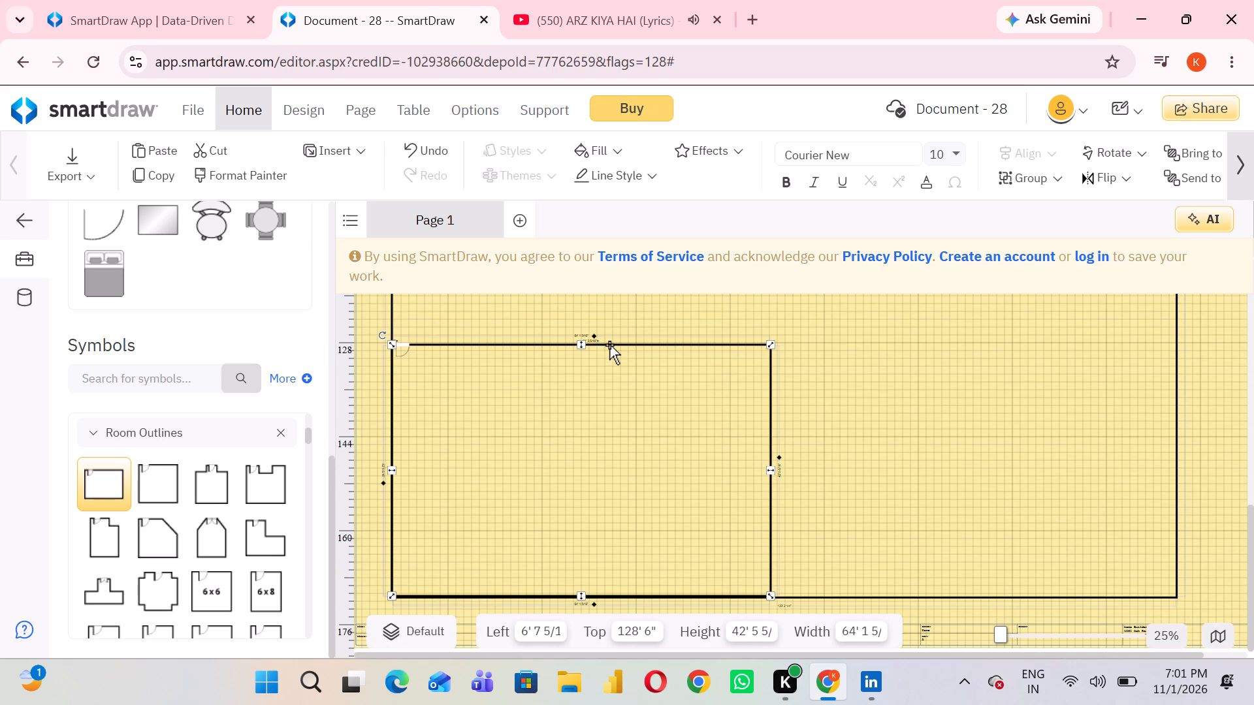
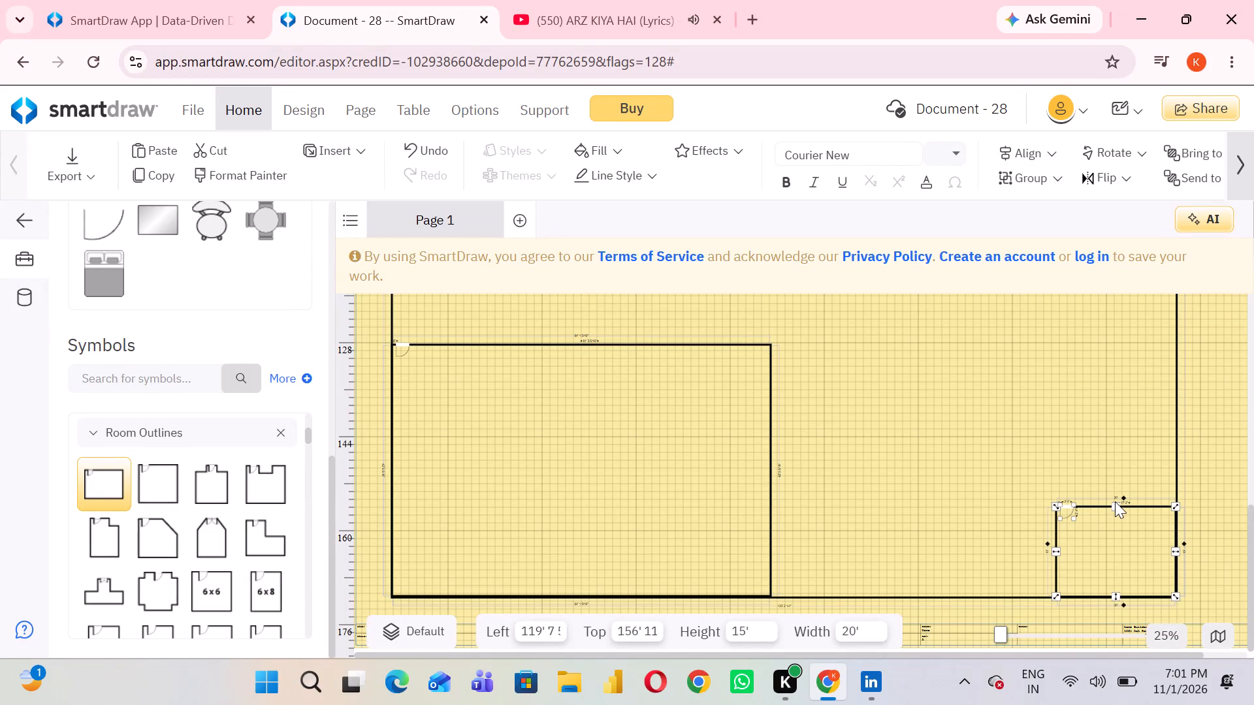
# Enlarge the lower-right corner room to about 61' 6" wide and 43' 5" high by extending its top and left walls.
pyautogui.moveTo(1117, 506); pyautogui.dragTo(1057, 339)
pyautogui.moveTo(1053, 469); pyautogui.dragTo(815, 505)
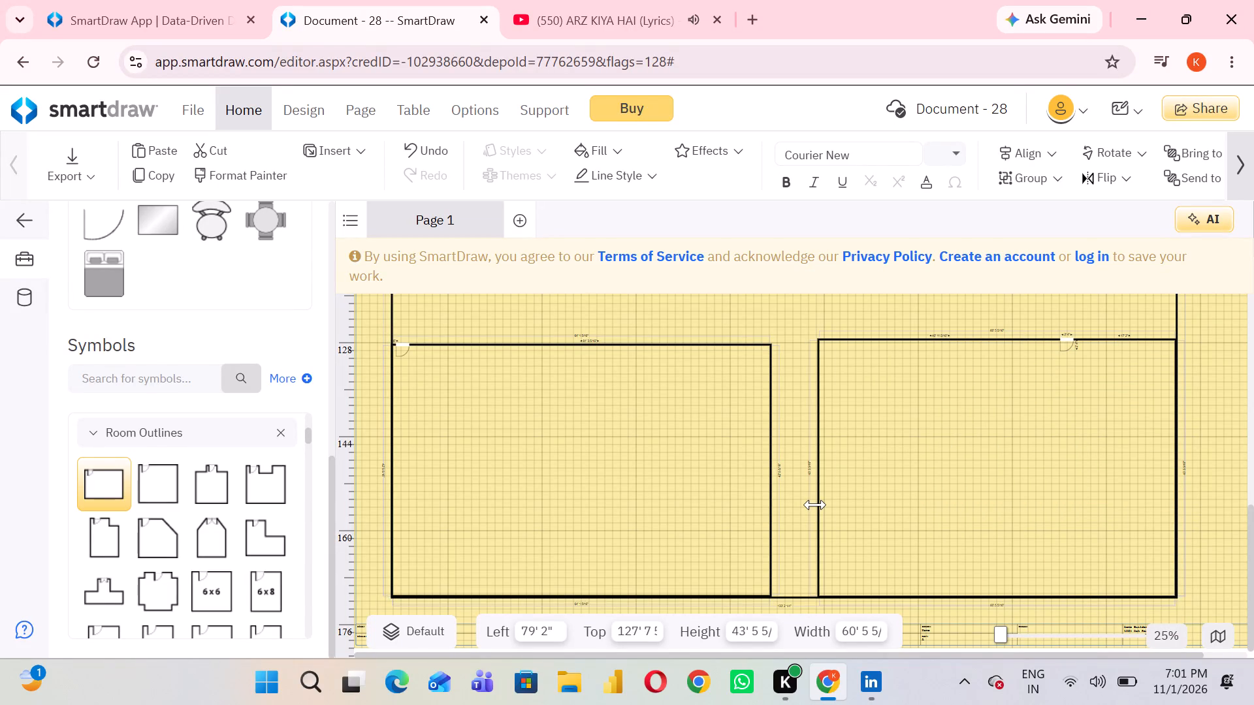
pyautogui.moveTo(815, 505); pyautogui.dragTo(809, 505)
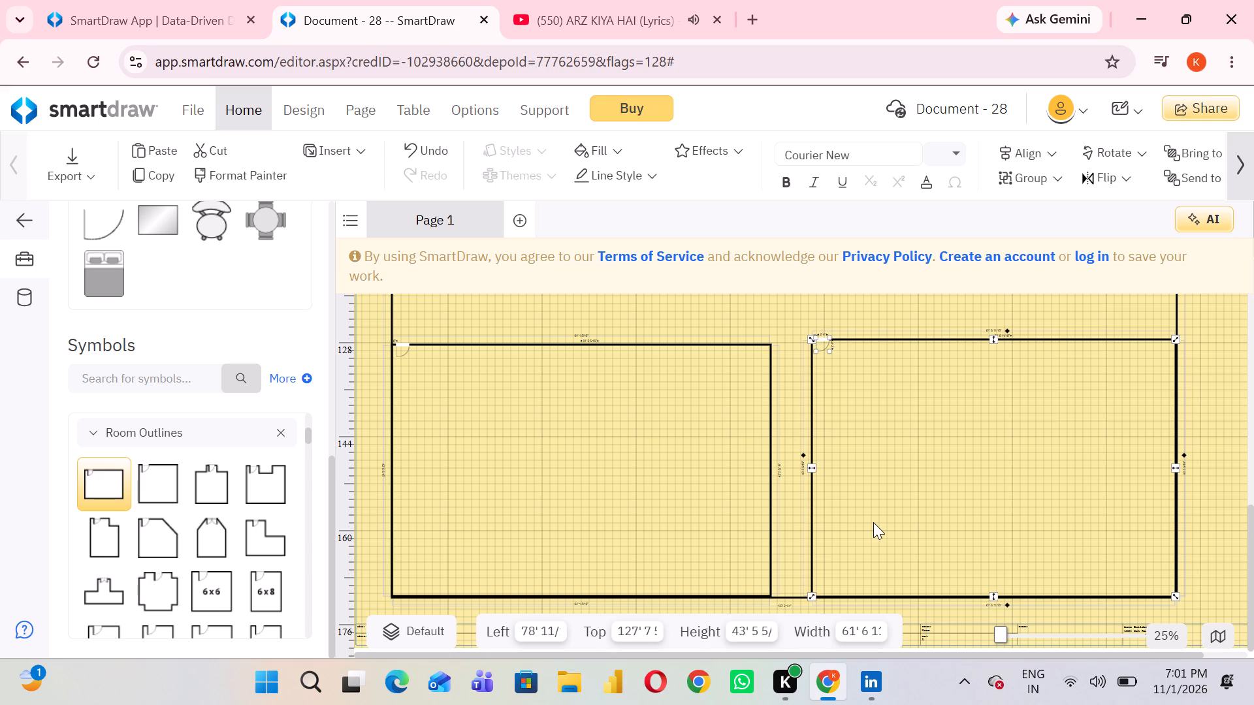
pyautogui.click(873, 522)
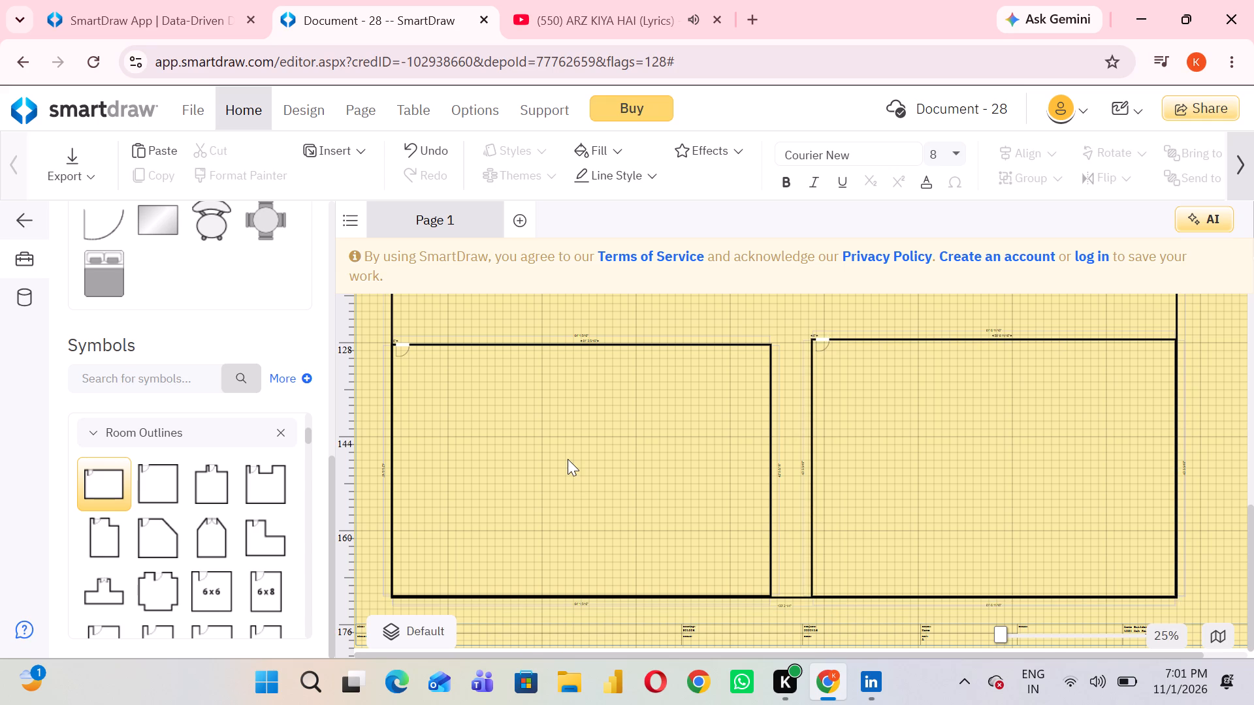
pyautogui.click(568, 459)
# Search the symbols for door and place a Door (28") just above the doorway of the lower-left corner room.
pyautogui.moveTo(207, 418); pyautogui.dragTo(185, 386)
pyautogui.doubleClick(185, 386)
pyautogui.write('door')
pyautogui.press('Return')
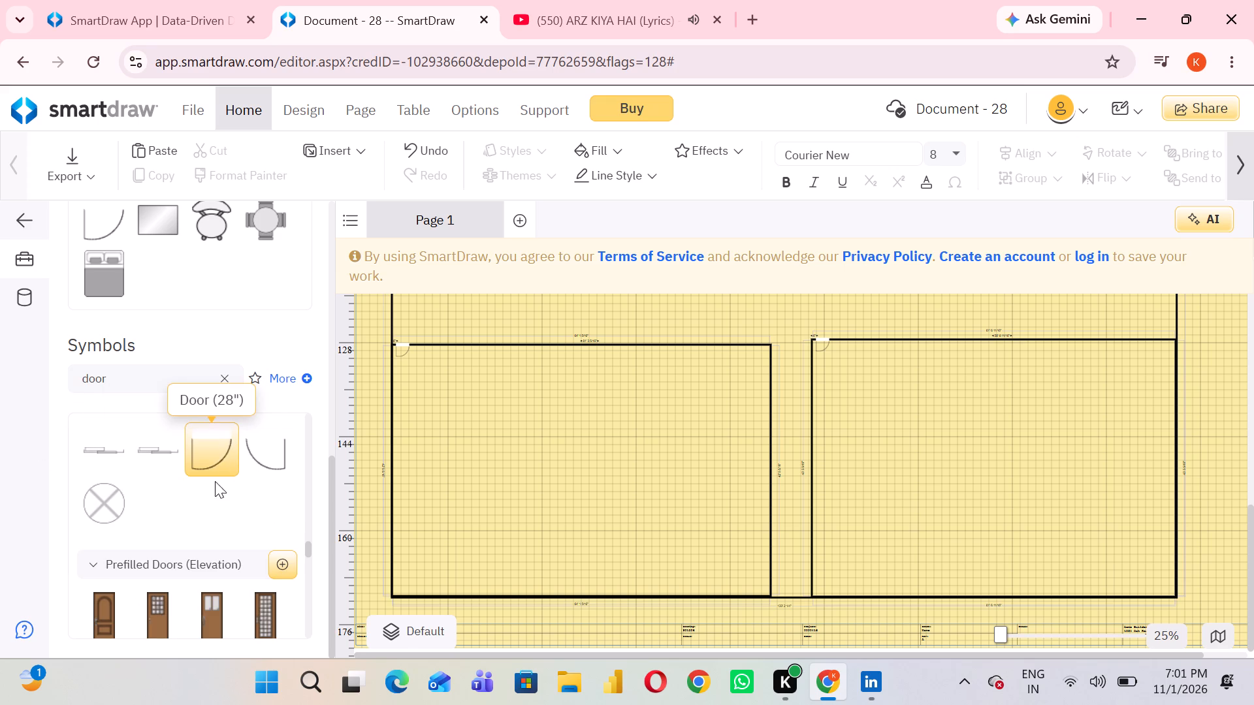
pyautogui.moveTo(212, 445); pyautogui.dragTo(426, 336)
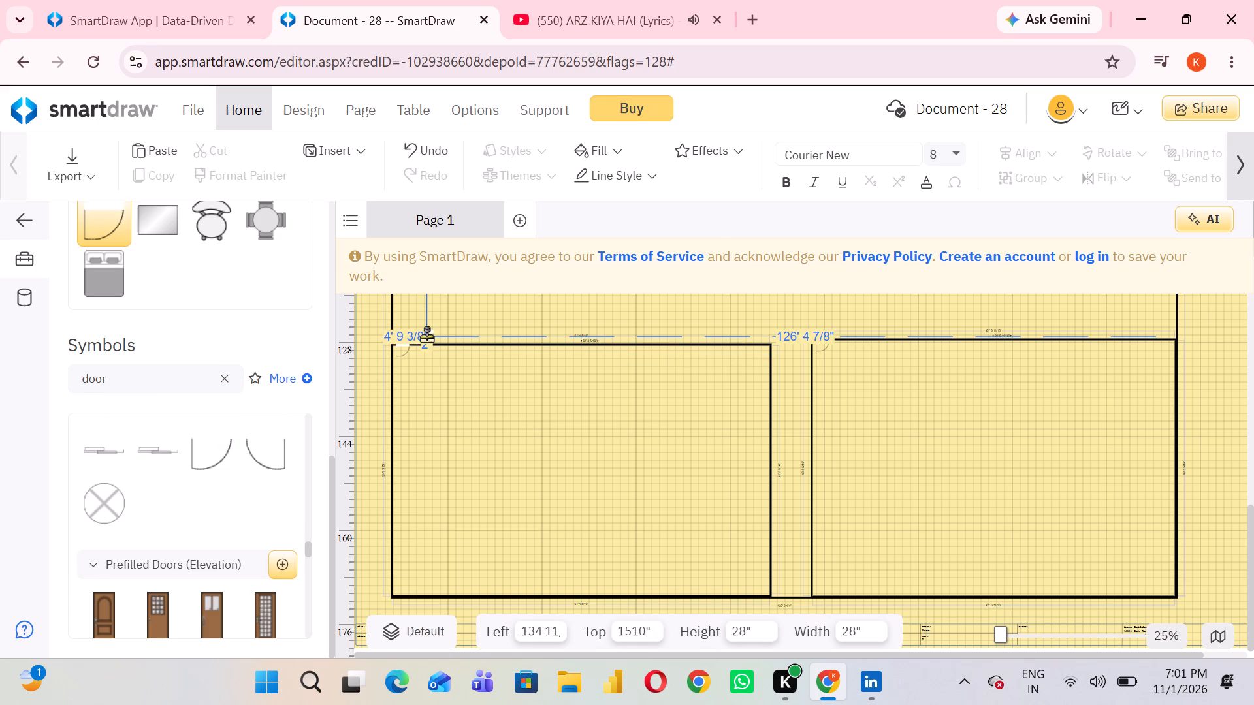
pyautogui.moveTo(426, 336); pyautogui.dragTo(410, 334)
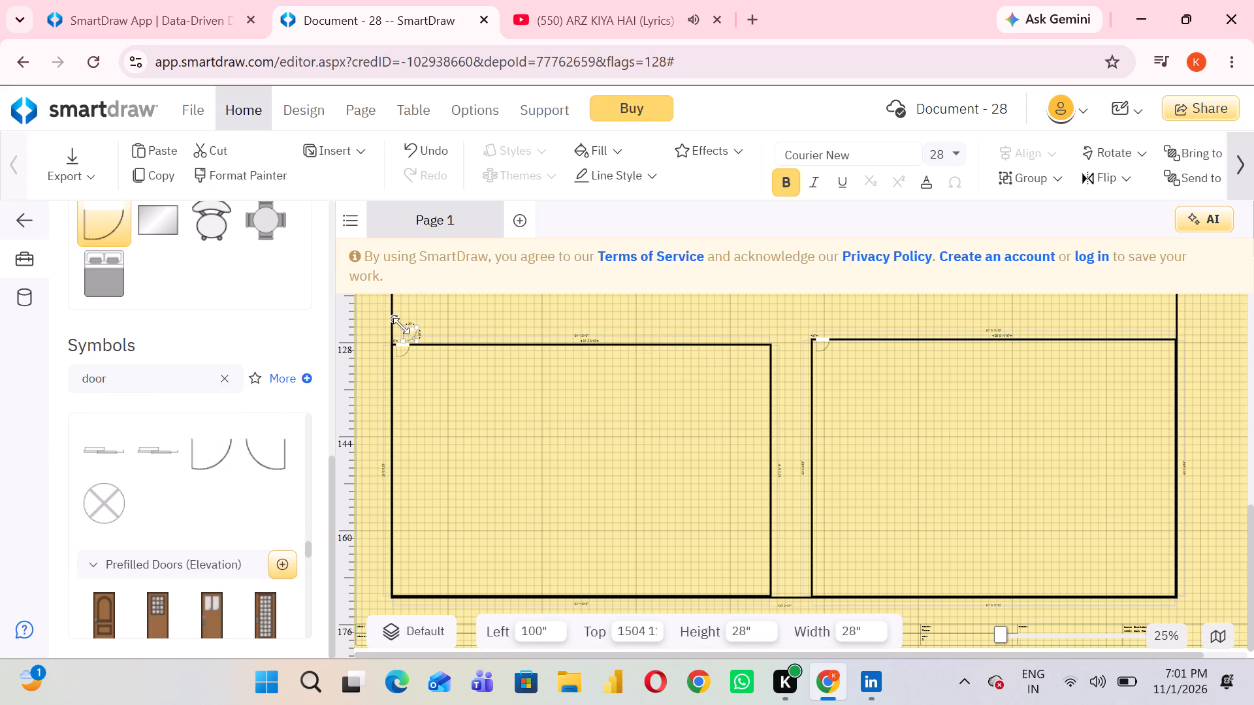
# Rotate the new door about half a turn and move it onto the lower-left room's top wall at the existing doorway.
pyautogui.click(396, 320)
pyautogui.moveTo(396, 320); pyautogui.dragTo(421, 322)
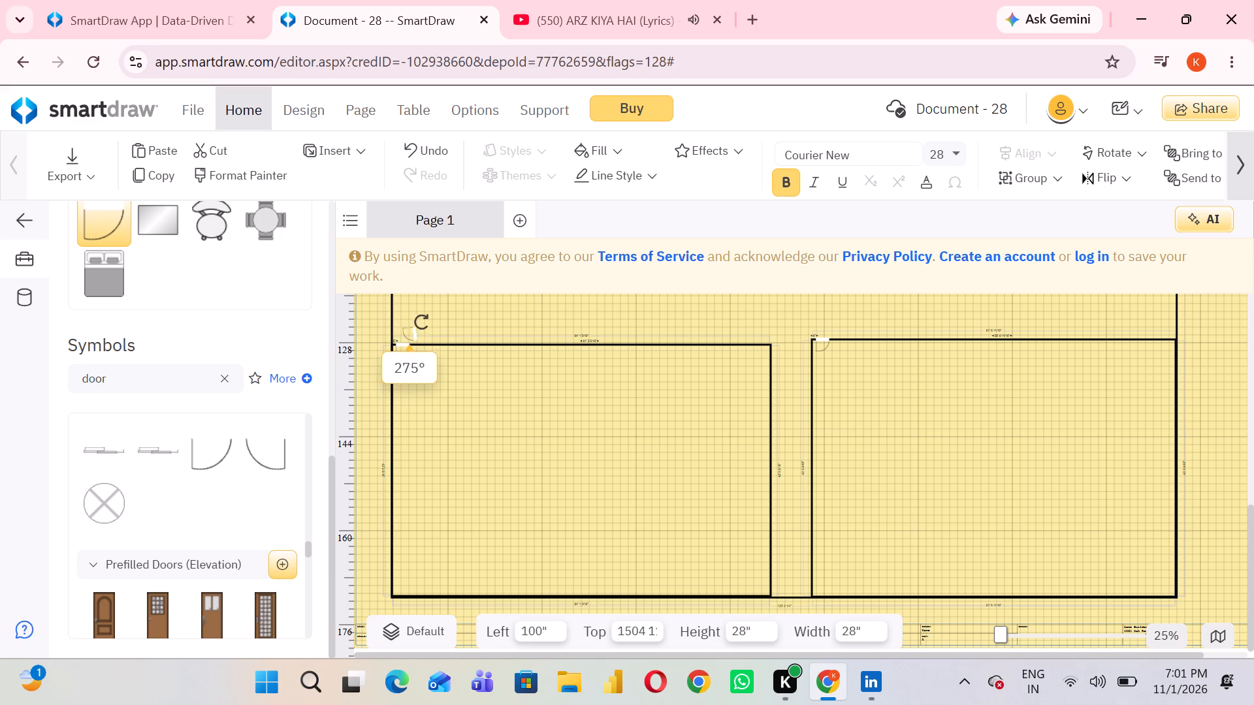
pyautogui.moveTo(421, 322); pyautogui.dragTo(437, 352)
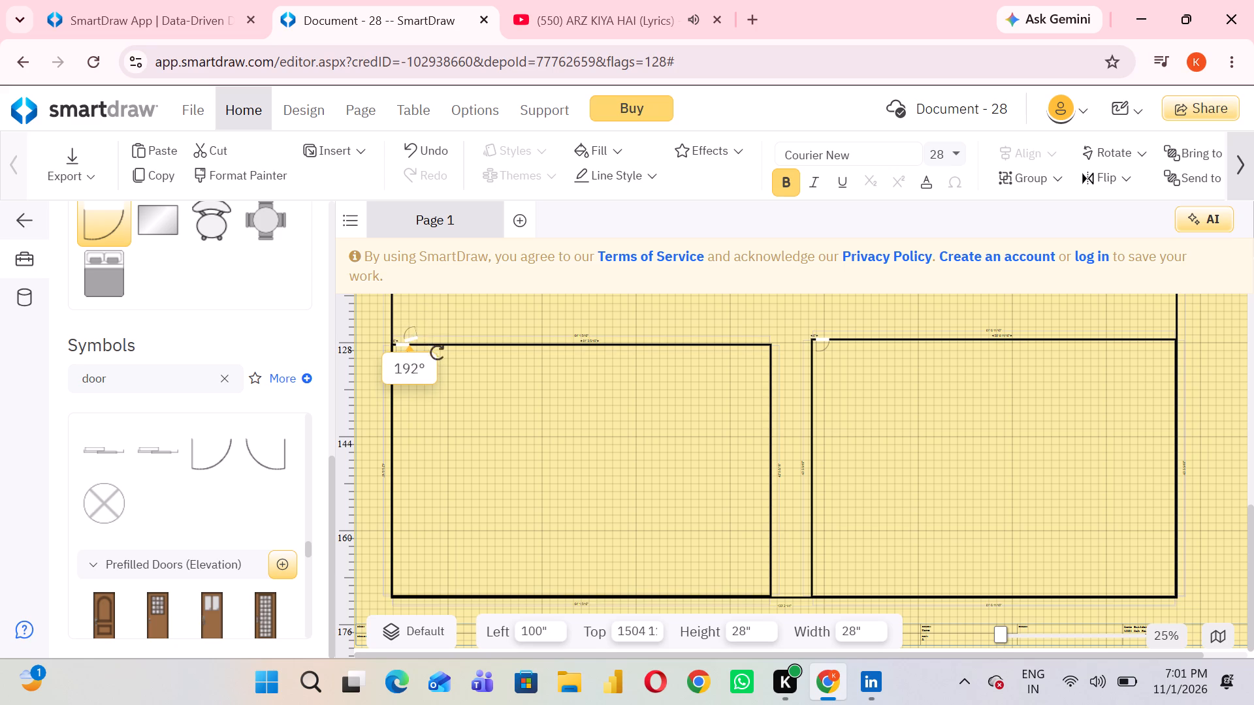
pyautogui.moveTo(437, 352); pyautogui.dragTo(440, 362)
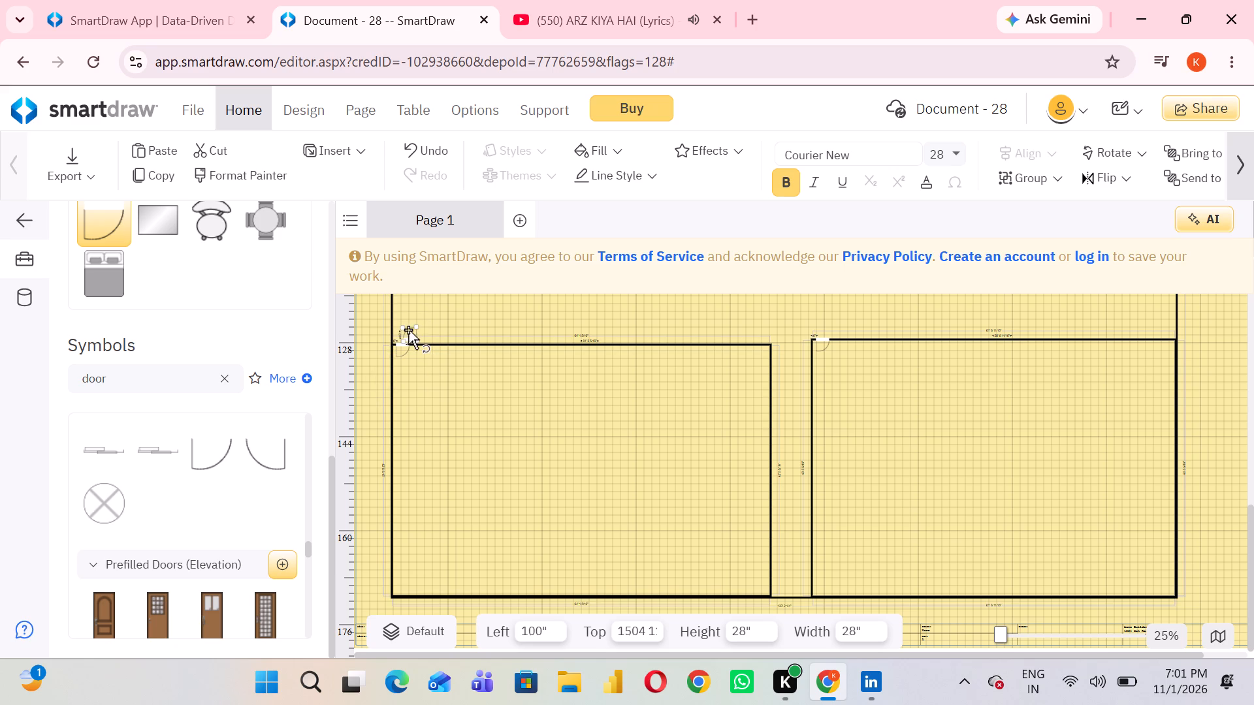
pyautogui.moveTo(408, 330); pyautogui.dragTo(400, 332)
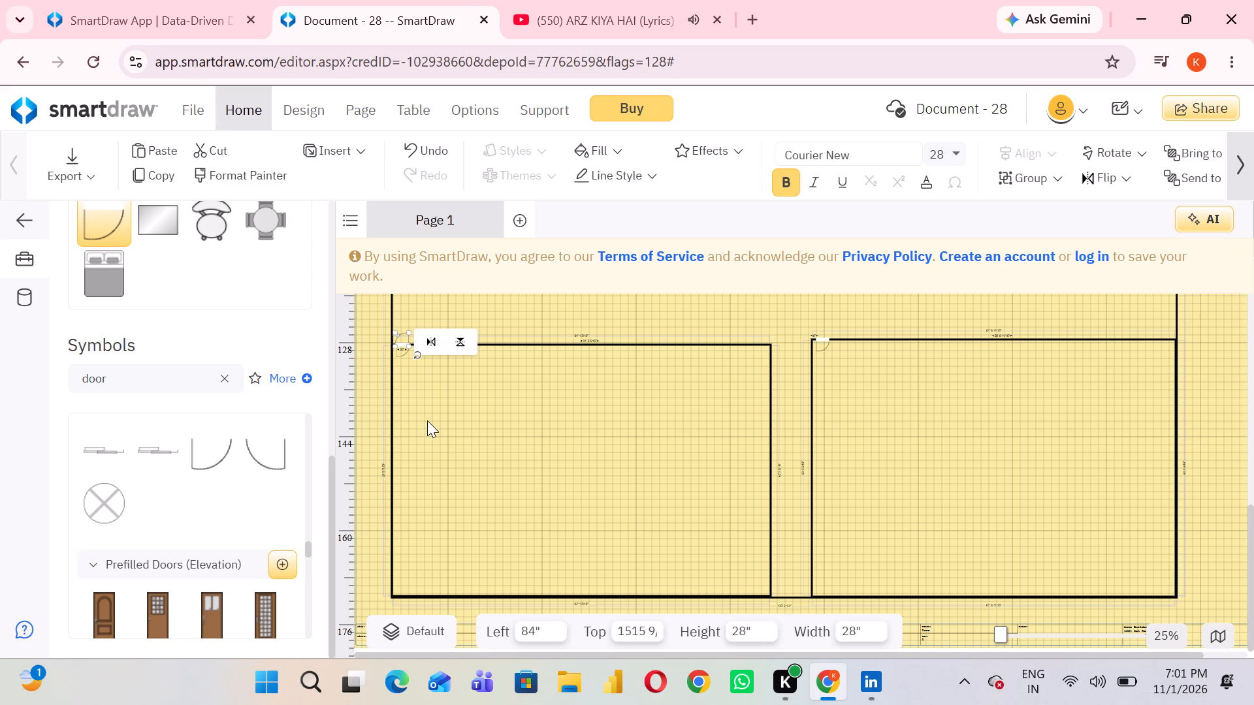
# Flip the added door horizontally and line it up with the lower-left room's existing door so the two form a half circle.
pyautogui.click(993, 633)
pyautogui.moveTo(995, 634); pyautogui.dragTo(1061, 634)
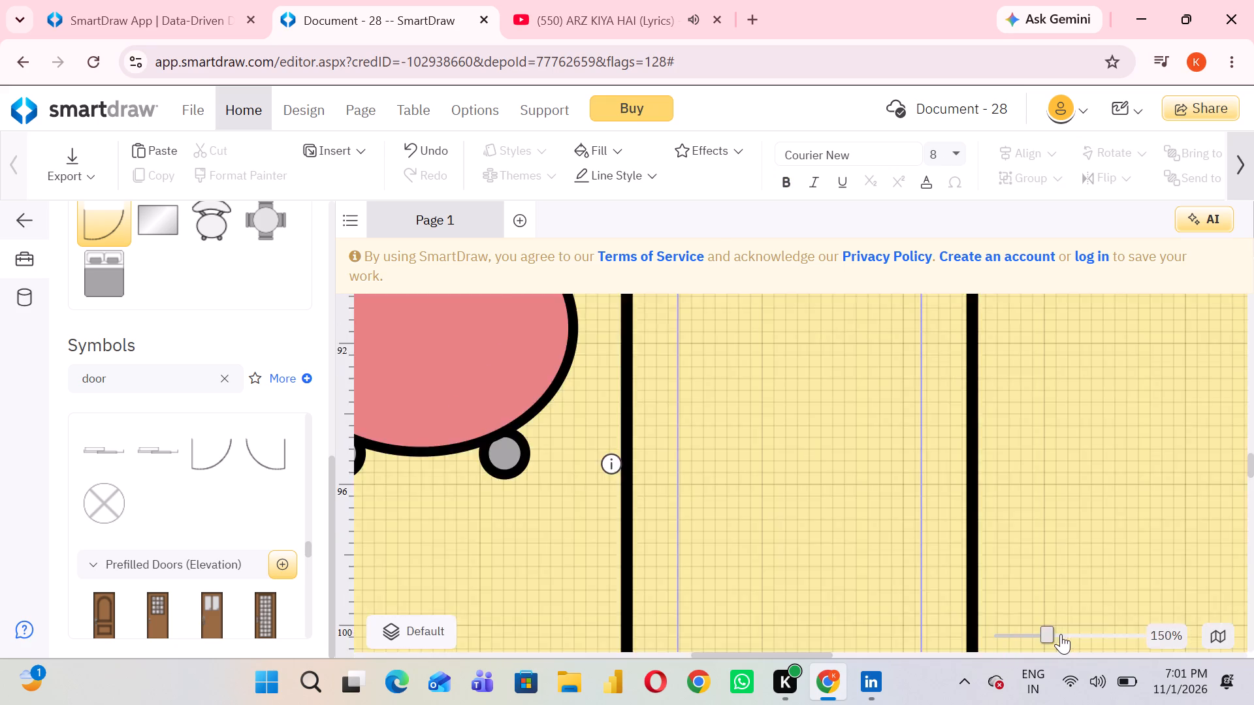
pyautogui.moveTo(1061, 634); pyautogui.dragTo(1062, 634)
pyautogui.hscroll(7, 661, 454)
pyautogui.scroll(-4, 661, 454)
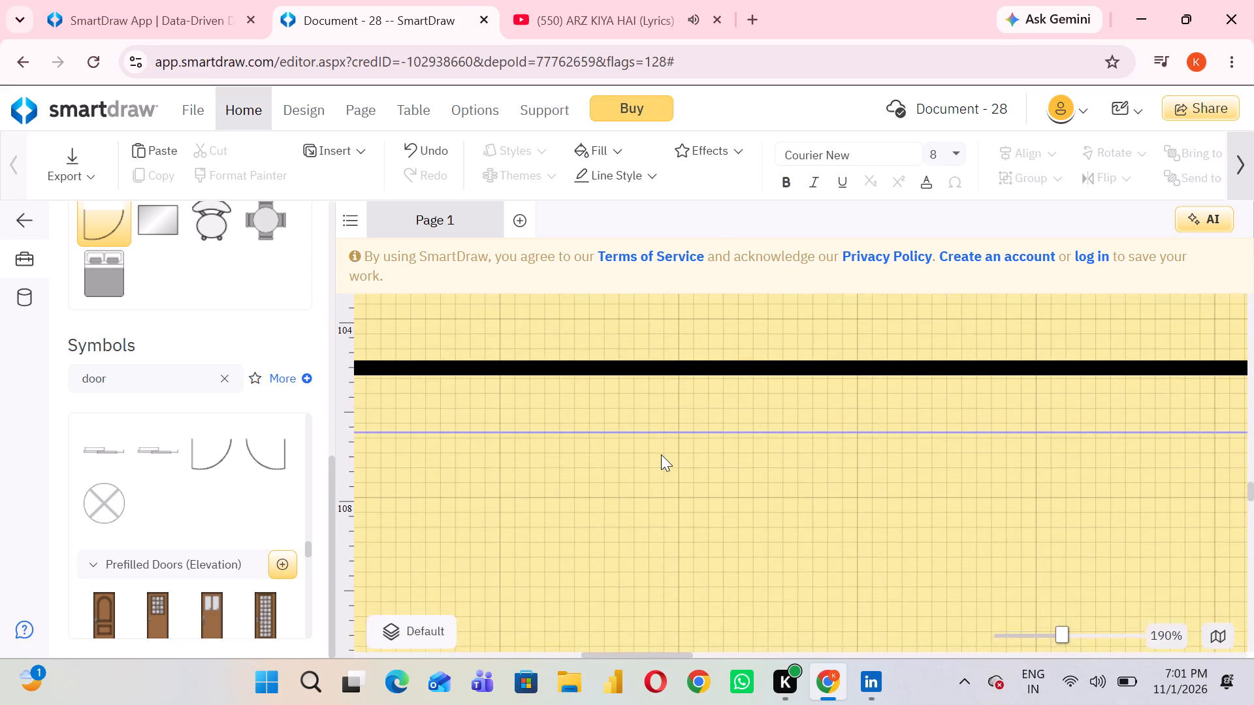
pyautogui.hscroll(2, 661, 454)
pyautogui.scroll(-10, 661, 454)
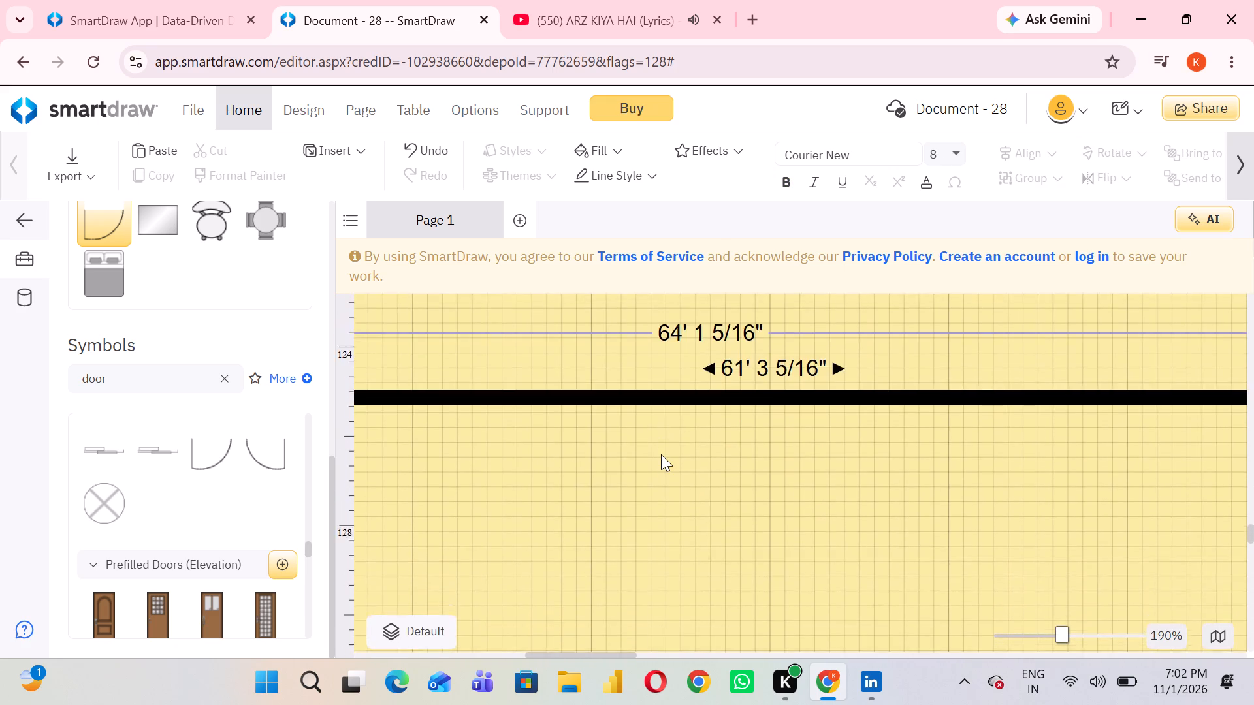
pyautogui.hscroll(8, 661, 454)
pyautogui.scroll(1, 661, 454)
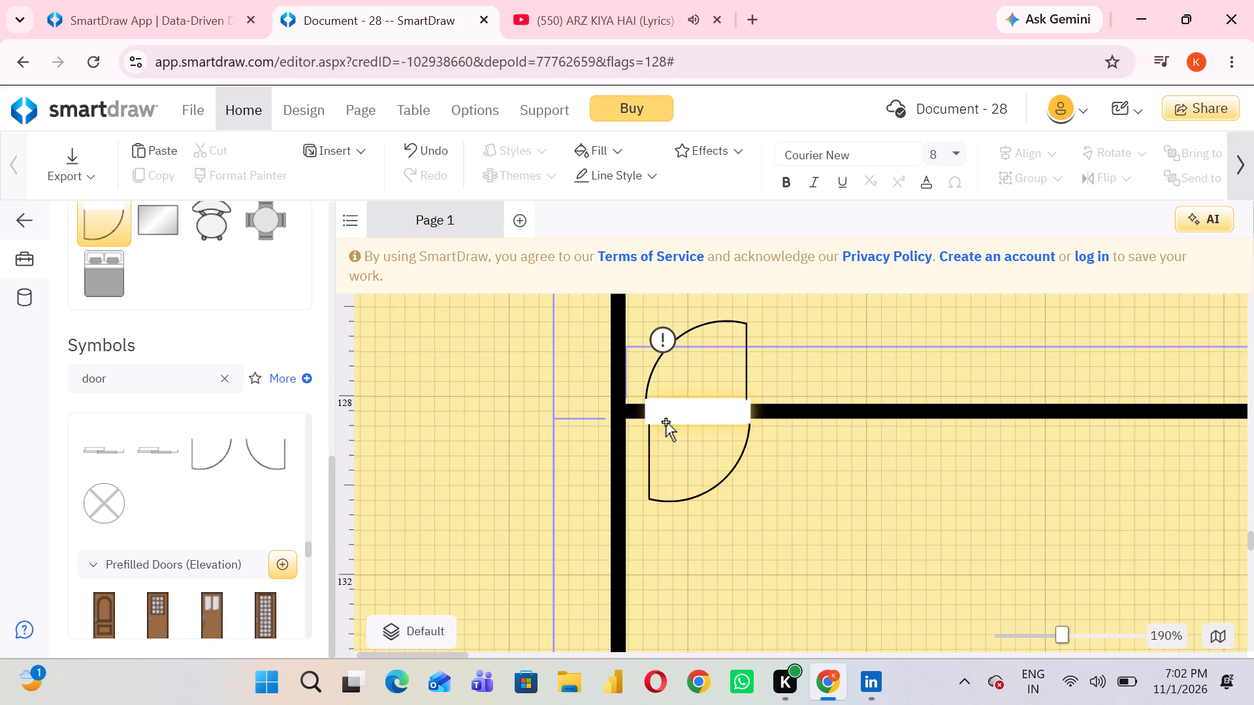
pyautogui.click(747, 347)
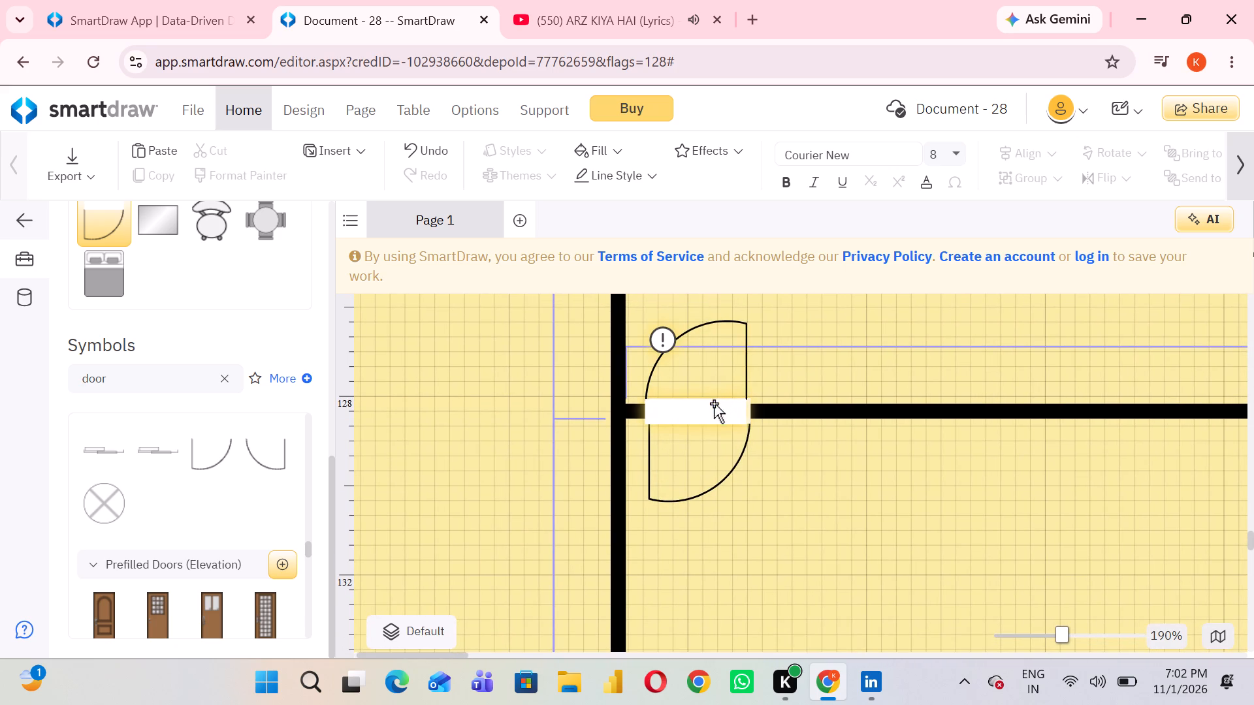
pyautogui.click(714, 403)
pyautogui.click(841, 382)
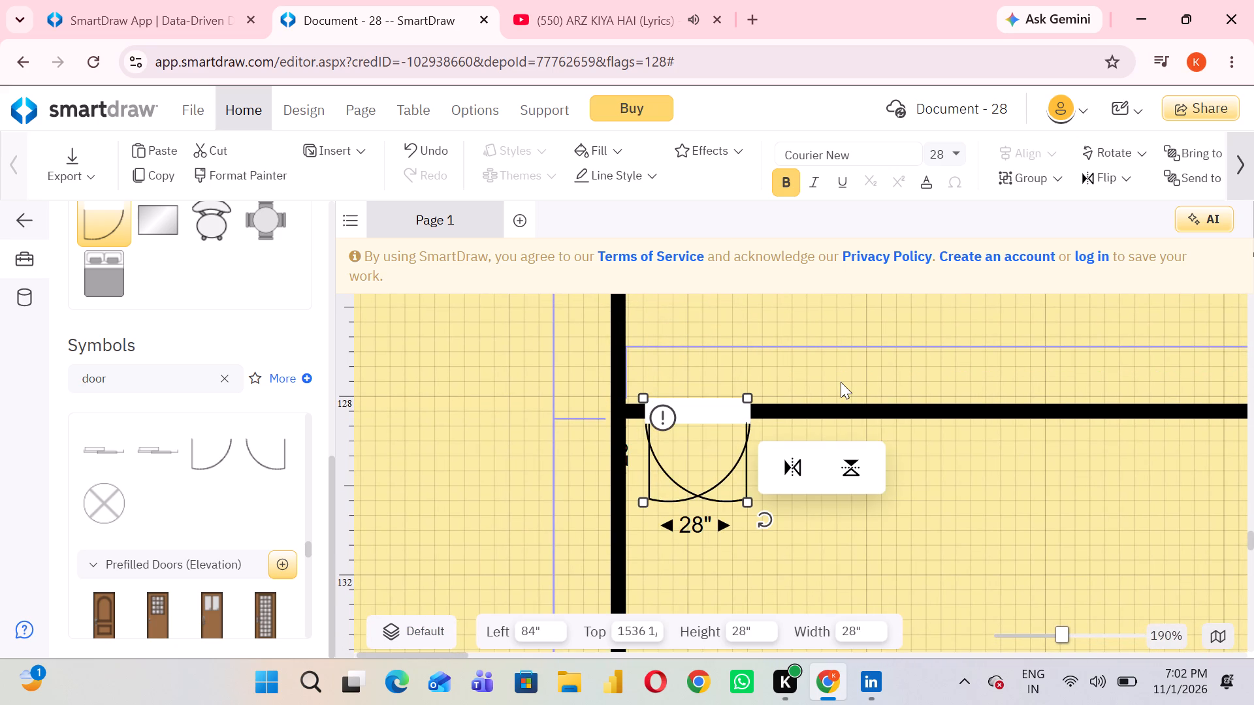
pyautogui.click(863, 473)
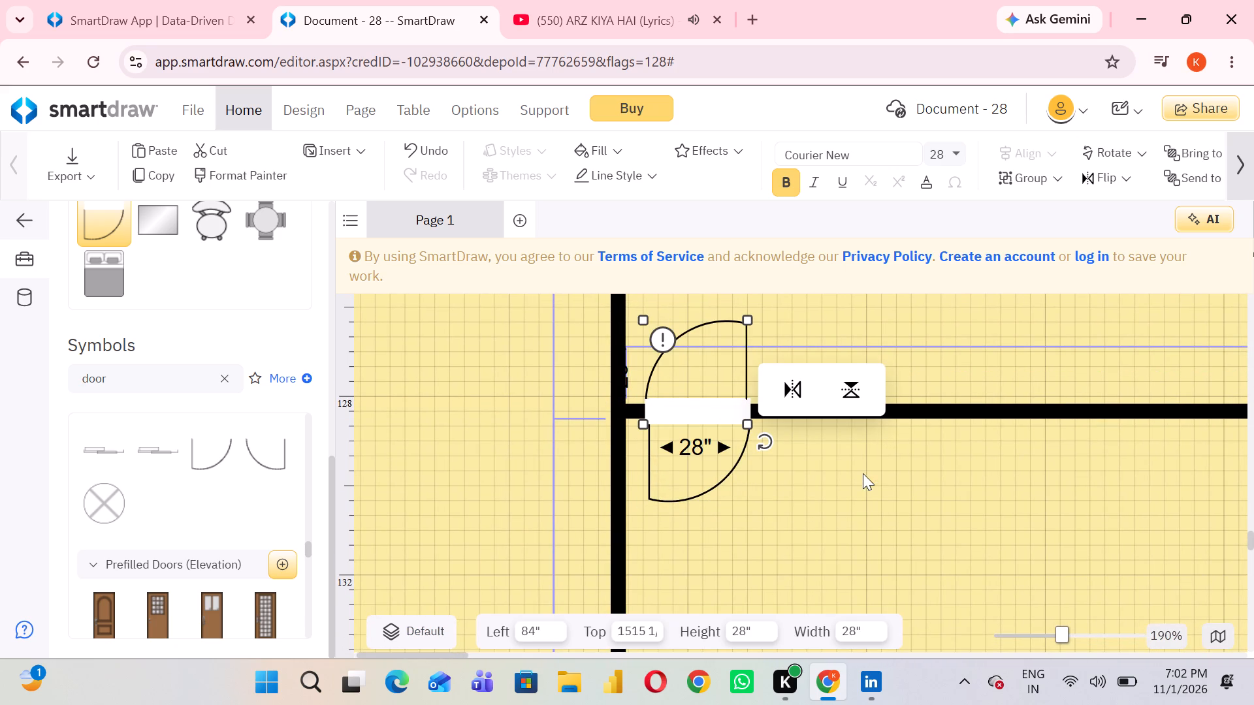
pyautogui.click(781, 382)
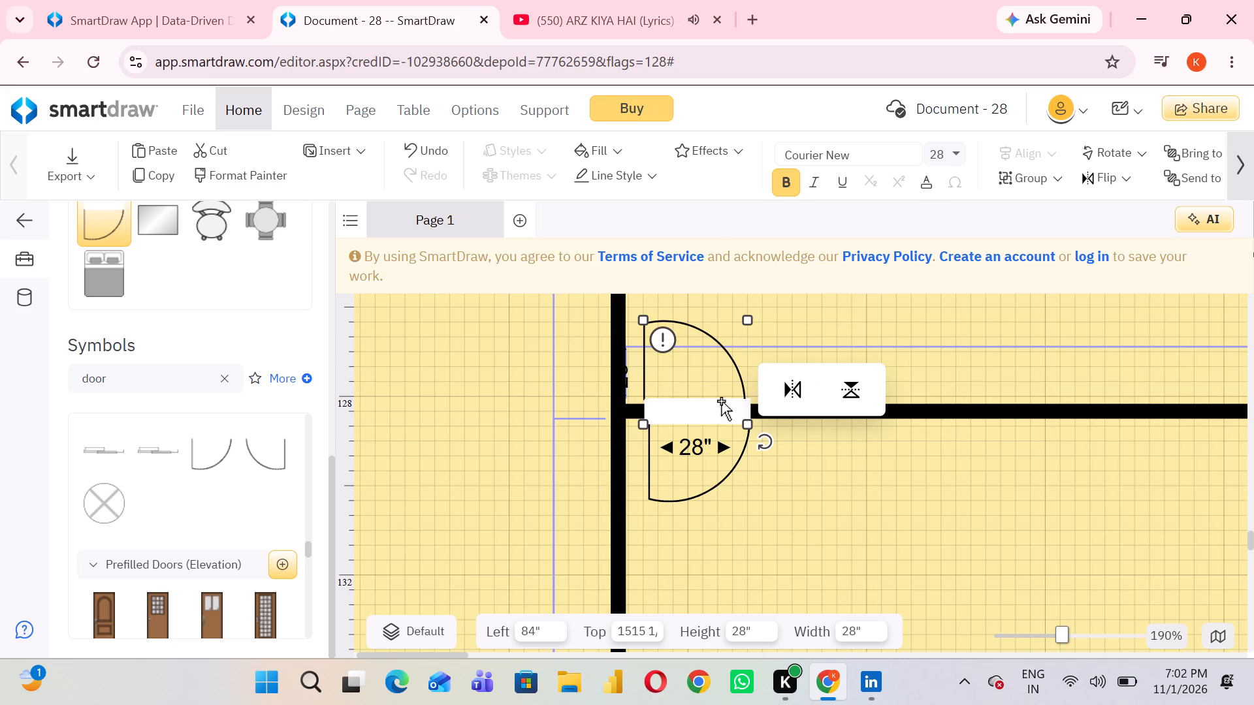
pyautogui.click(739, 373)
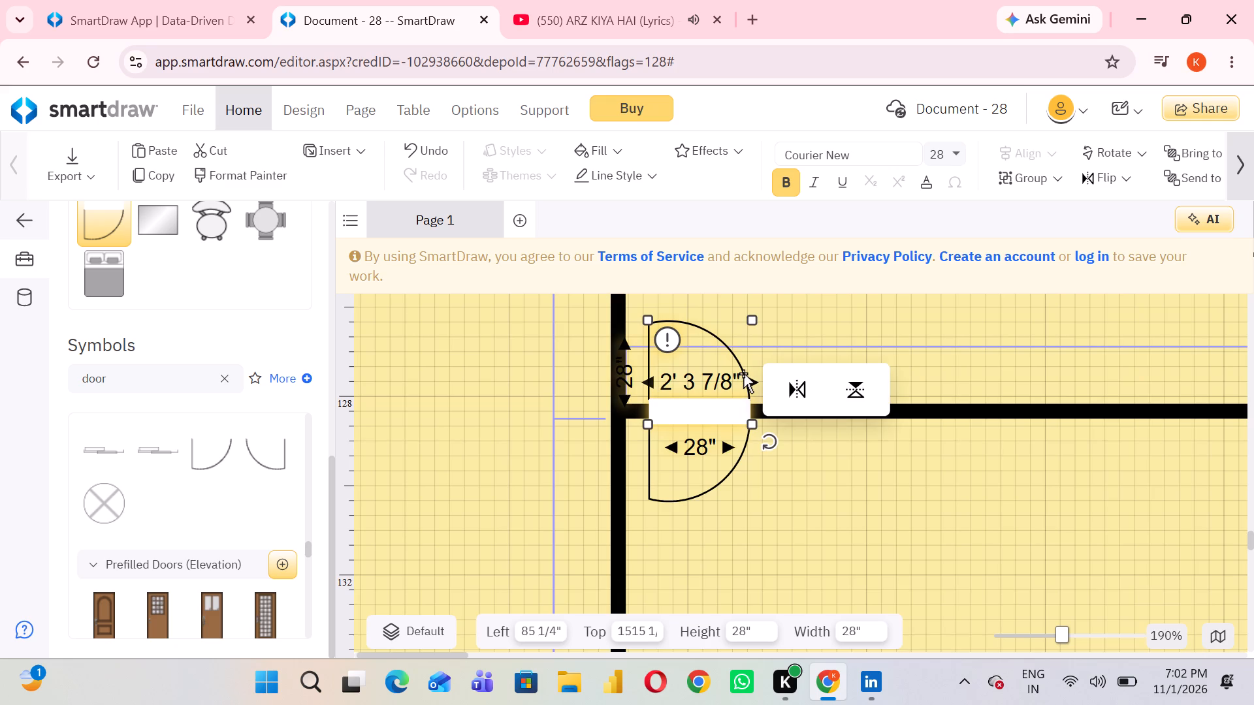
# Place another Door (28") just above the lower-right room's doorway and rotate it to 180°.
pyautogui.hscroll(-3, 863, 453)
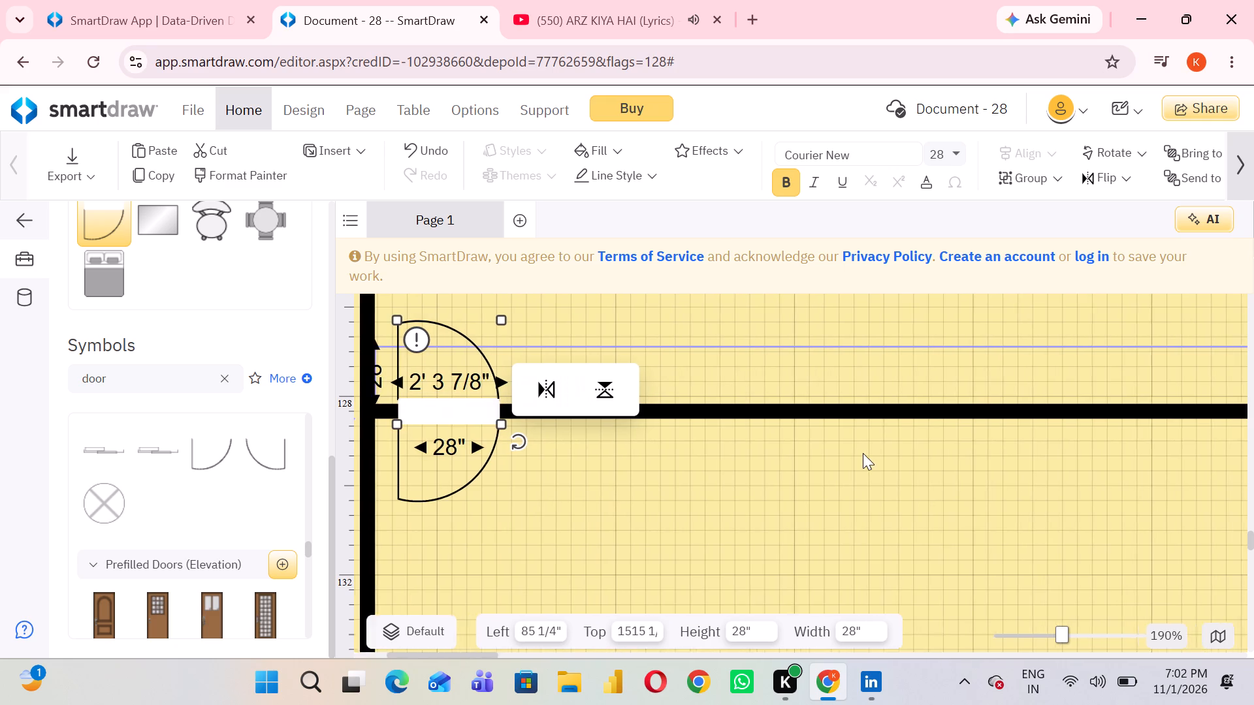
pyautogui.hscroll(-7, 863, 453)
pyautogui.hscroll(1, 863, 453)
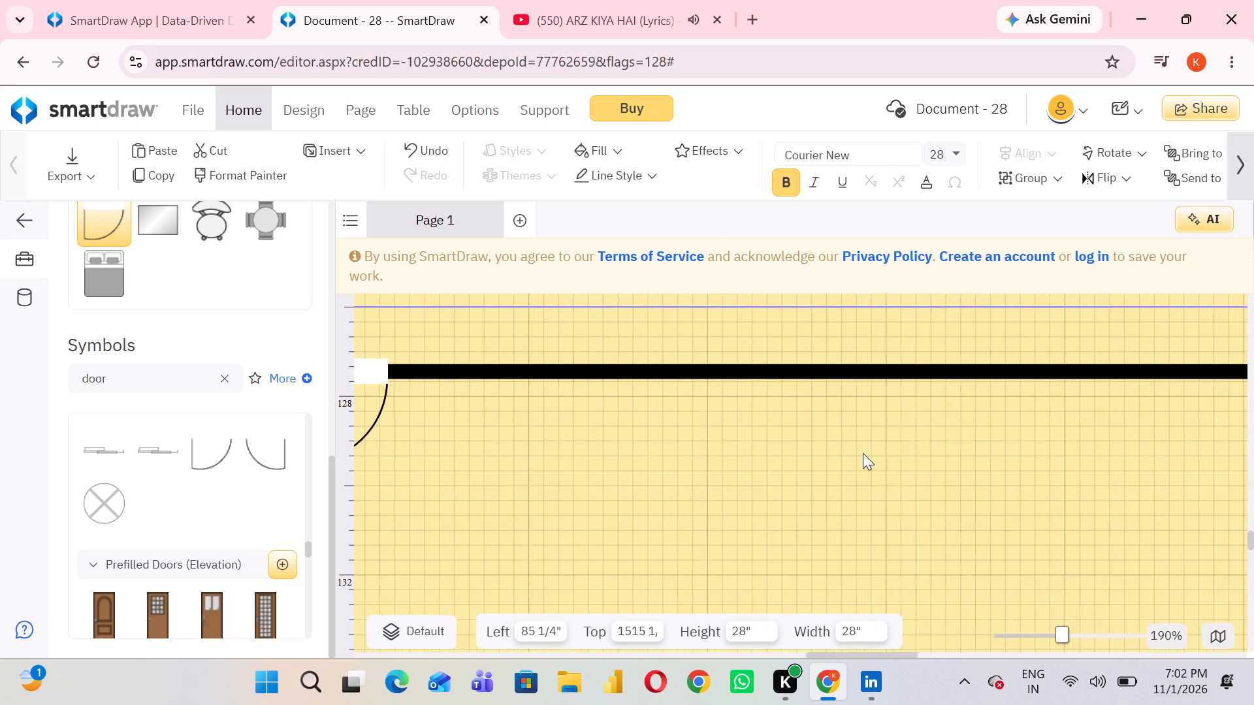
pyautogui.hscroll(3, 863, 453)
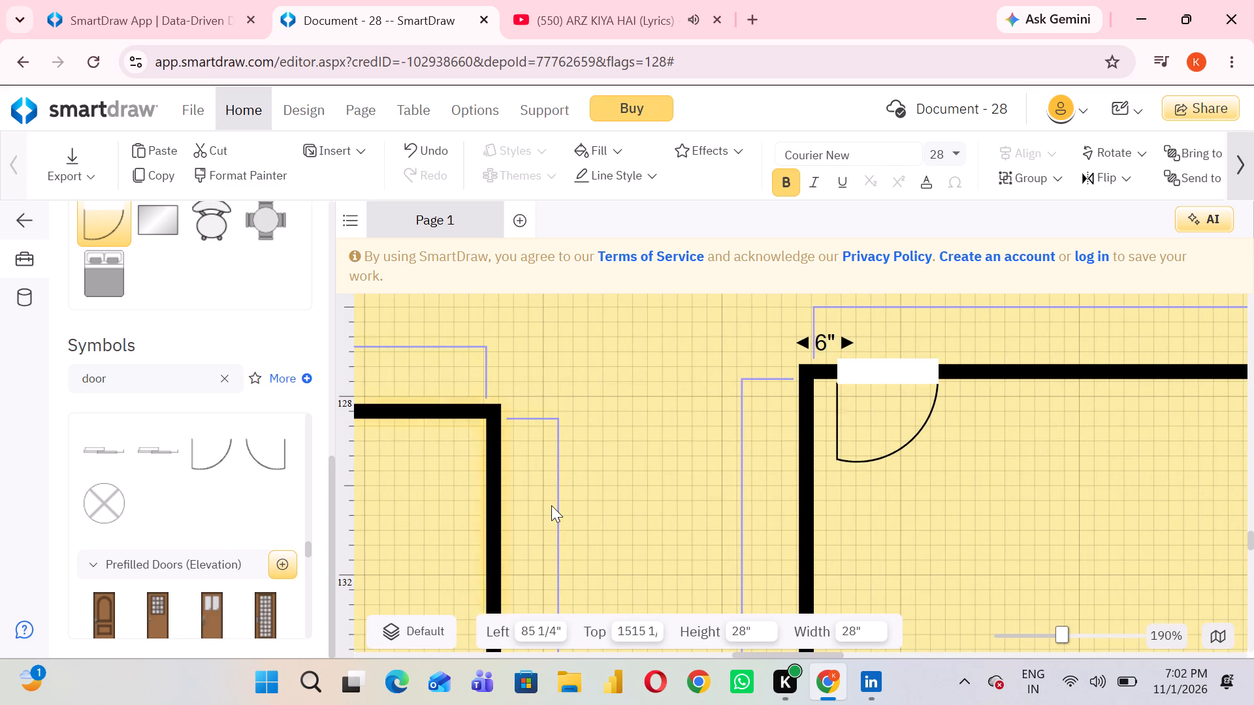
pyautogui.scroll(1, 551, 505)
pyautogui.moveTo(207, 451); pyautogui.dragTo(776, 384)
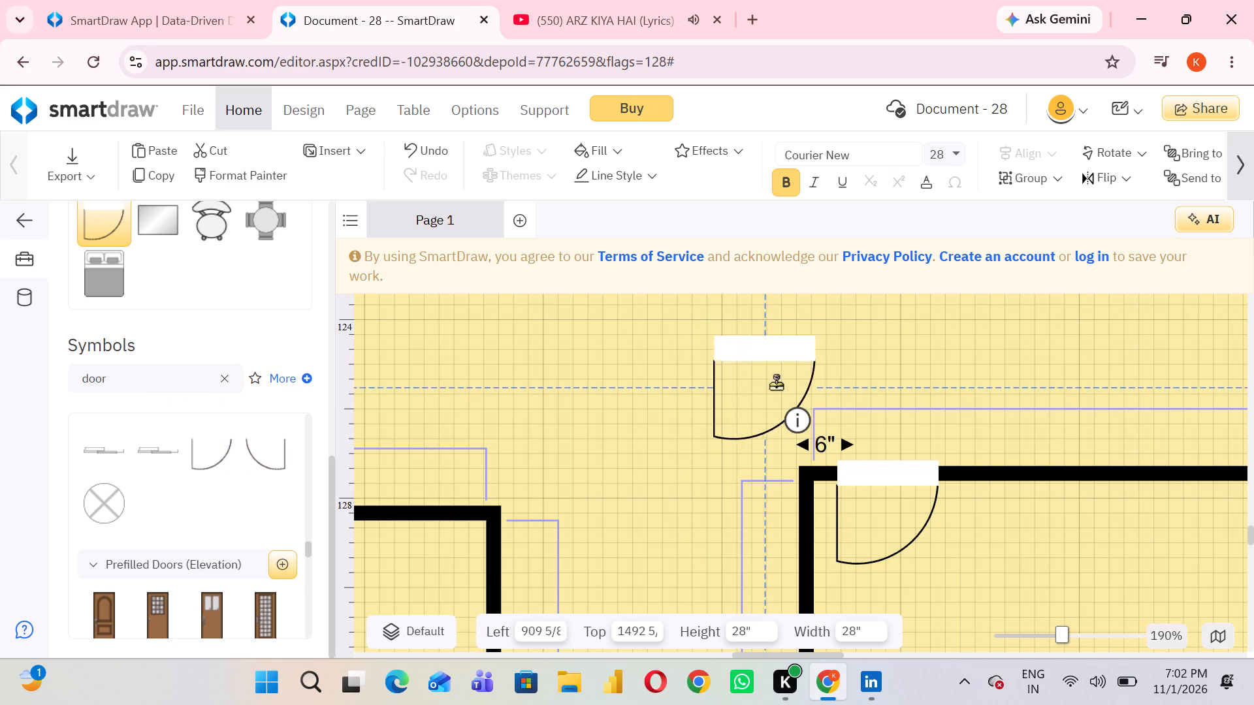
pyautogui.moveTo(776, 384); pyautogui.dragTo(807, 399)
pyautogui.moveTo(735, 329); pyautogui.dragTo(844, 448)
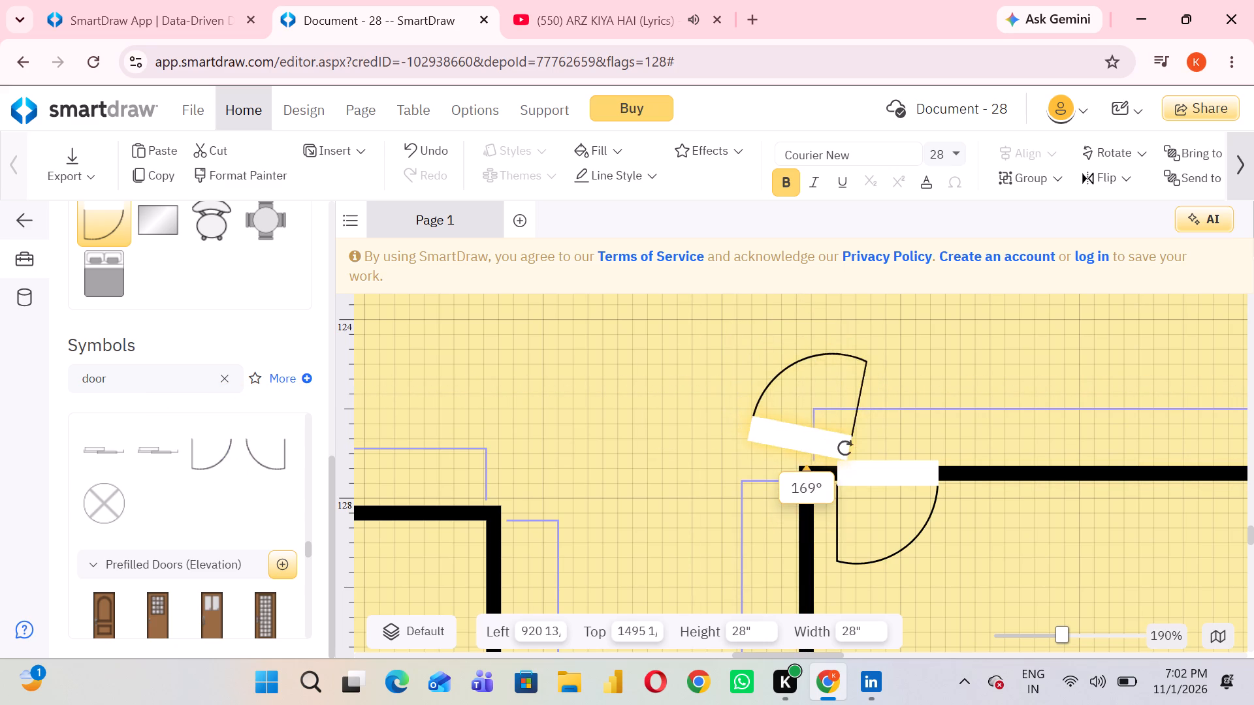
pyautogui.moveTo(844, 448); pyautogui.dragTo(853, 444)
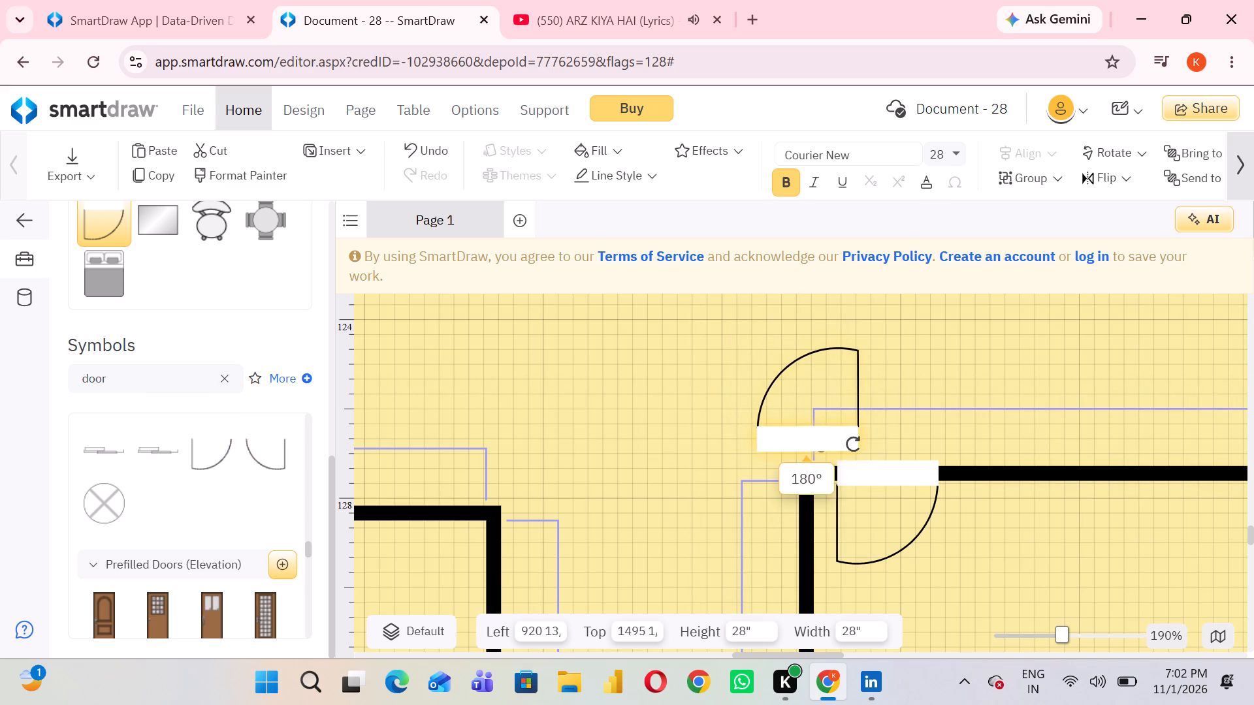
pyautogui.moveTo(853, 444); pyautogui.dragTo(853, 445)
# Move the rotated door onto the lower-right room's top wall over its existing door and flip it horizontally to match.
pyautogui.moveTo(814, 445); pyautogui.dragTo(889, 467)
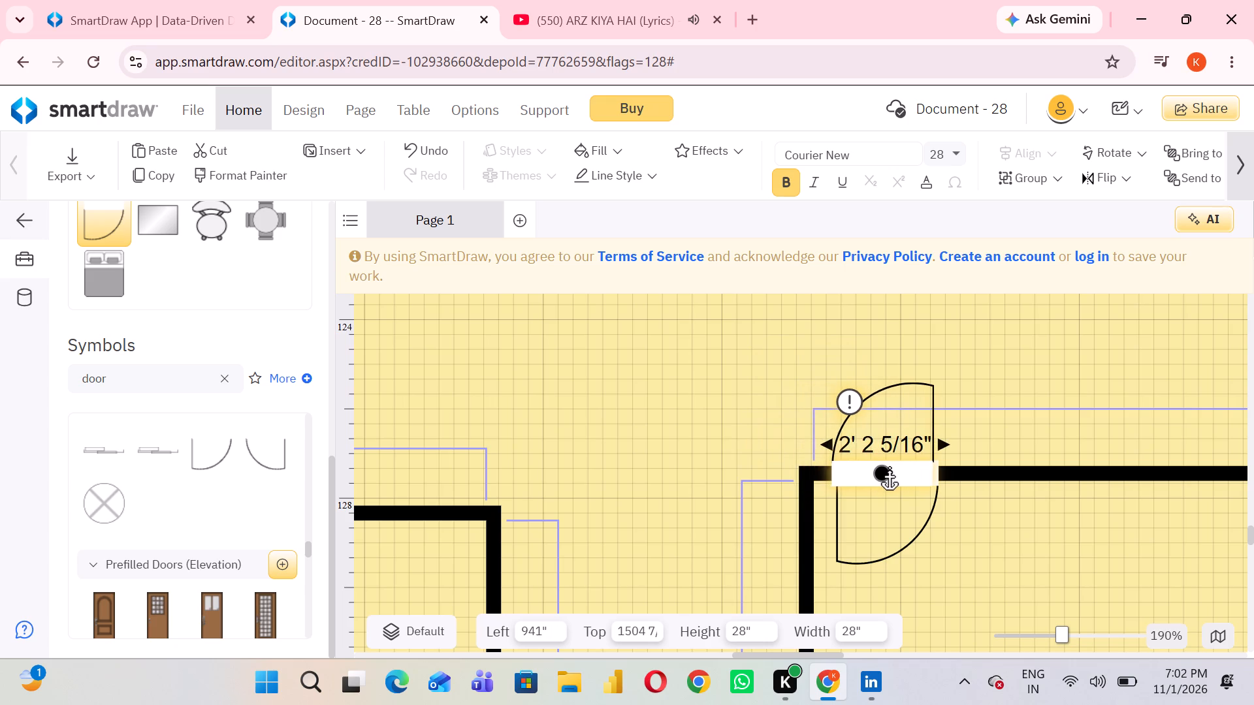
pyautogui.moveTo(889, 467); pyautogui.dragTo(903, 462)
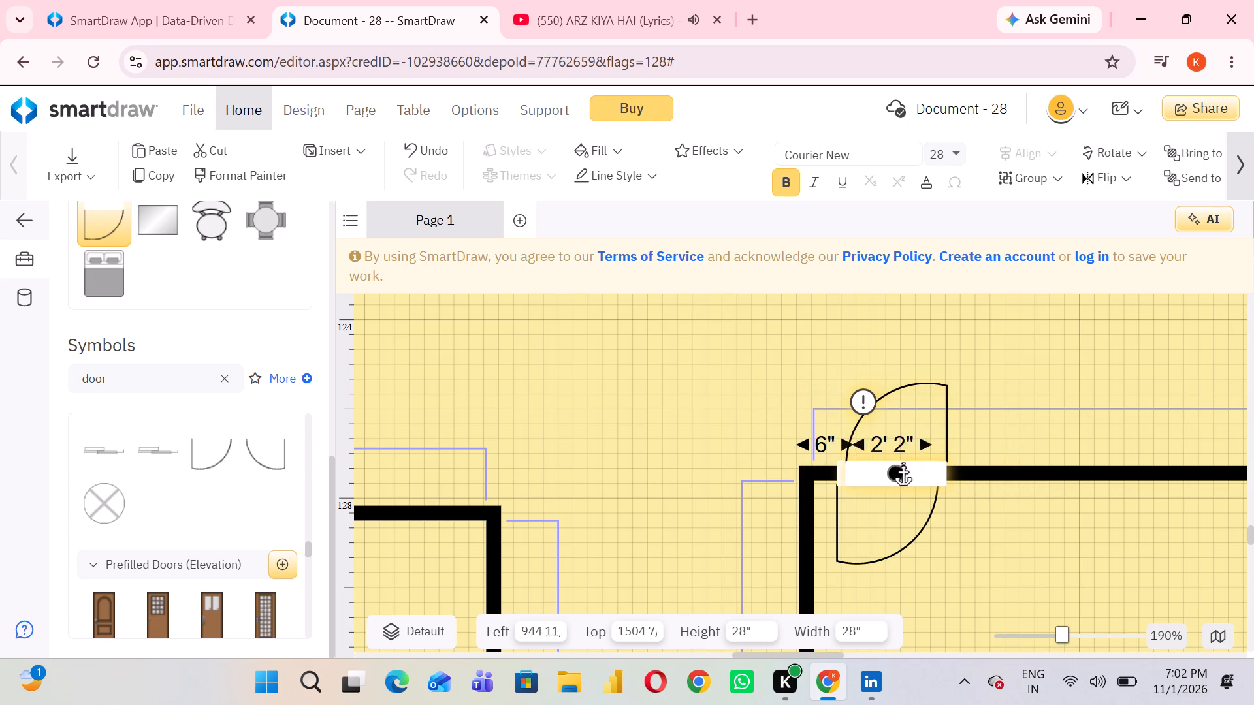
pyautogui.moveTo(903, 462); pyautogui.dragTo(896, 462)
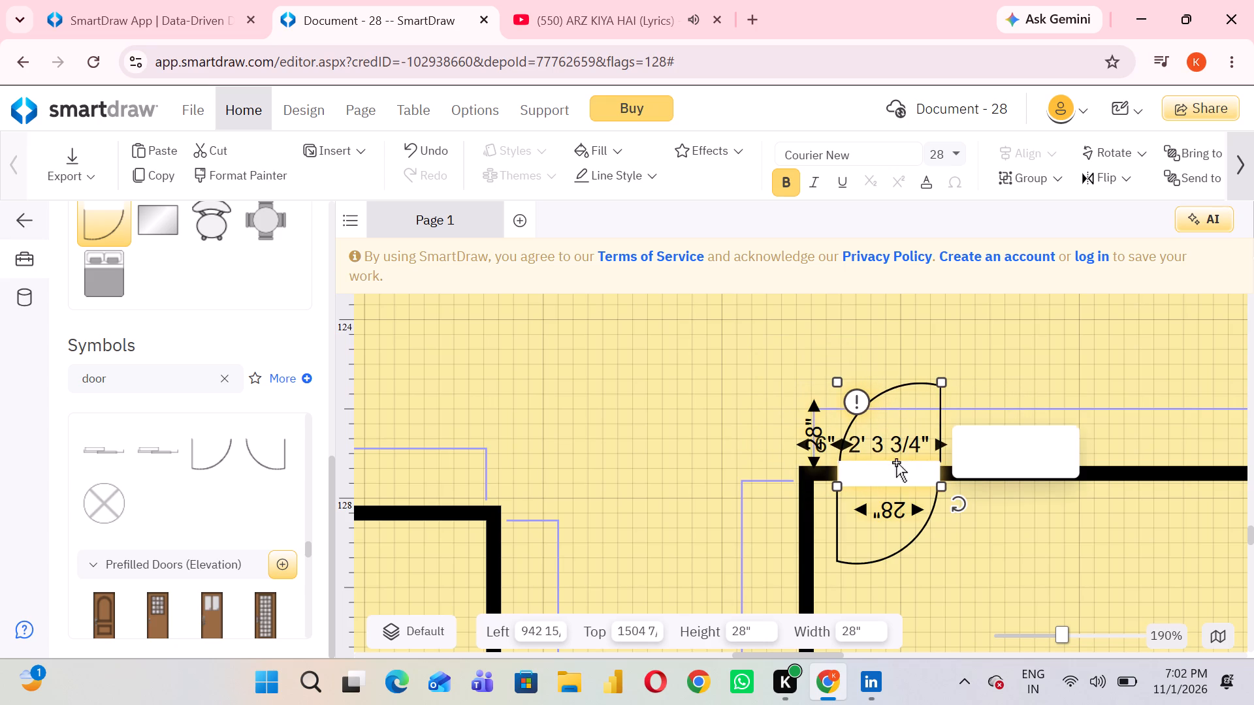
pyautogui.click(989, 450)
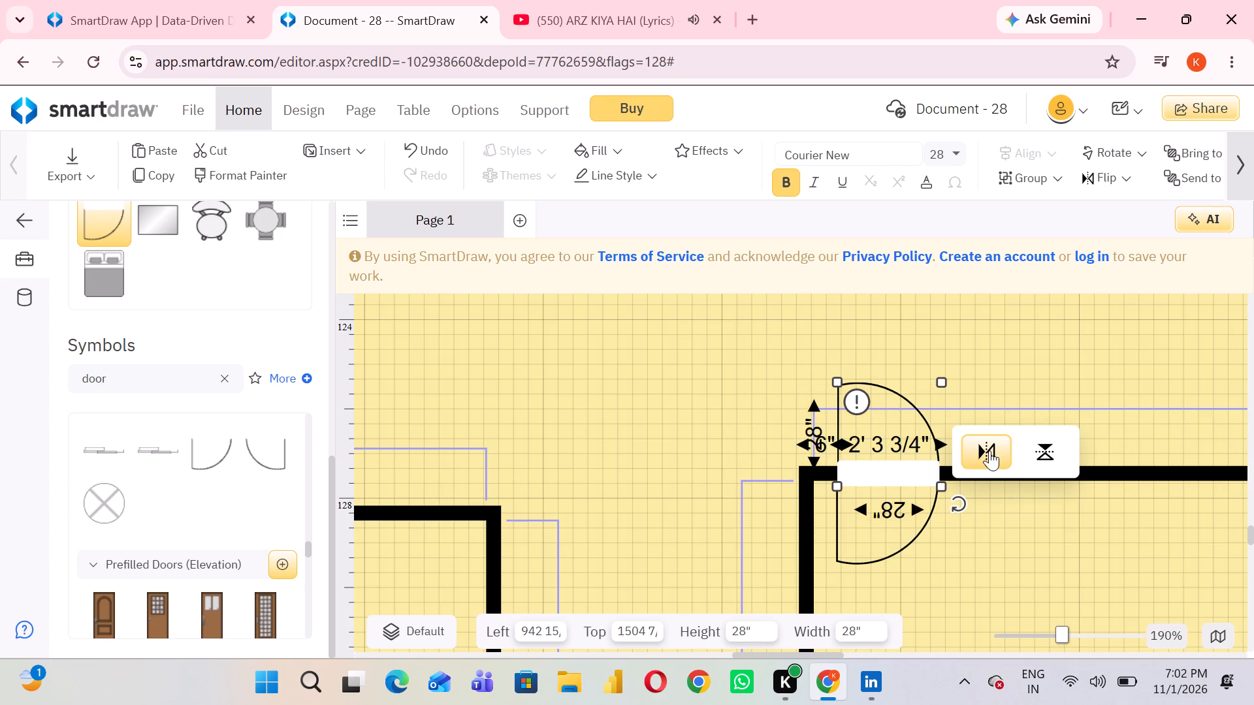
pyautogui.click(920, 341)
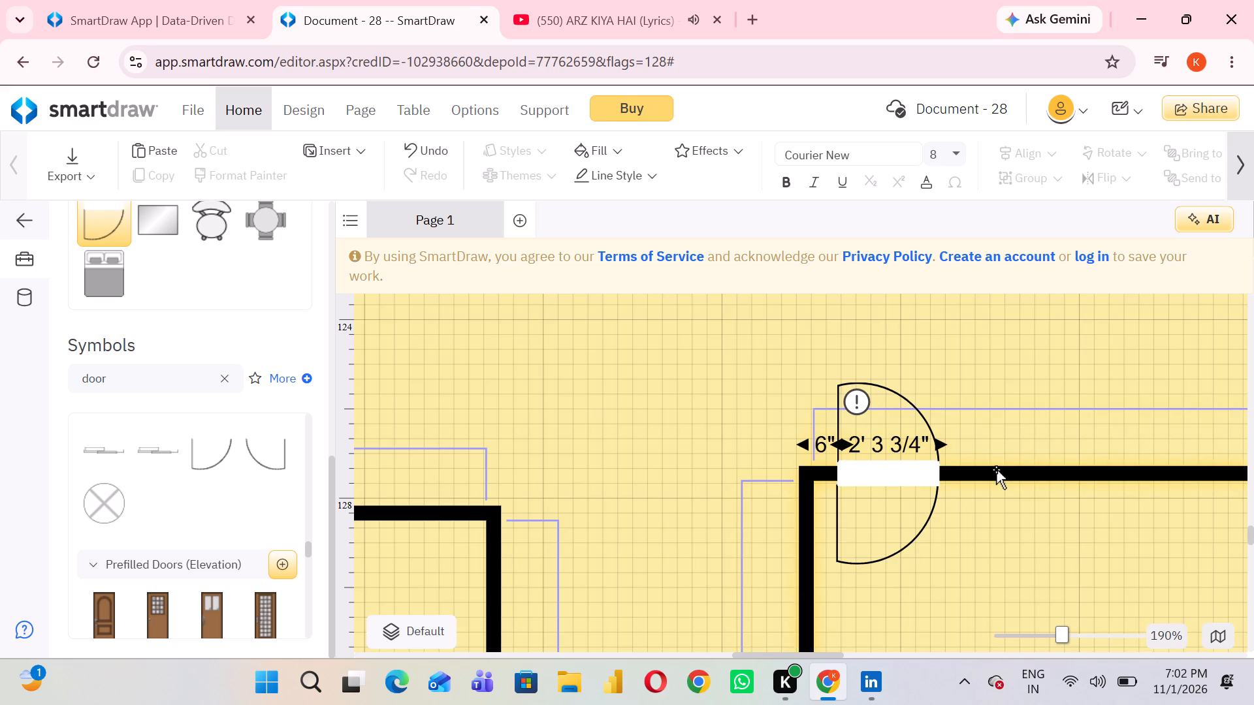
# Clear the door symbol search to return to the outline symbols.
pyautogui.scroll(-1, 996, 469)
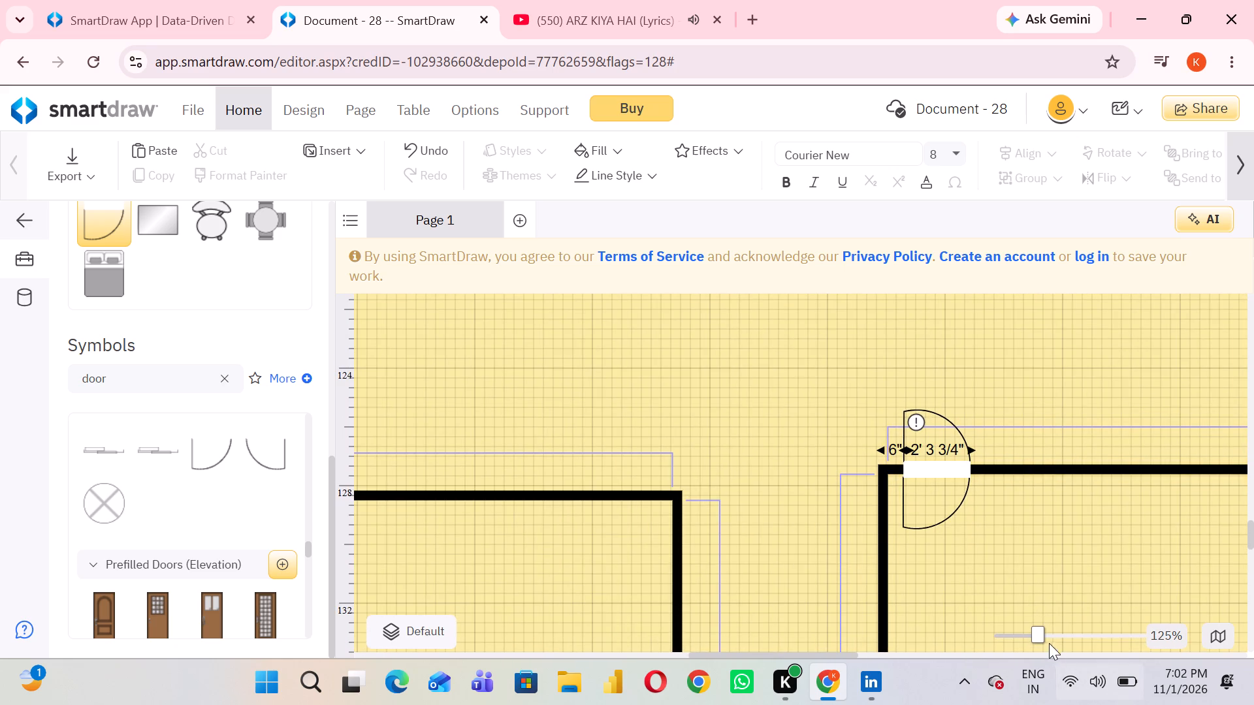
pyautogui.moveTo(1040, 636); pyautogui.dragTo(880, 672)
pyautogui.scroll(1, 795, 557)
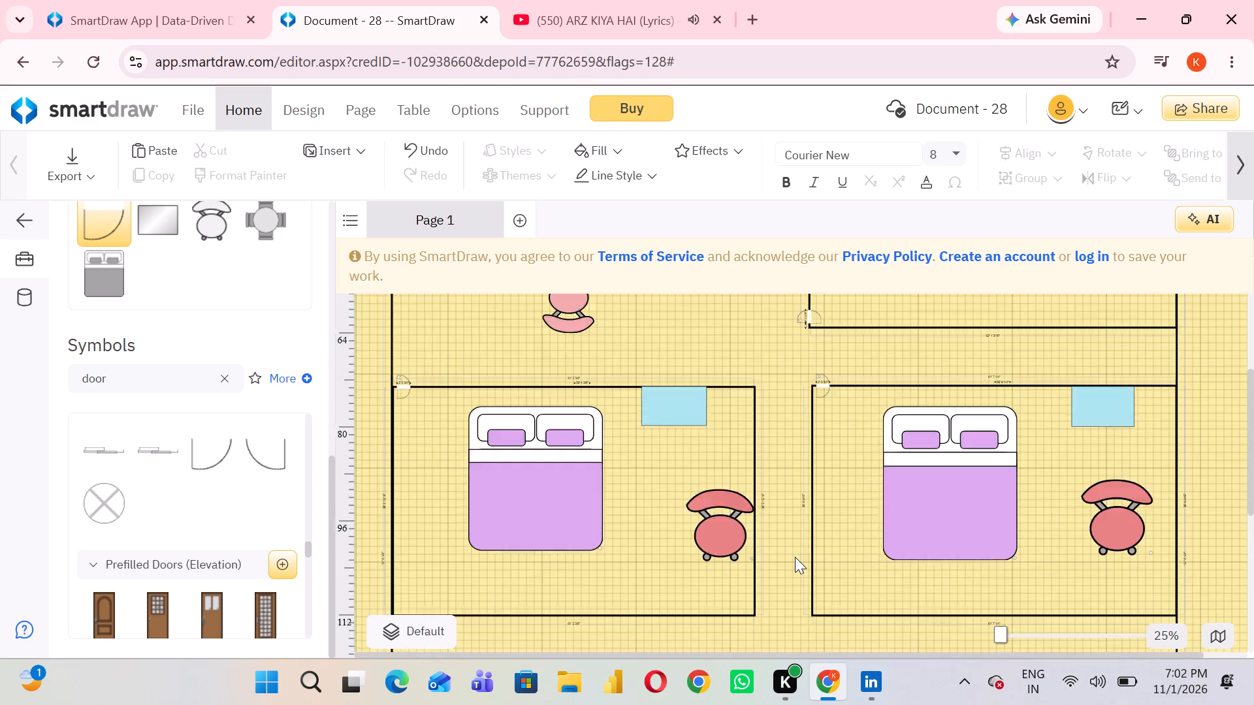
pyautogui.scroll(1, 795, 557)
pyautogui.scroll(-6, 795, 557)
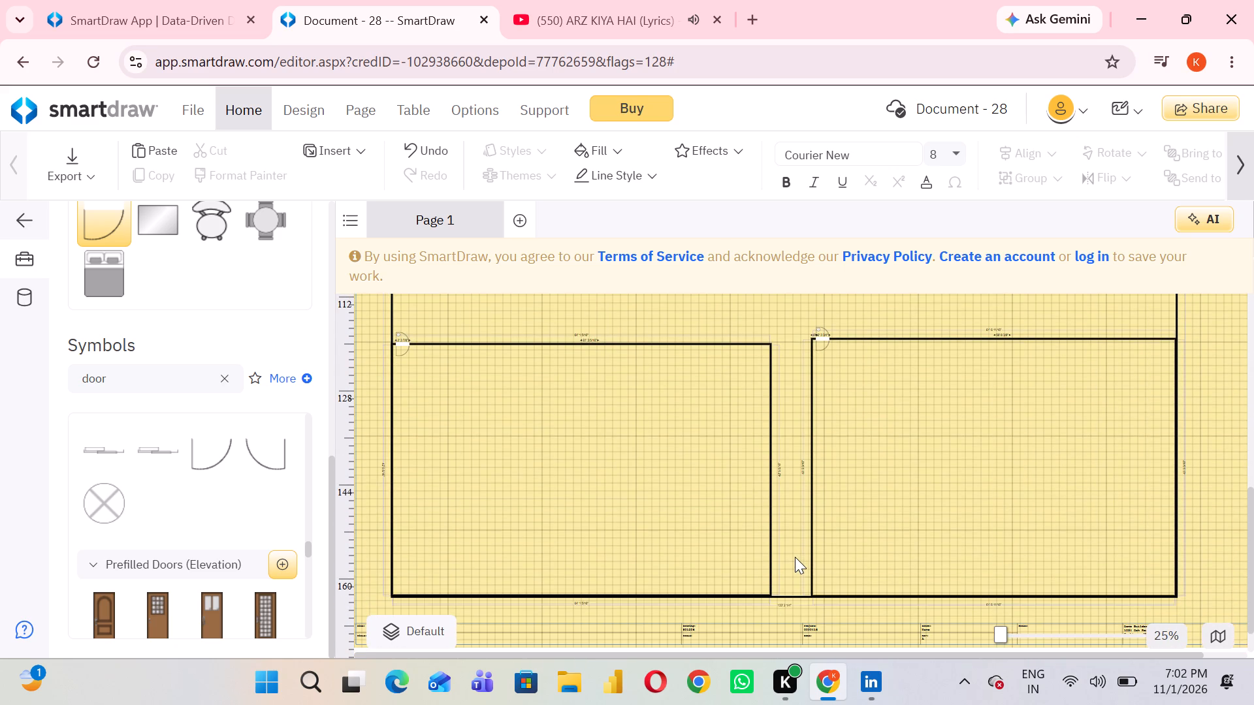
pyautogui.click(229, 371)
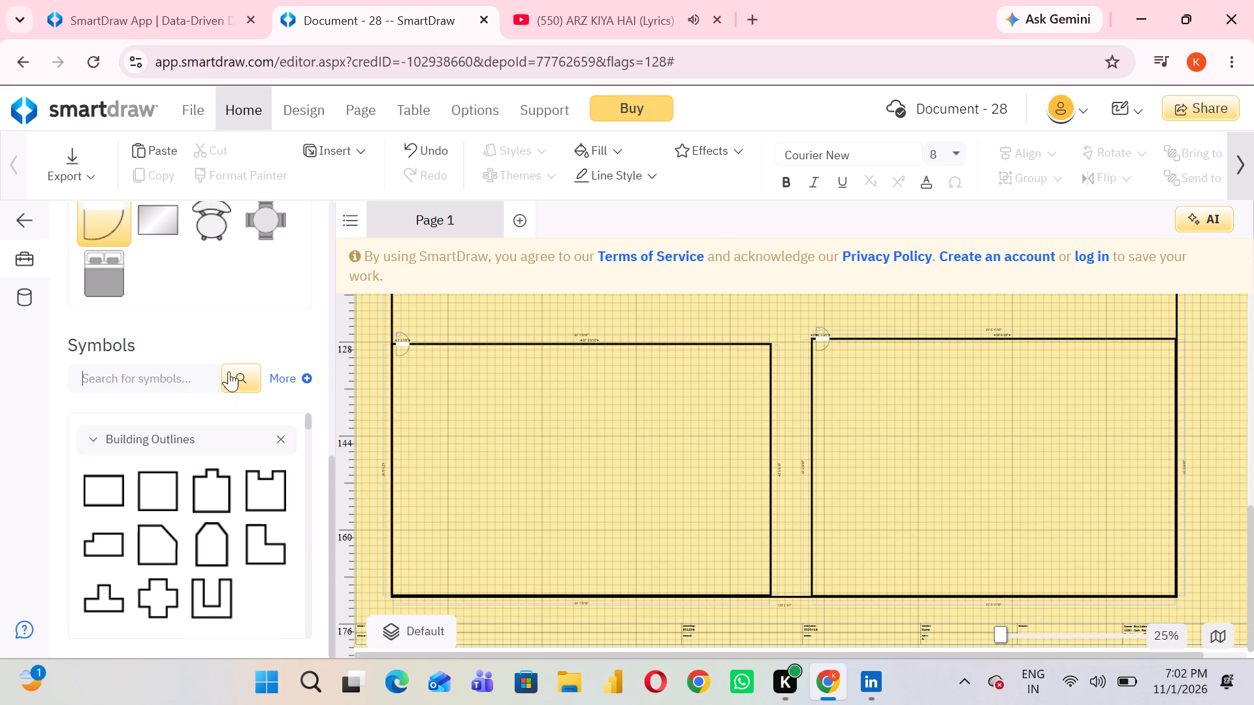
# Search the symbol library for "bed".
pyautogui.click(172, 374)
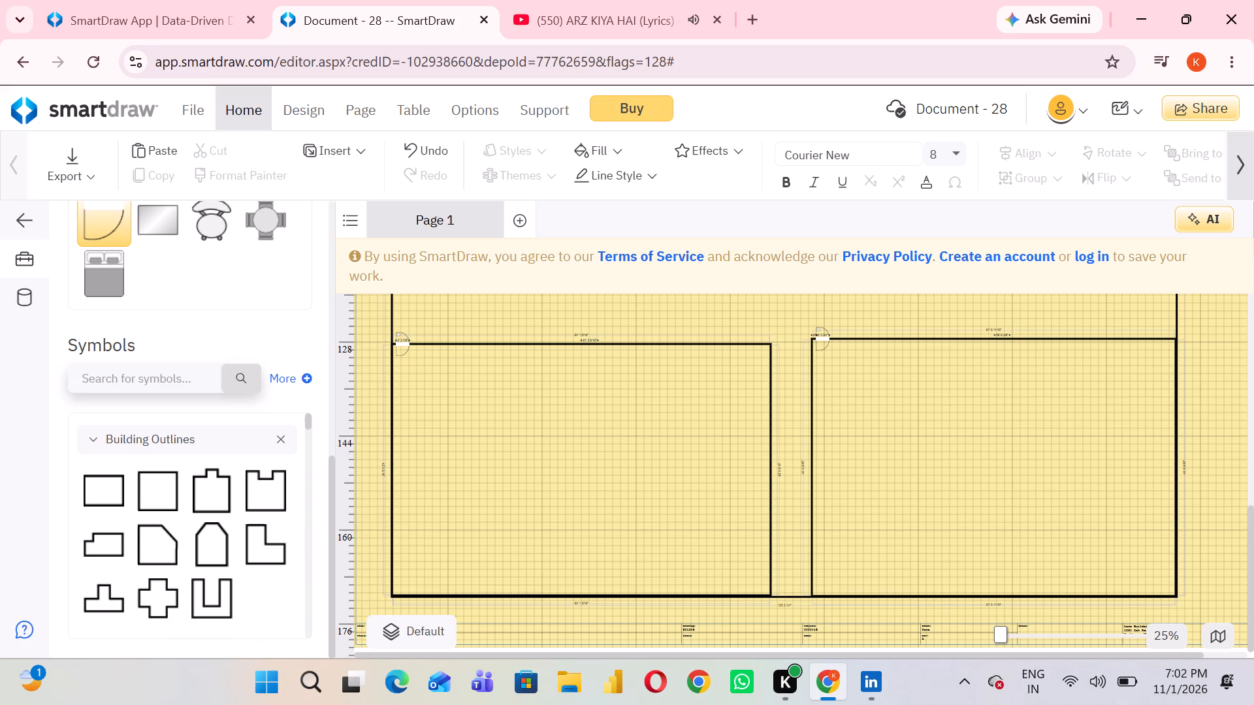
pyautogui.press('b')
pyautogui.write('ed')
pyautogui.press('Return')
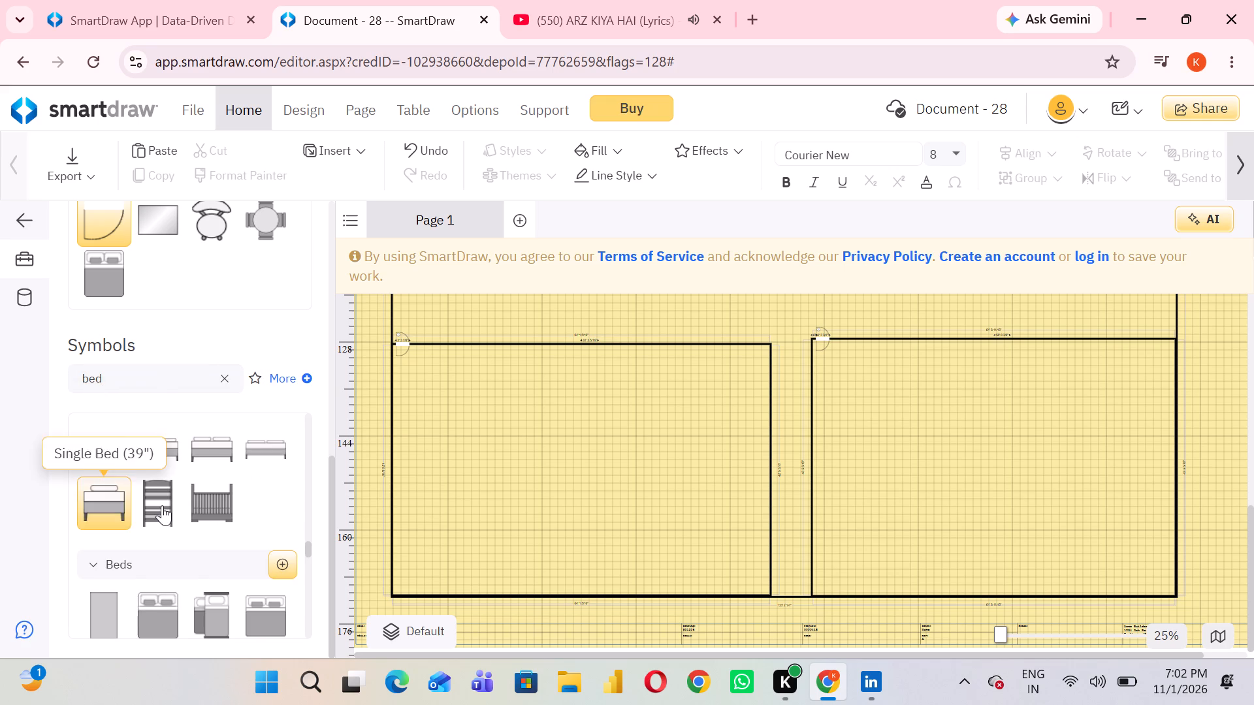
# Look through the bed search results for a suitable plan-view double bed.
pyautogui.scroll(-2, 162, 505)
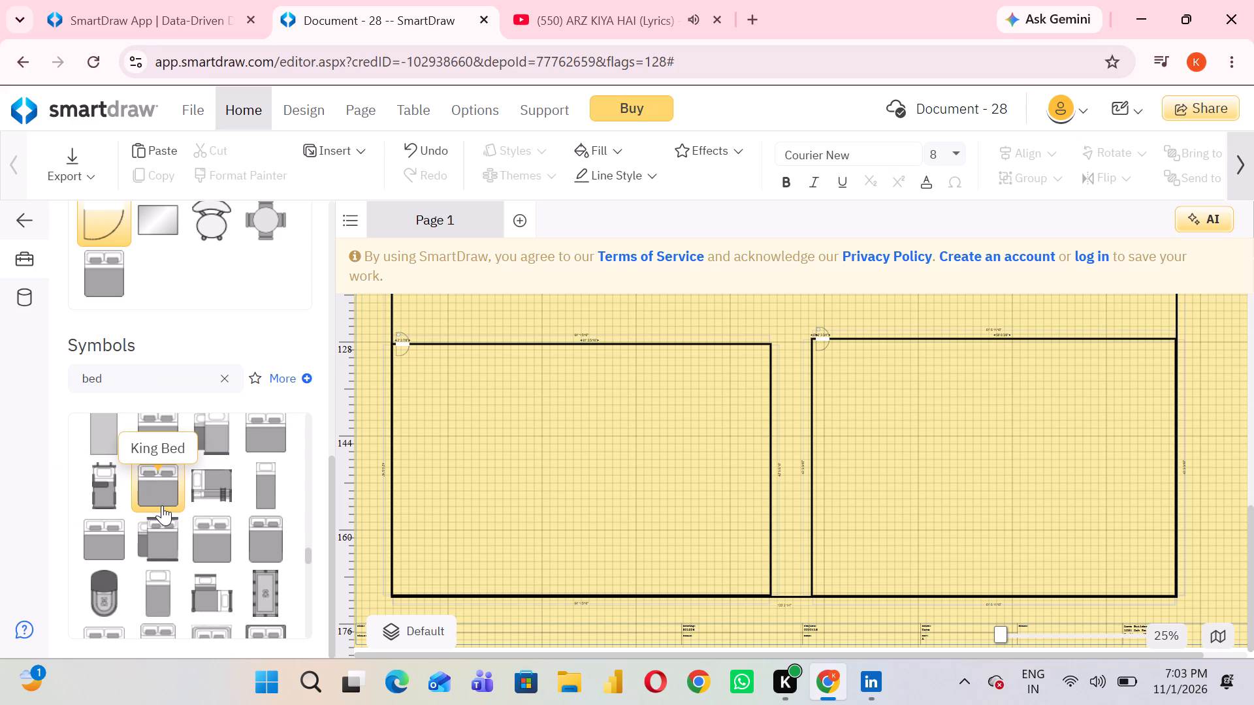
pyautogui.scroll(-1, 162, 505)
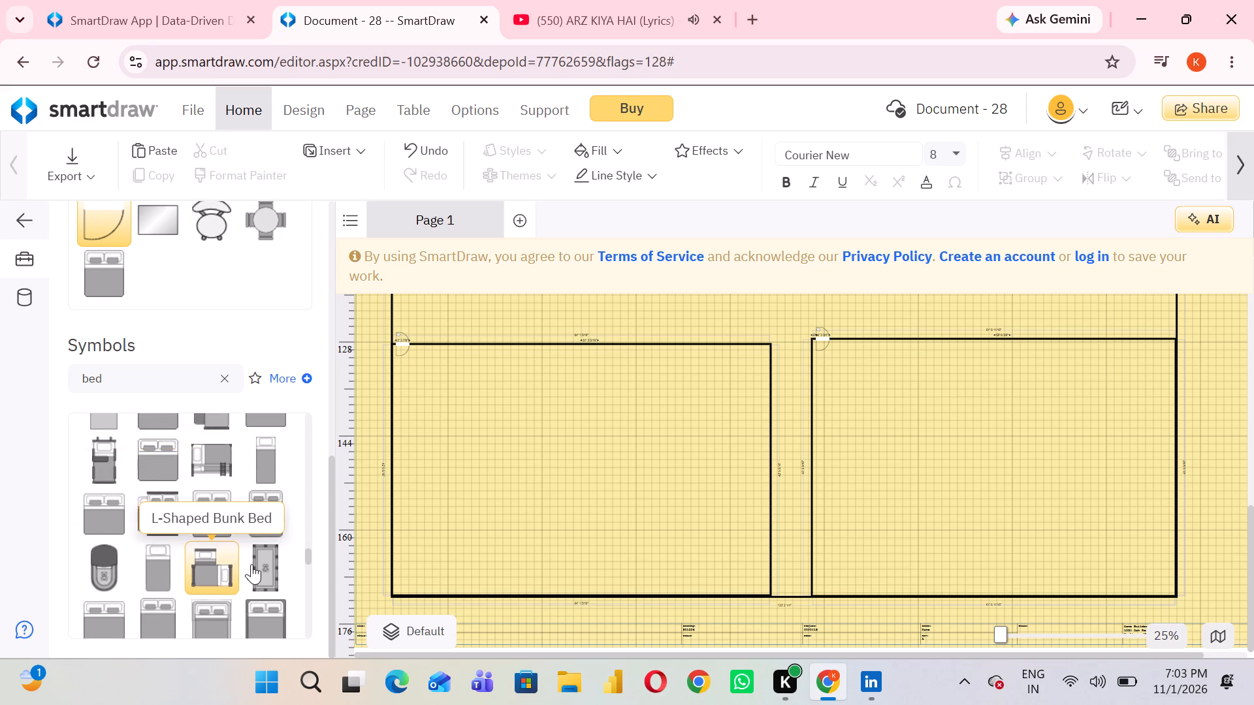
pyautogui.scroll(-4, 251, 564)
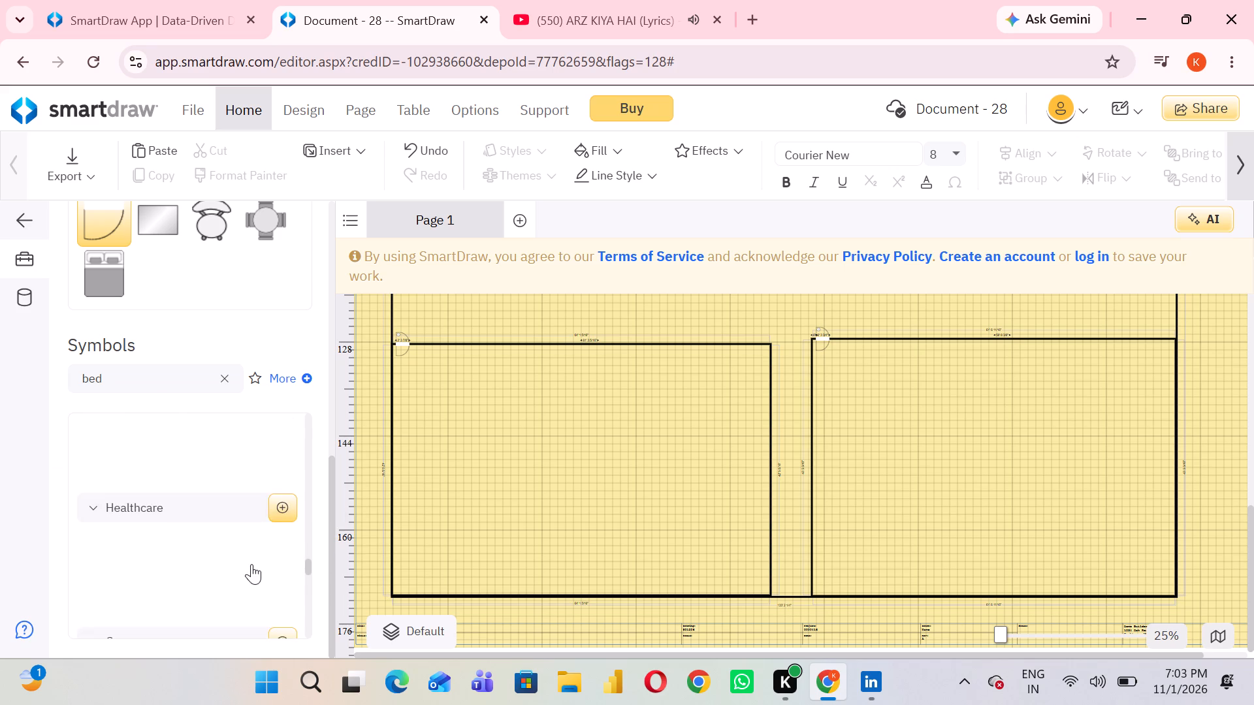
pyautogui.scroll(-1, 251, 564)
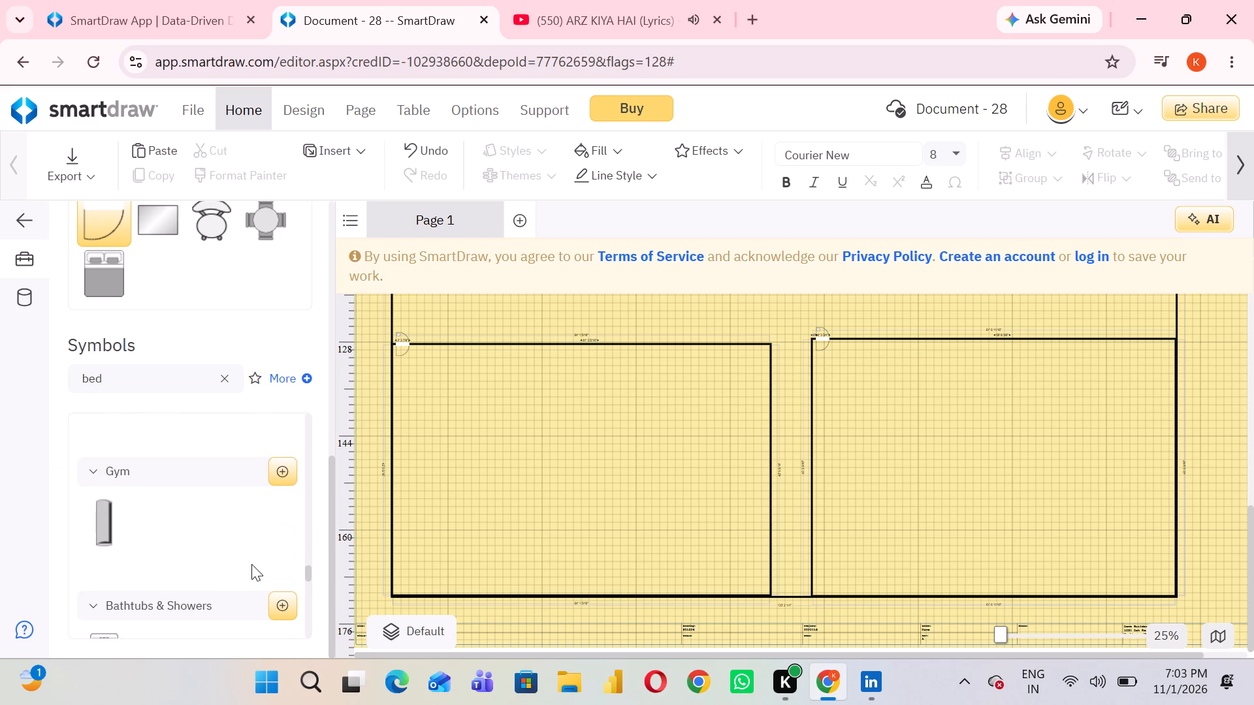
pyautogui.scroll(-3, 251, 564)
pyautogui.scroll(4, 251, 564)
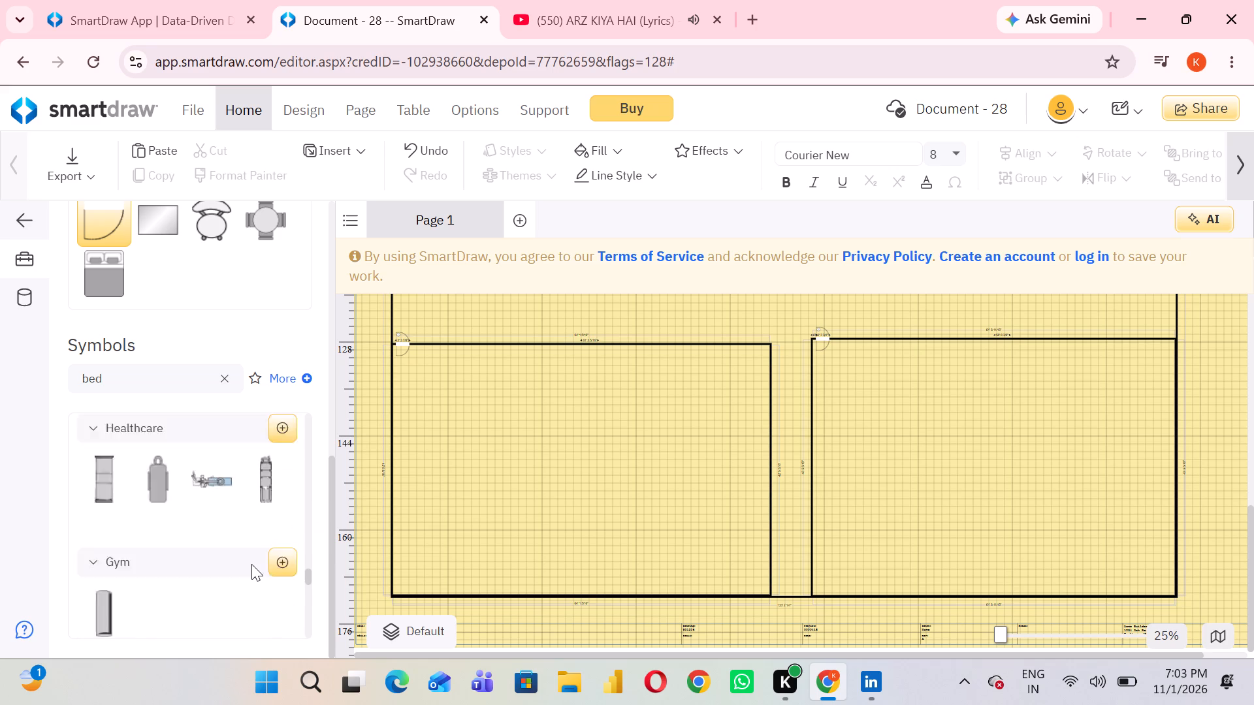
pyautogui.scroll(2, 251, 564)
pyautogui.scroll(-1, 251, 564)
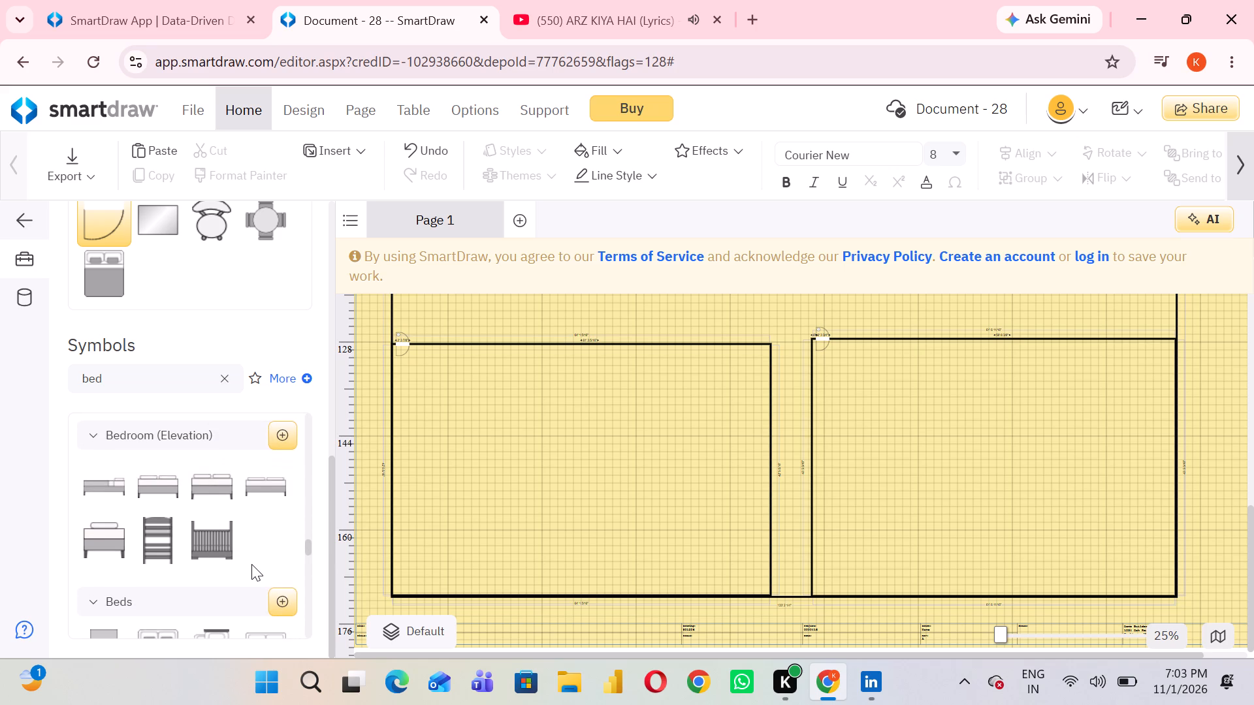
pyautogui.scroll(-2, 251, 564)
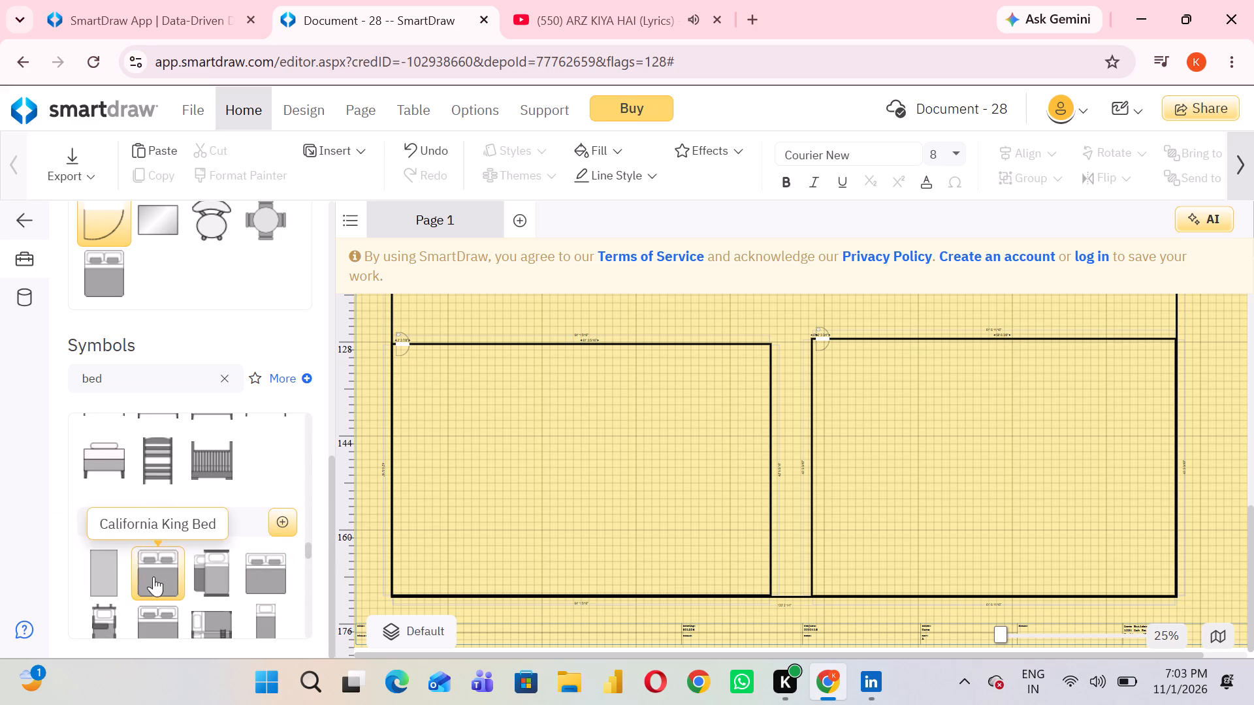
pyautogui.scroll(-1, 155, 577)
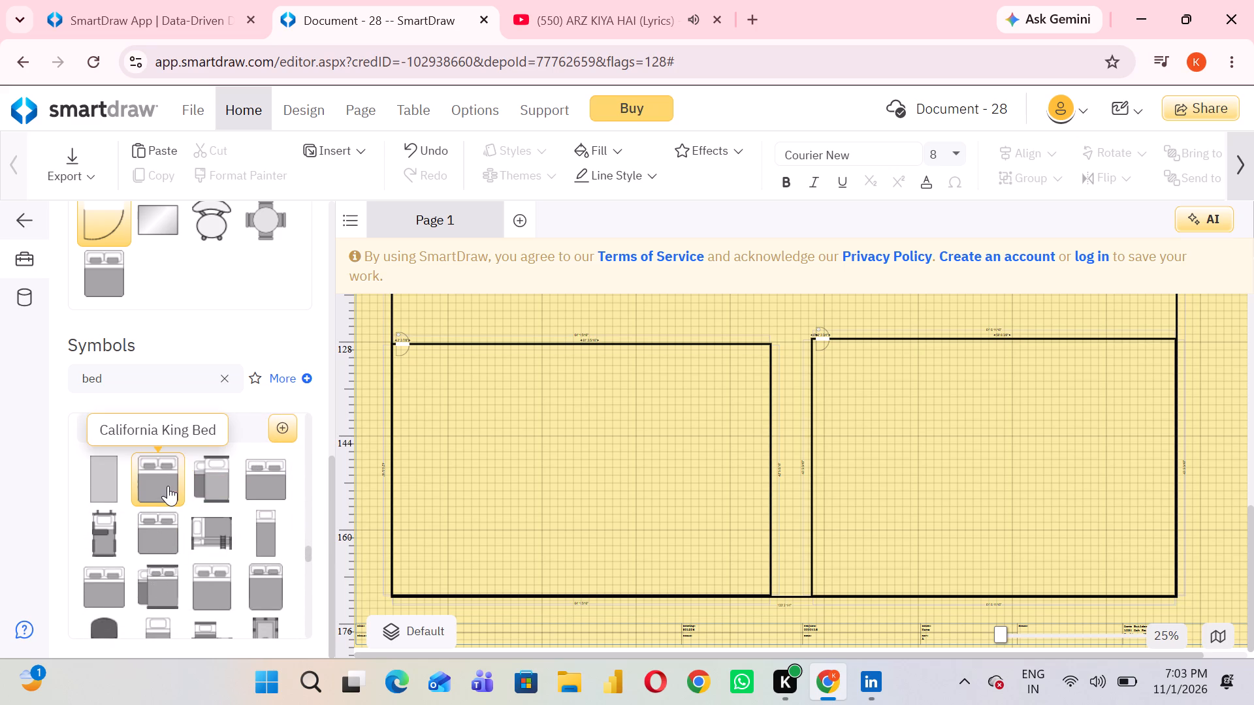
# Place a California King Bed in the upper part of the lower-left room and enlarge it to about 22' 10" high, widening it to match.
pyautogui.click(168, 486)
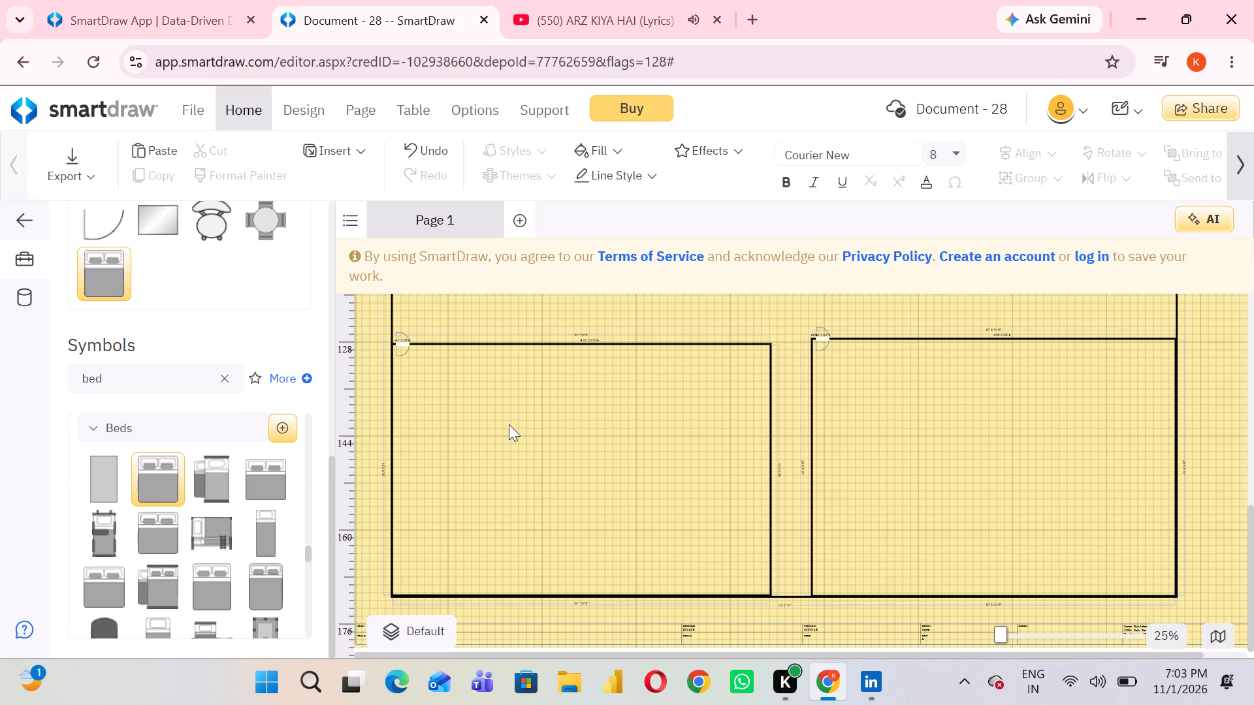
pyautogui.moveTo(158, 482); pyautogui.dragTo(543, 429)
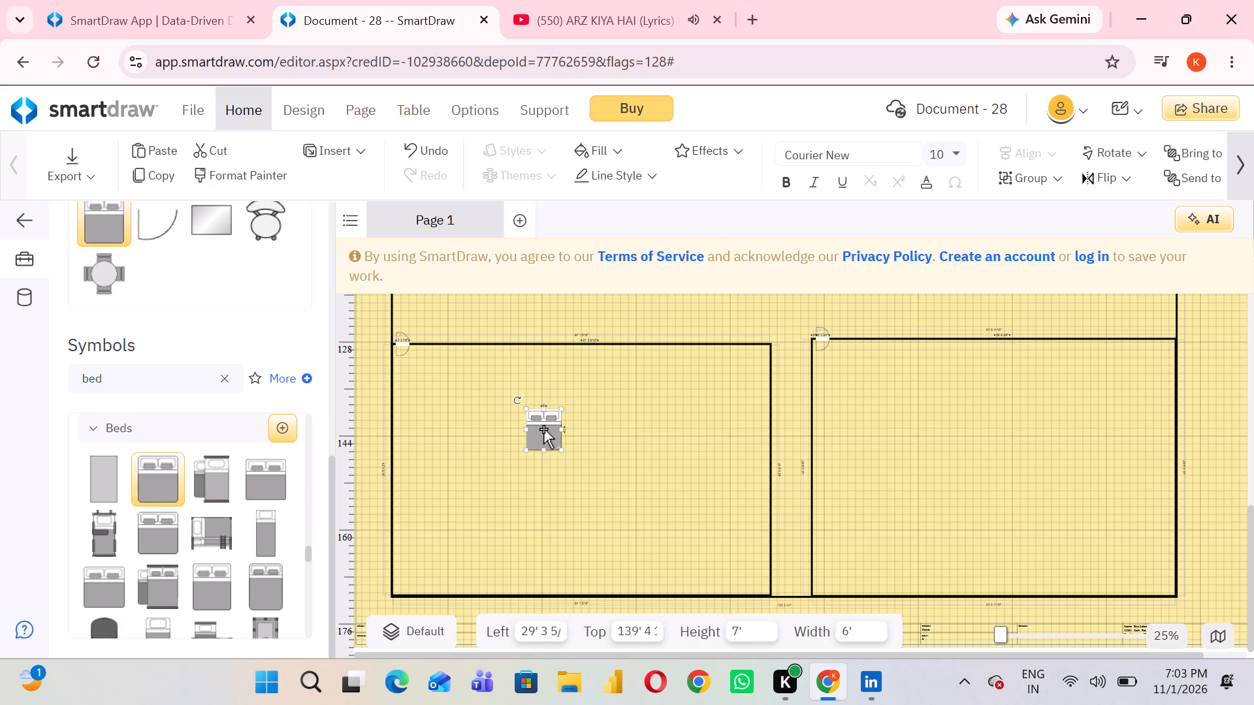
pyautogui.moveTo(560, 427); pyautogui.dragTo(611, 424)
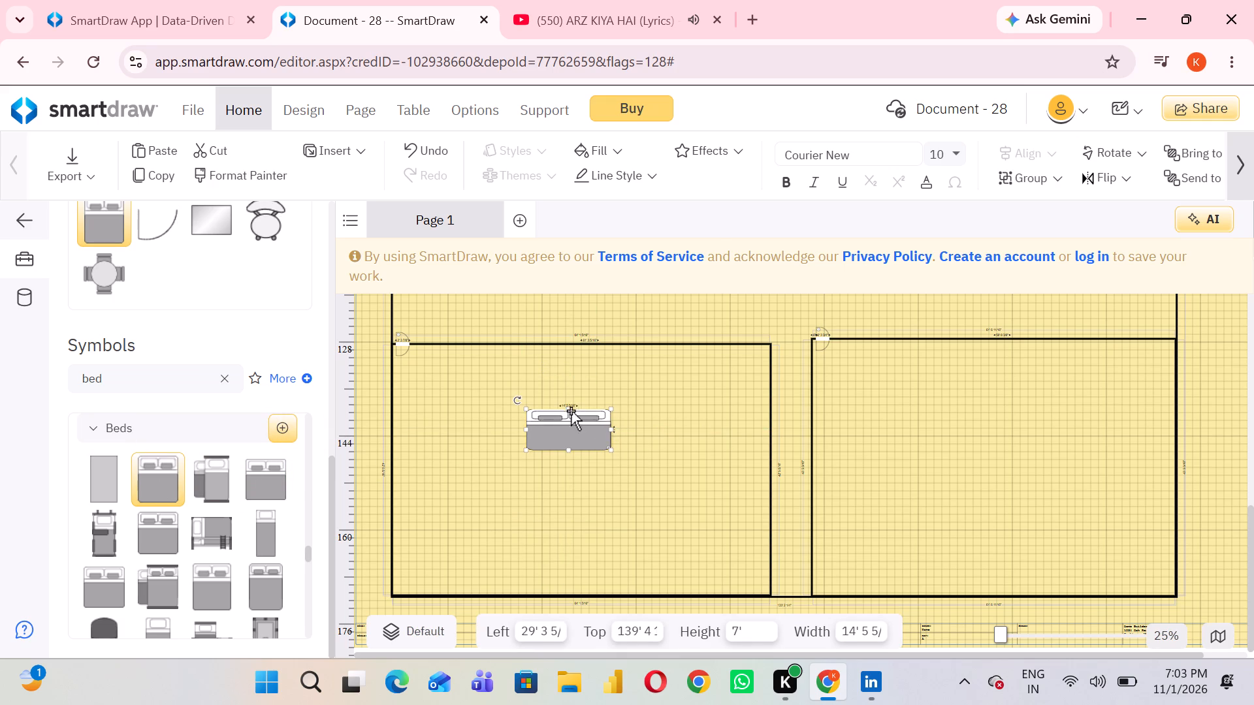
pyautogui.moveTo(569, 409); pyautogui.dragTo(566, 358)
pyautogui.moveTo(570, 418); pyautogui.dragTo(547, 435)
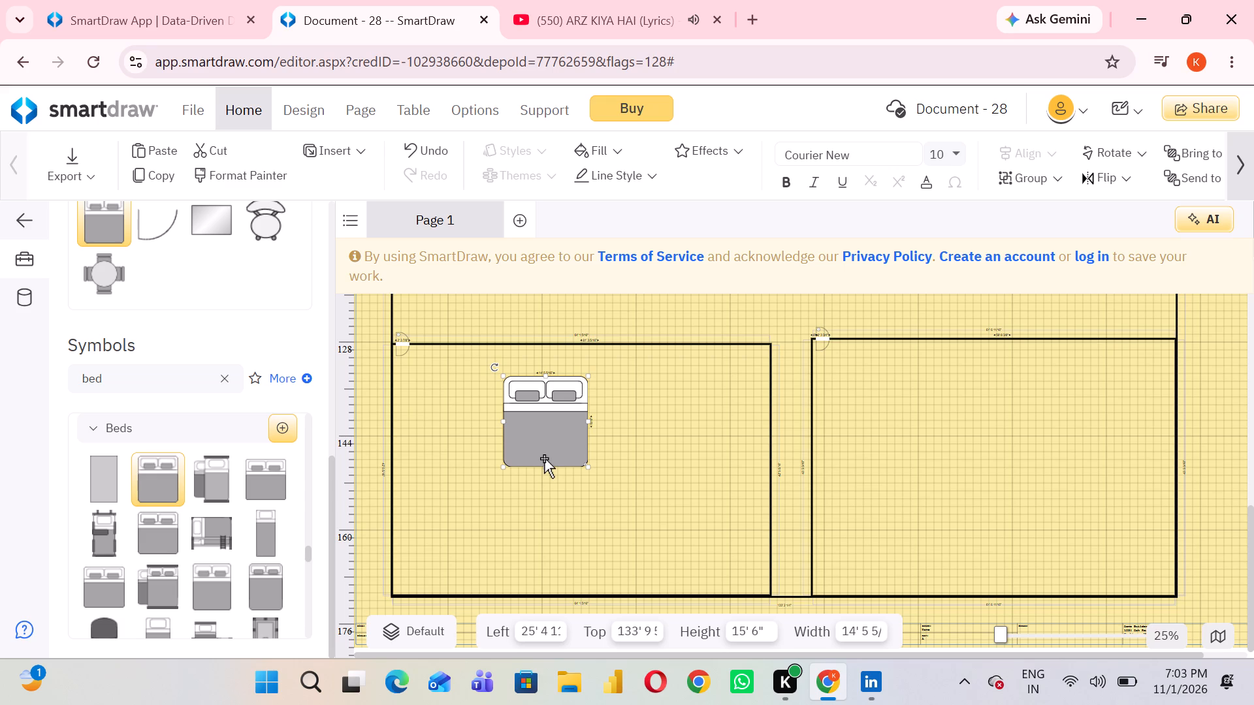
pyautogui.moveTo(544, 467); pyautogui.dragTo(549, 510)
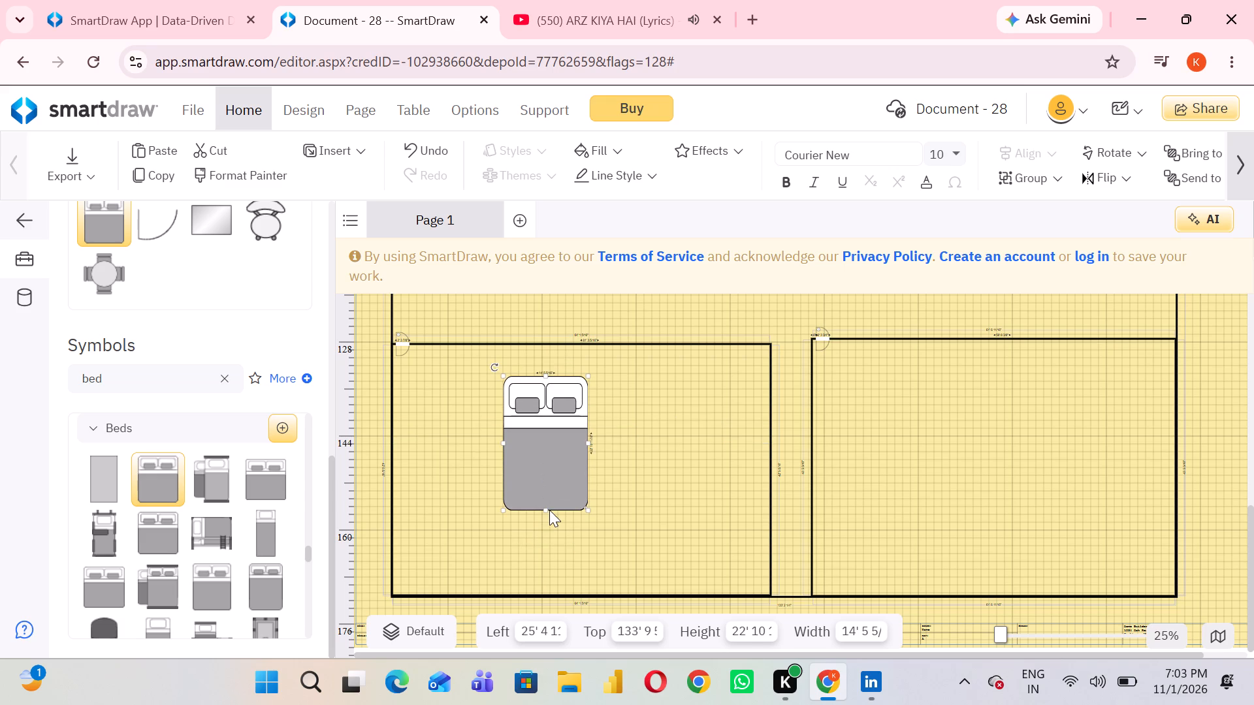
pyautogui.moveTo(564, 448); pyautogui.dragTo(530, 451)
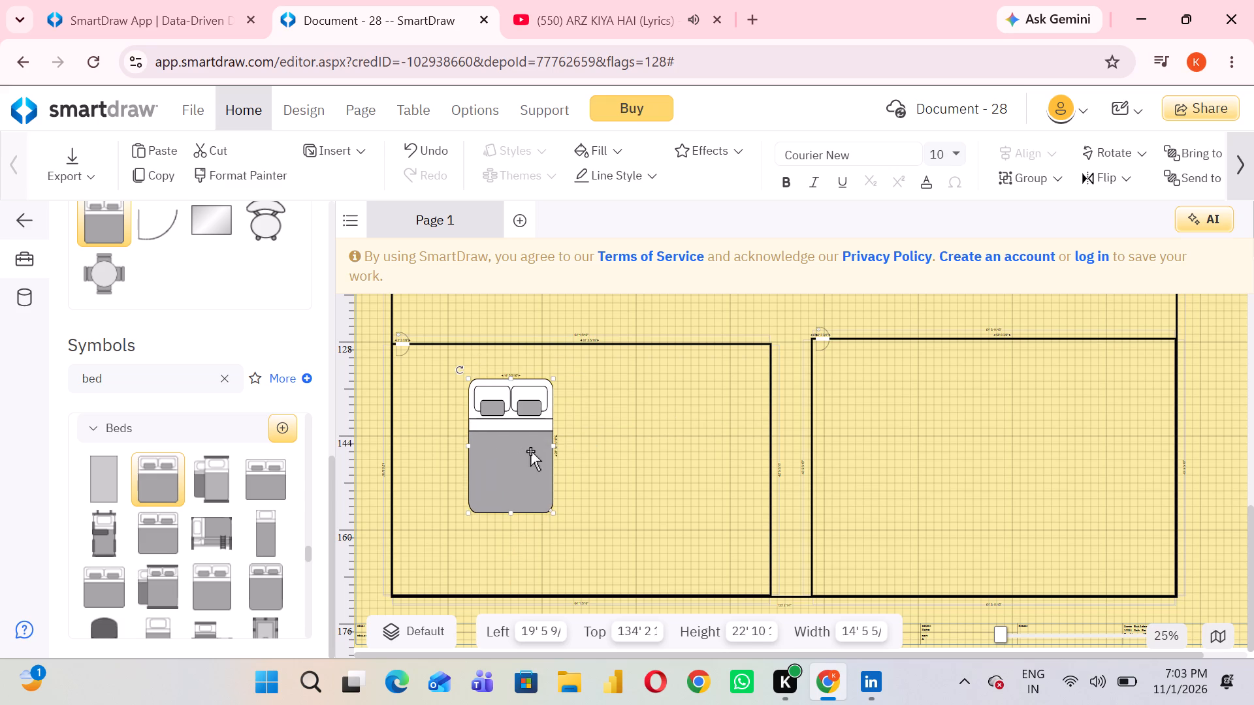
pyautogui.moveTo(556, 444); pyautogui.dragTo(549, 446)
pyautogui.moveTo(555, 446); pyautogui.dragTo(583, 443)
# Place another California King Bed in the upper middle of the lower-right room and enlarge it to about 14' by 14'.
pyautogui.moveTo(176, 476); pyautogui.dragTo(833, 363)
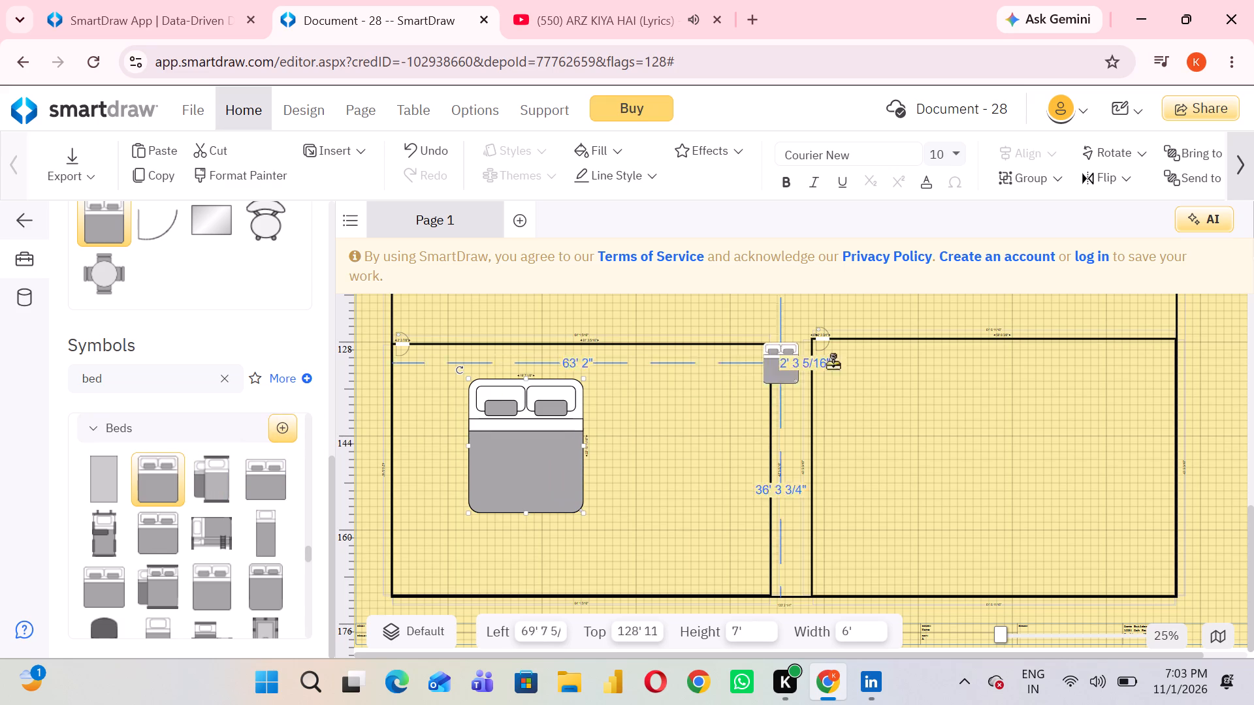
pyautogui.moveTo(833, 363); pyautogui.dragTo(982, 444)
pyautogui.moveTo(982, 422); pyautogui.dragTo(978, 407)
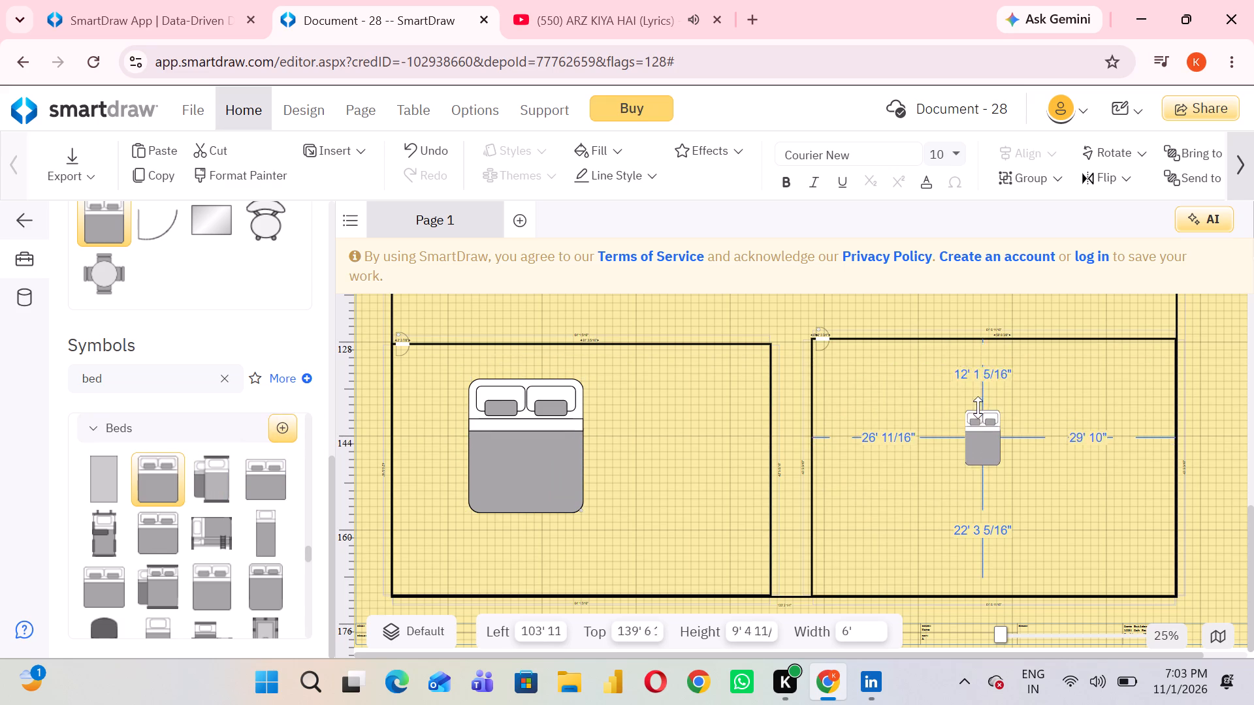
pyautogui.moveTo(978, 407); pyautogui.dragTo(969, 383)
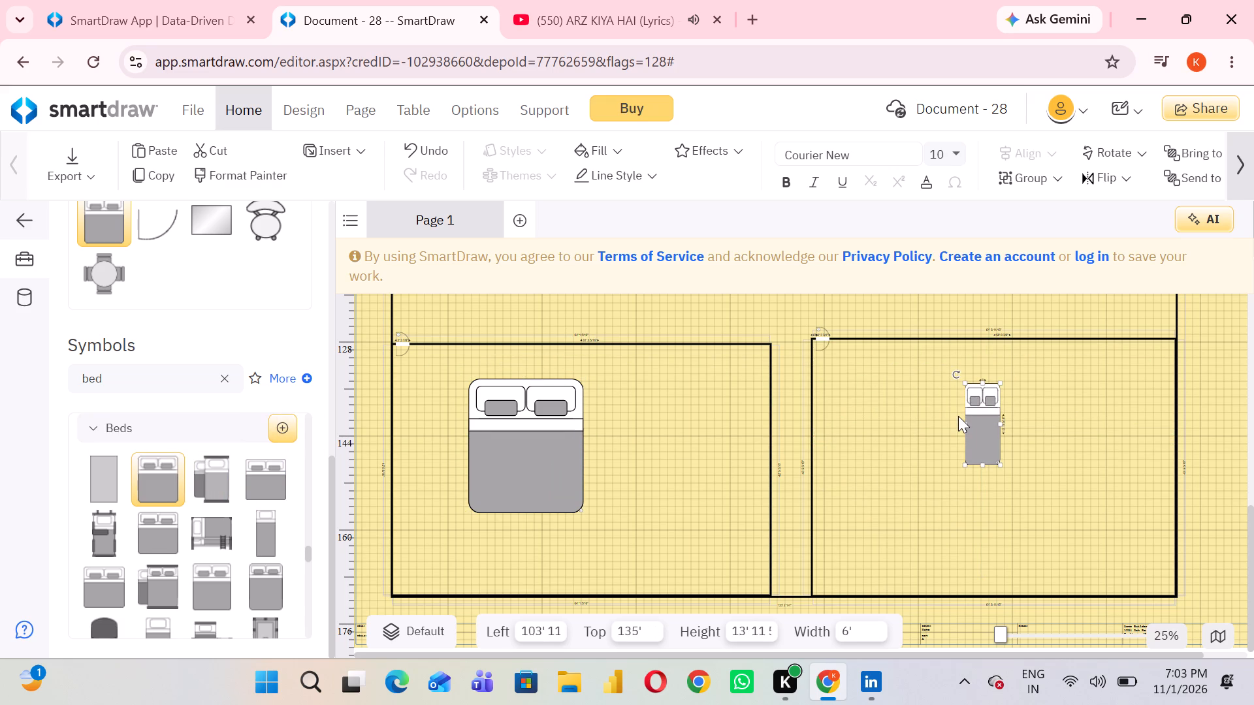
pyautogui.click(967, 422)
pyautogui.moveTo(963, 422); pyautogui.dragTo(940, 429)
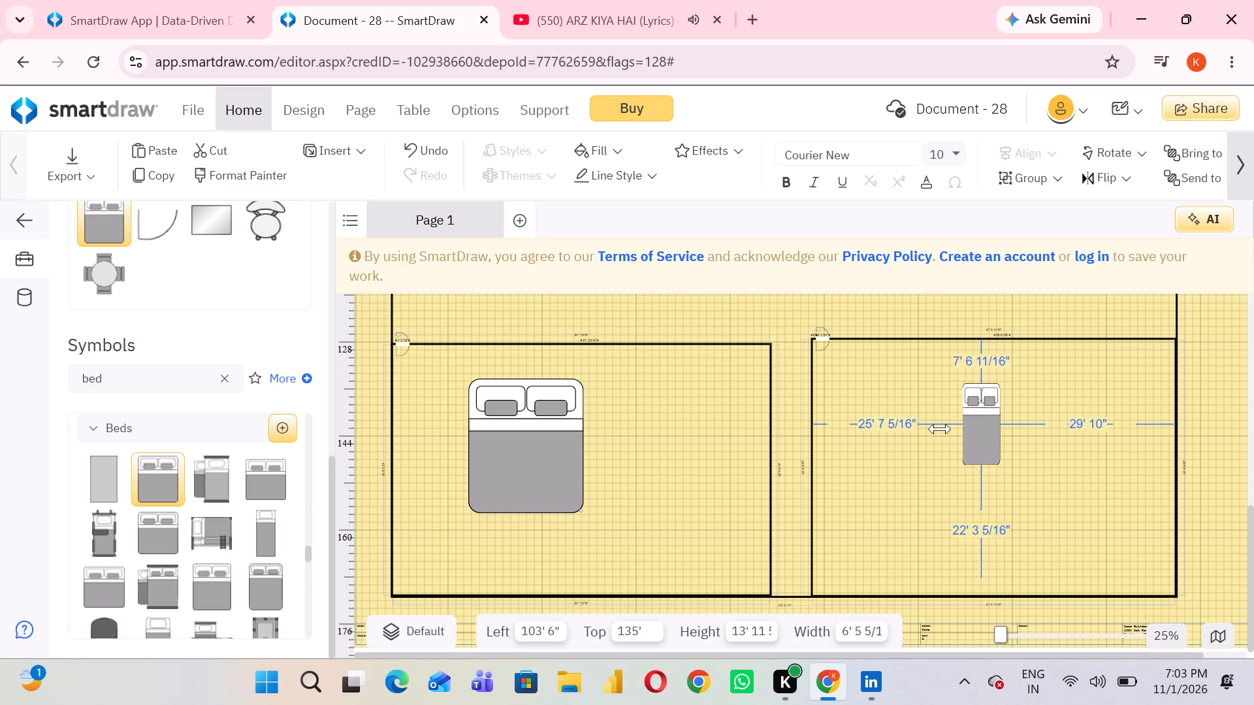
pyautogui.moveTo(940, 429); pyautogui.dragTo(923, 433)
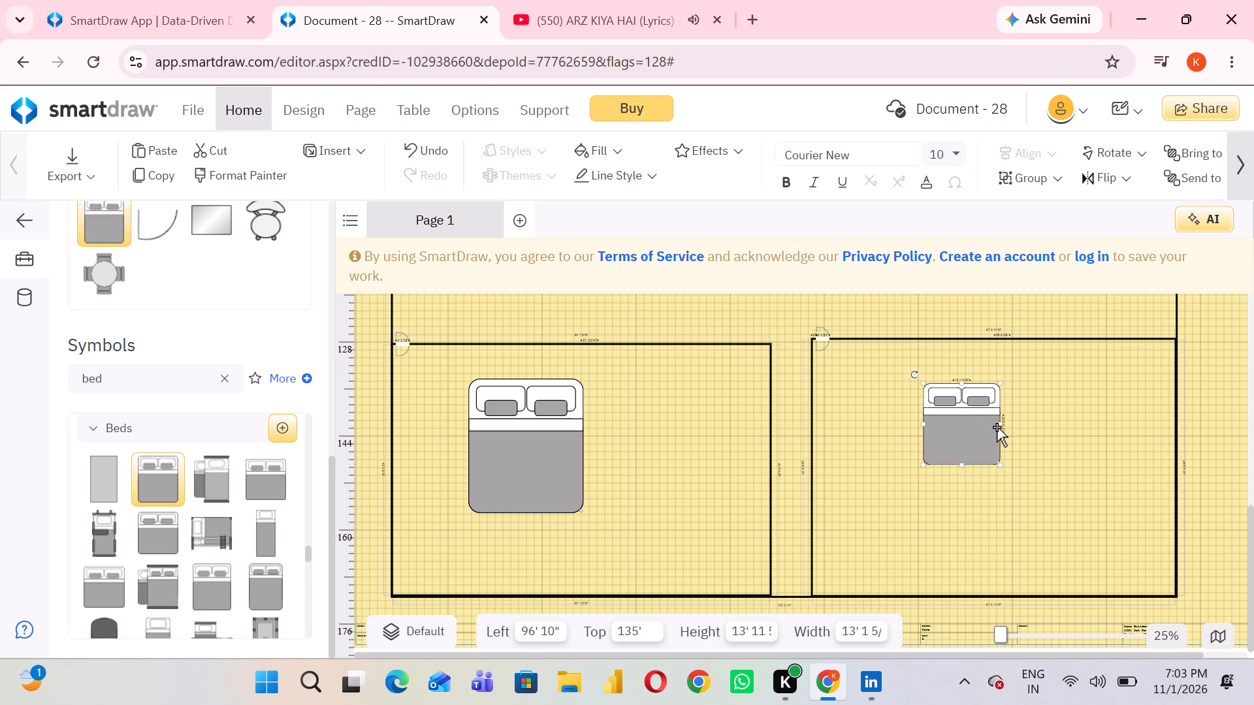
pyautogui.moveTo(999, 425); pyautogui.dragTo(1005, 425)
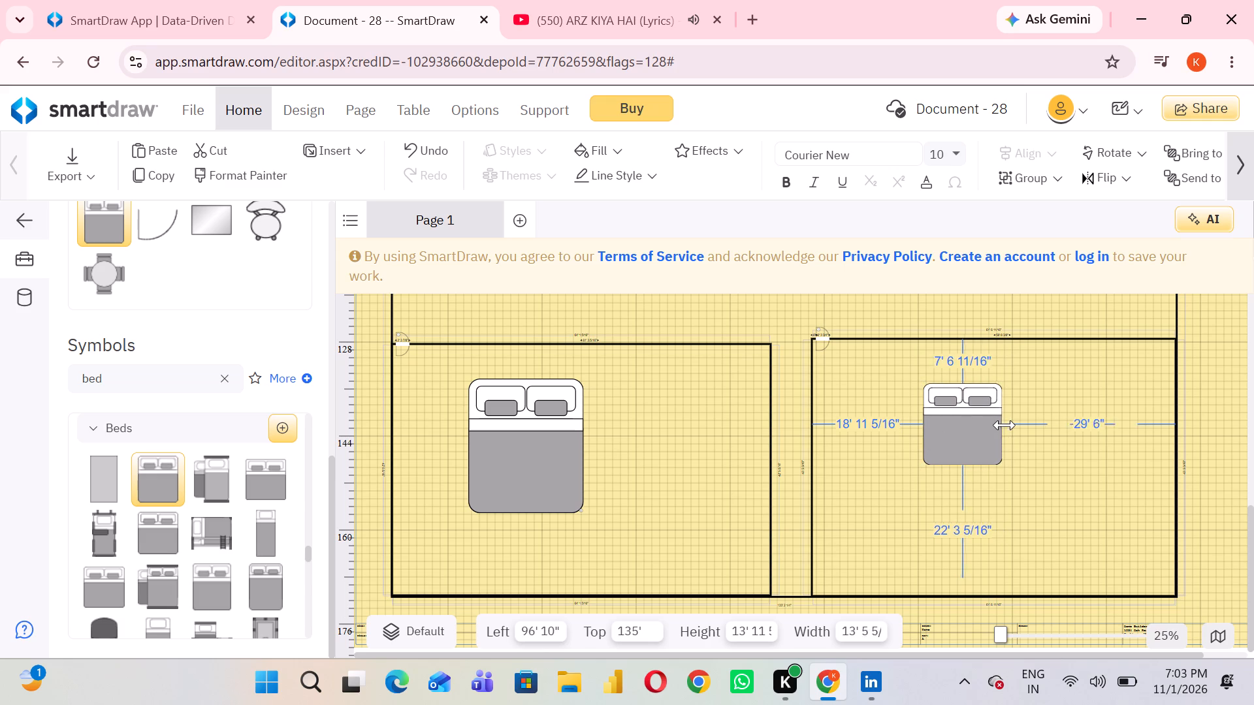
pyautogui.moveTo(1005, 425); pyautogui.dragTo(1006, 425)
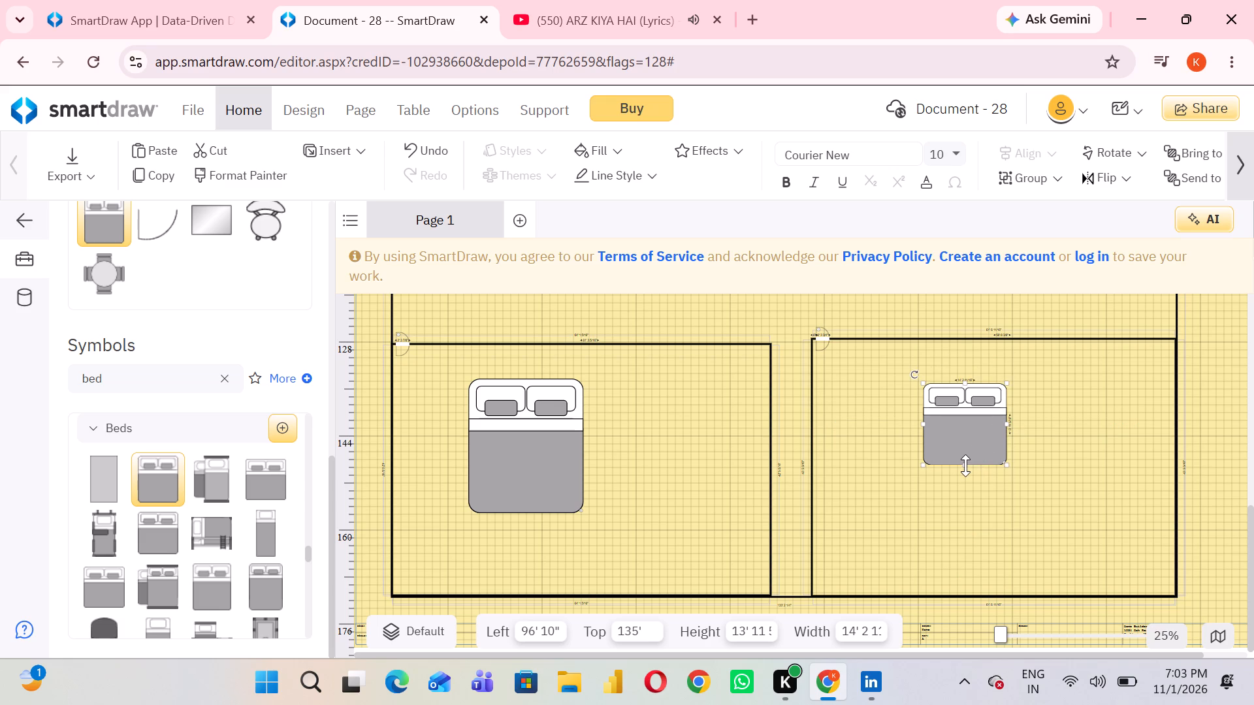
# Lengthen the lower-right room's bed to about 22' 5" and widen it to 18' so it resembles the lower-left room's bed.
pyautogui.moveTo(965, 465); pyautogui.dragTo(961, 550)
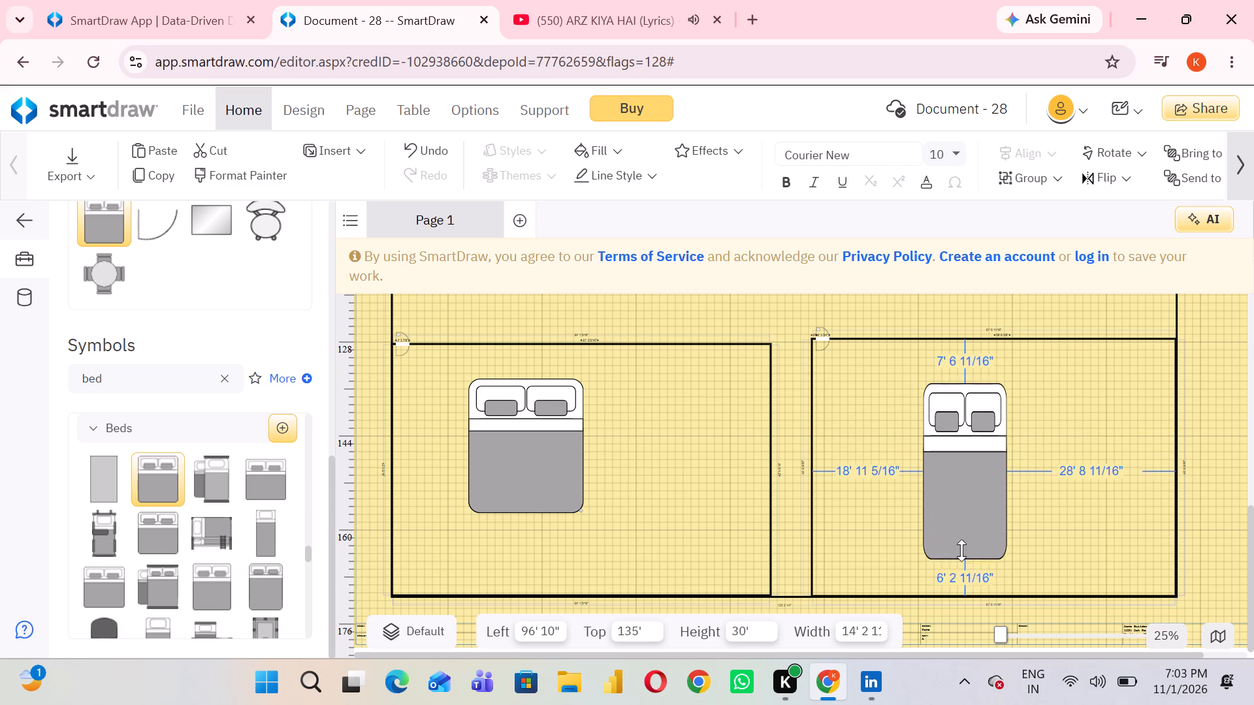
pyautogui.moveTo(961, 550); pyautogui.dragTo(956, 512)
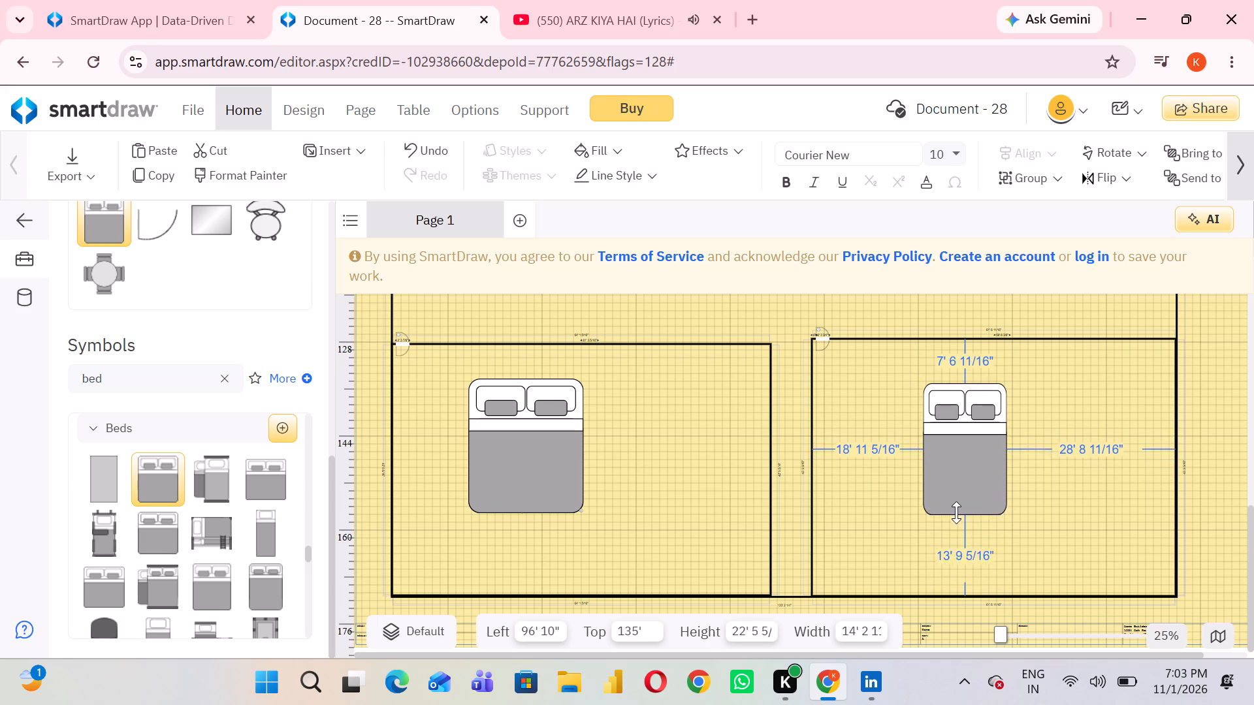
pyautogui.moveTo(956, 512); pyautogui.dragTo(954, 507)
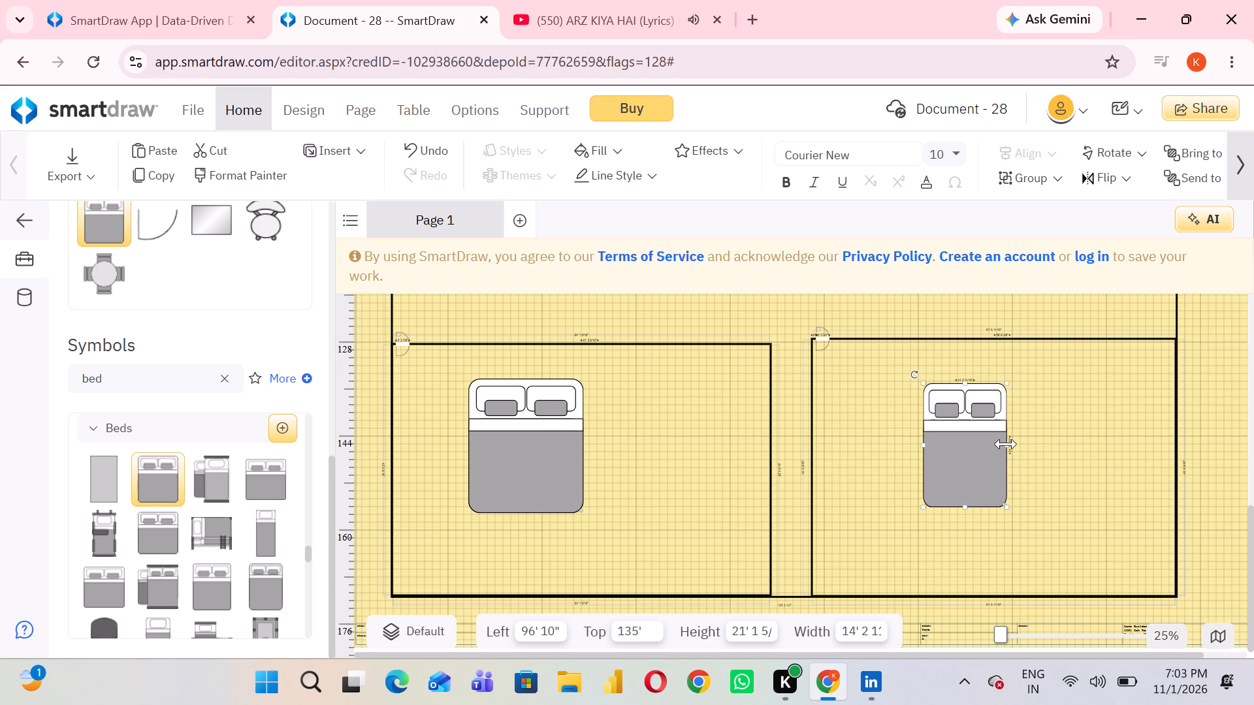
pyautogui.moveTo(1006, 444); pyautogui.dragTo(1020, 443)
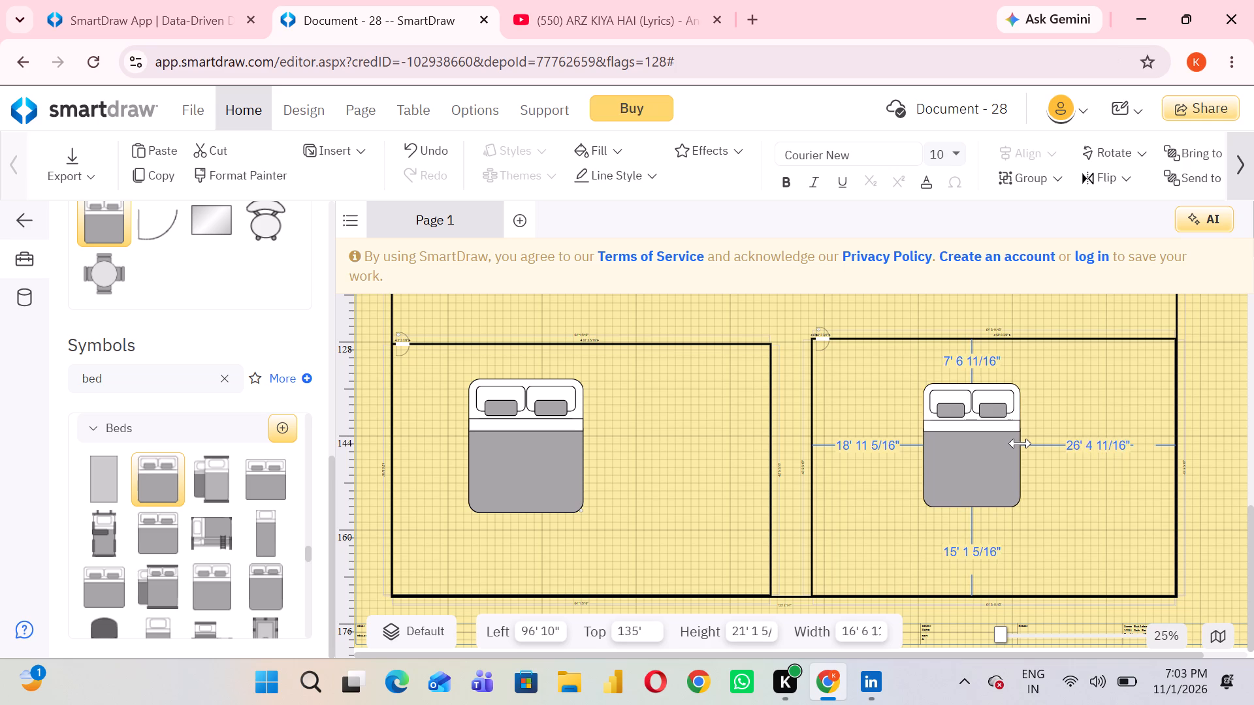
pyautogui.moveTo(1020, 443); pyautogui.dragTo(1021, 443)
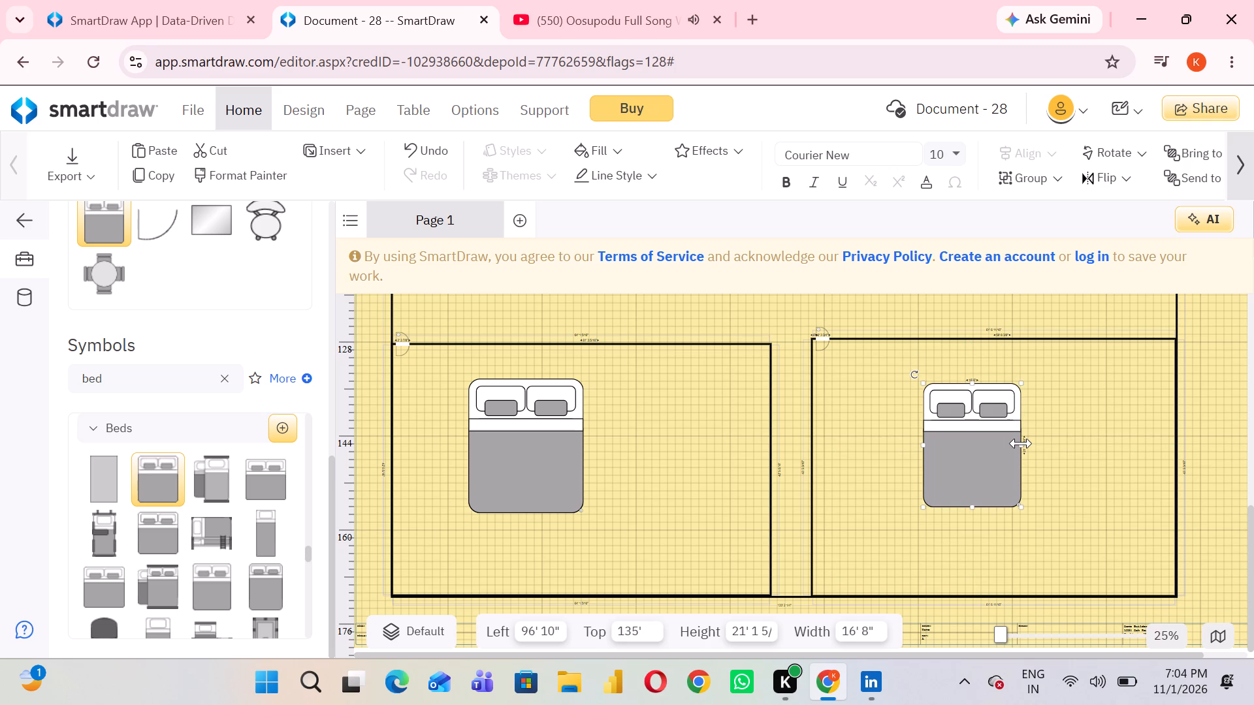
pyautogui.click(937, 482)
pyautogui.moveTo(971, 509); pyautogui.dragTo(971, 514)
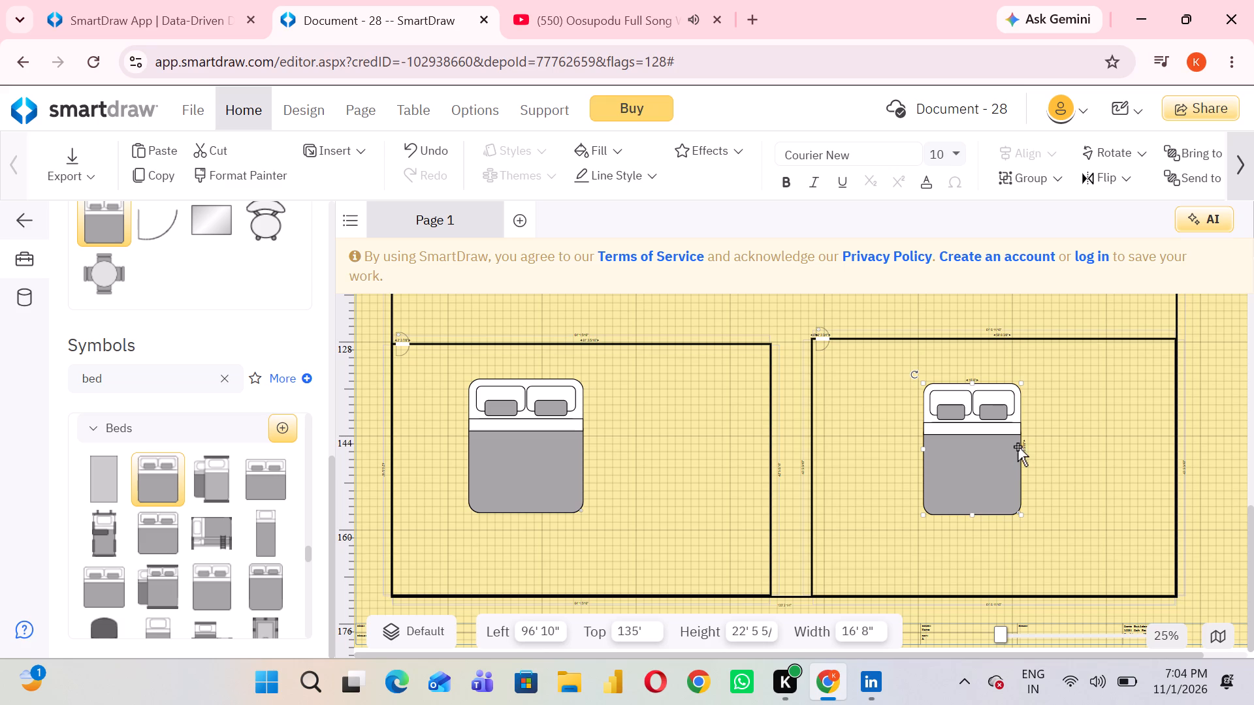
pyautogui.moveTo(1020, 448); pyautogui.dragTo(1029, 448)
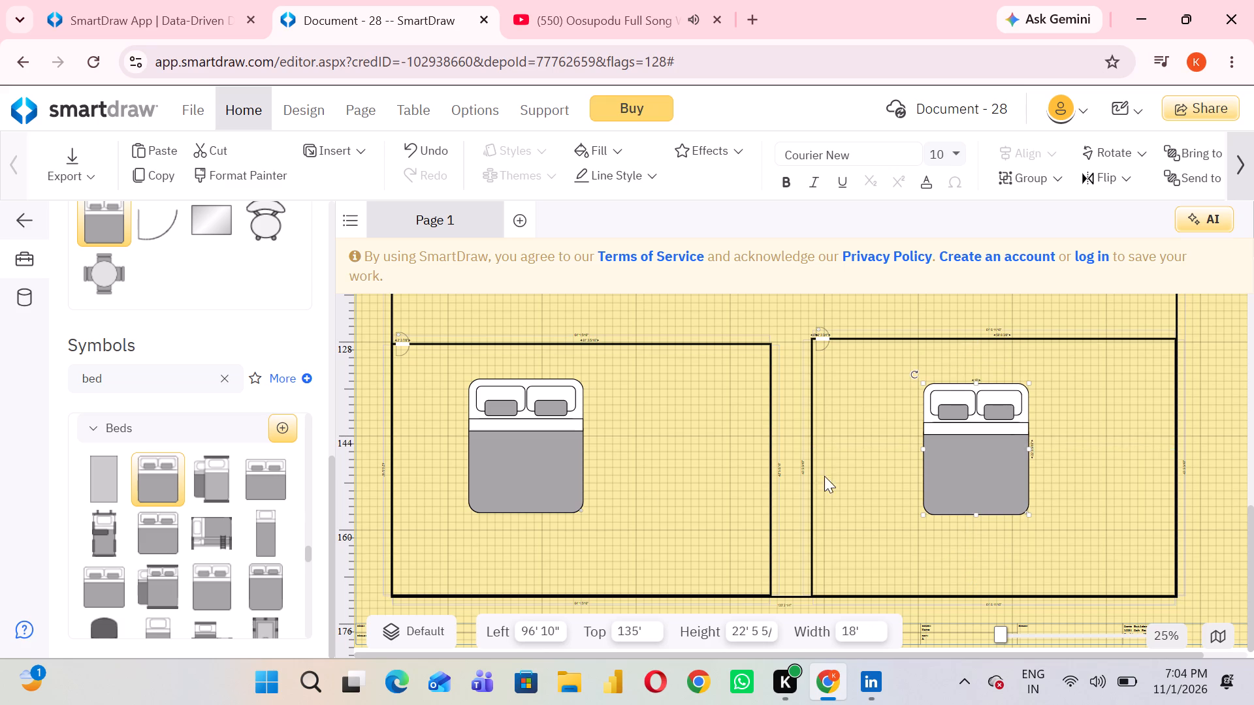
# Place the recently used curved-back chair beside the lower-left room's bed and enlarge it to about 11' 4" high by 10' 9" wide.
pyautogui.click(208, 430)
pyautogui.moveTo(263, 226); pyautogui.dragTo(646, 404)
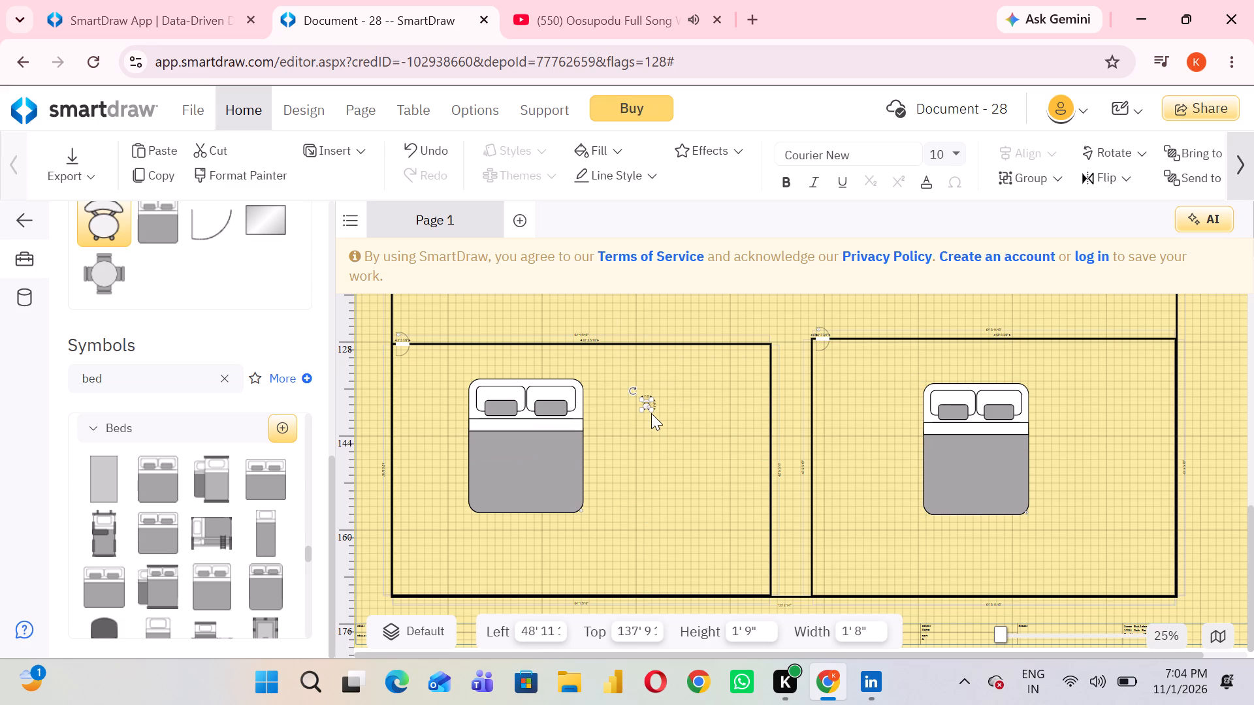
pyautogui.moveTo(651, 410); pyautogui.dragTo(705, 438)
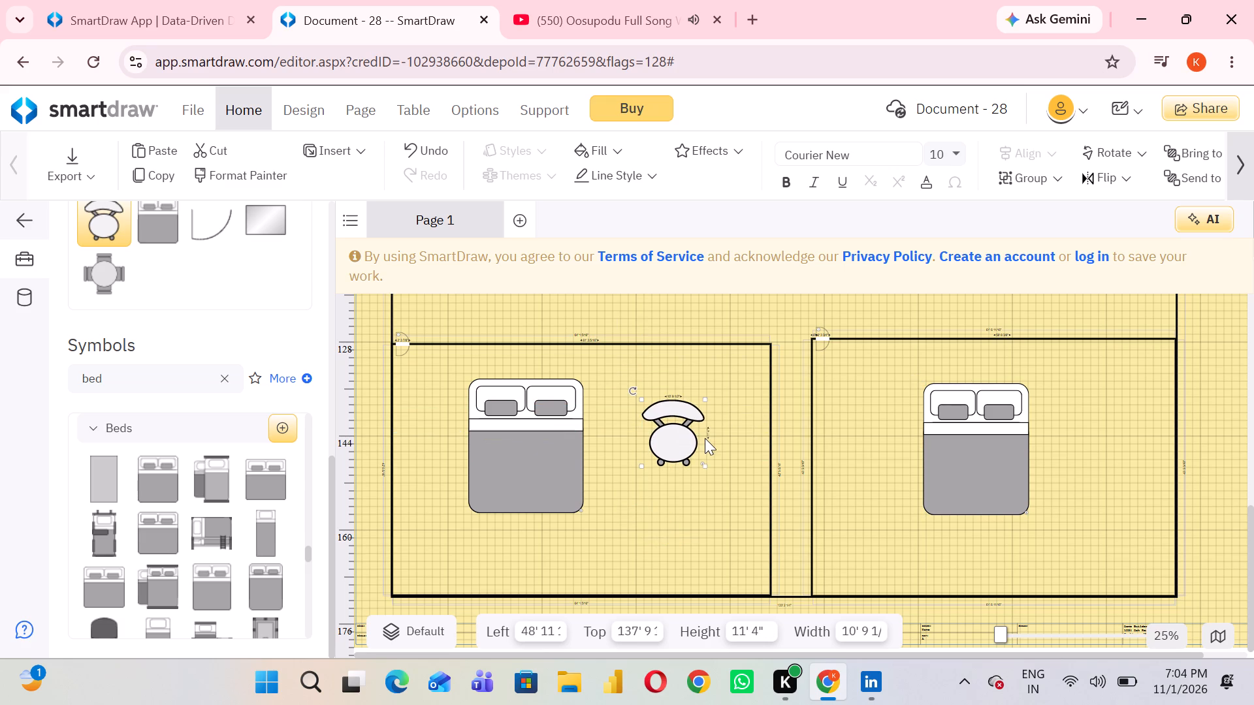
# Place another curved-back chair in the lower-right room, shifting the bed toward the room's left wall to make space.
pyautogui.moveTo(99, 222); pyautogui.dragTo(566, 305)
pyautogui.moveTo(566, 305); pyautogui.dragTo(1089, 424)
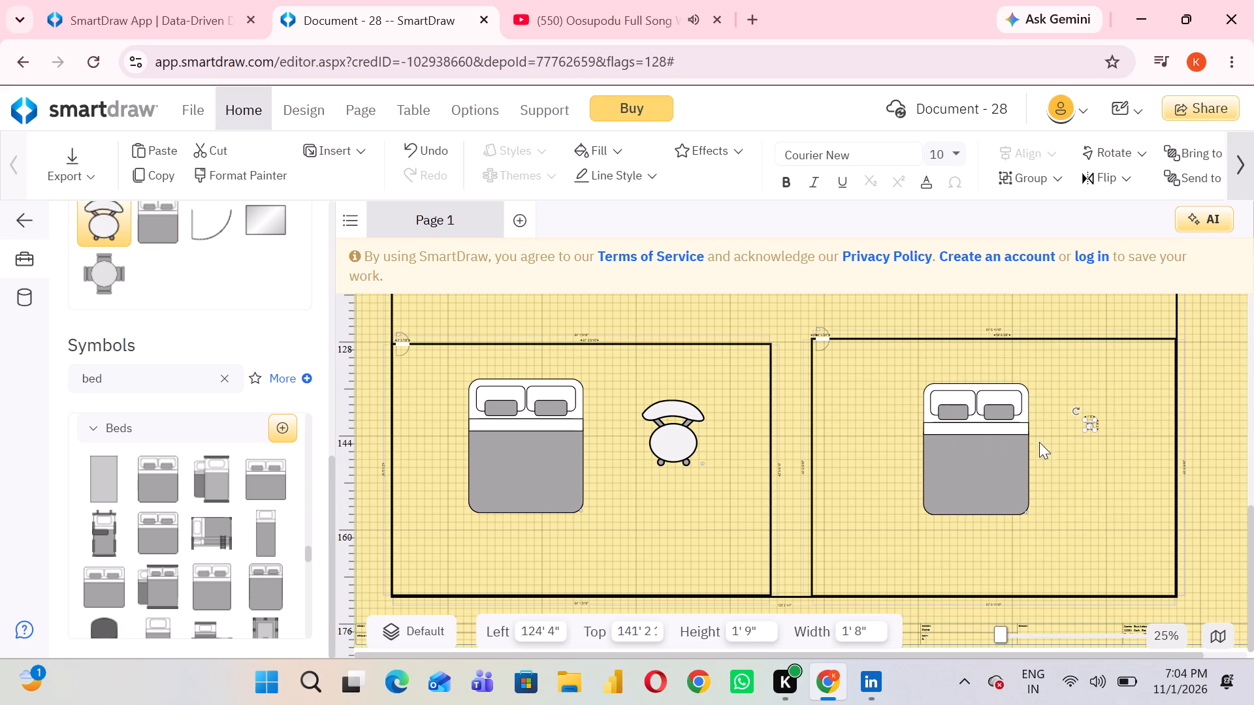
pyautogui.moveTo(1012, 445); pyautogui.dragTo(978, 434)
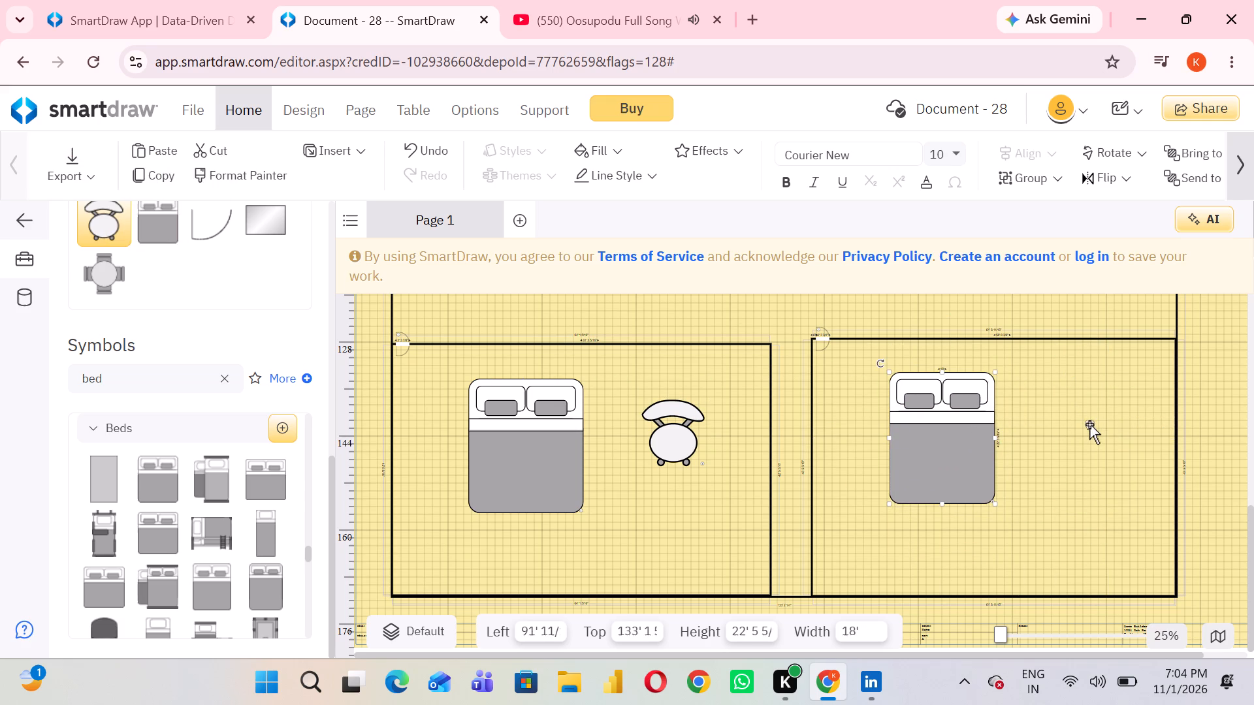
pyautogui.moveTo(1089, 424); pyautogui.dragTo(1071, 422)
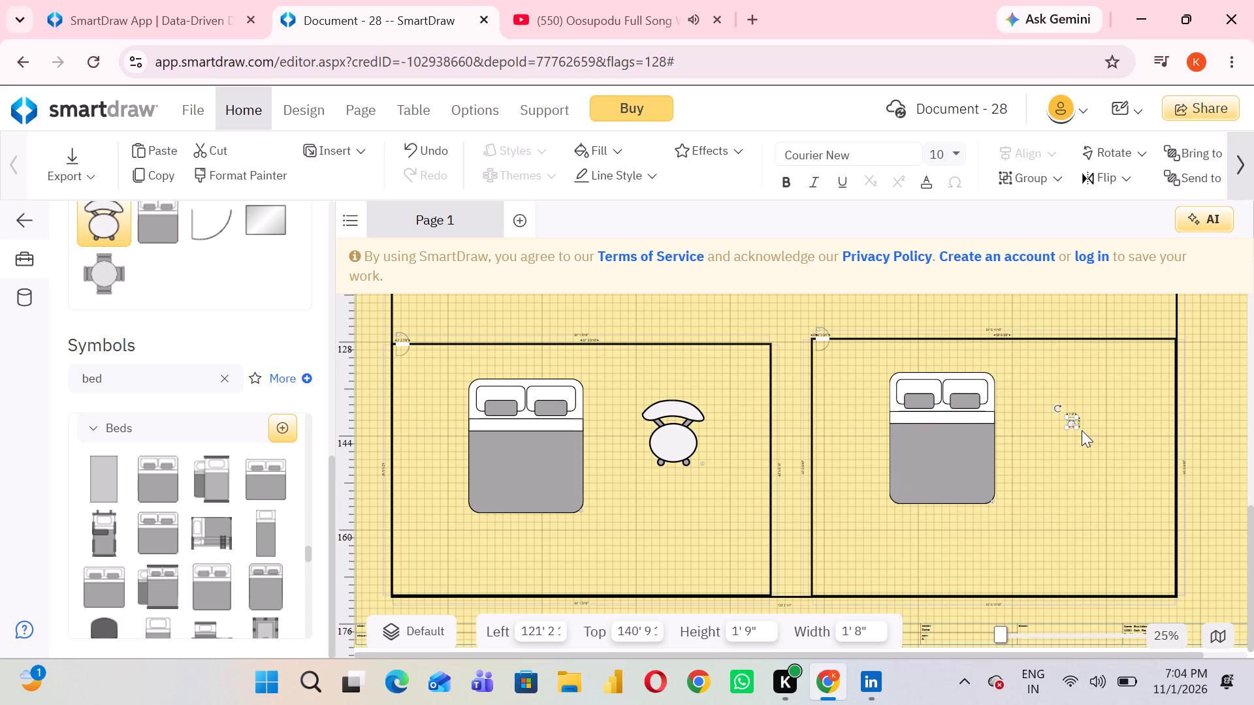
# Enlarge the lower-right room's chair to about 12' 6" high by 11' 11" wide and position it beside the bed.
pyautogui.moveTo(1074, 428); pyautogui.dragTo(1197, 454)
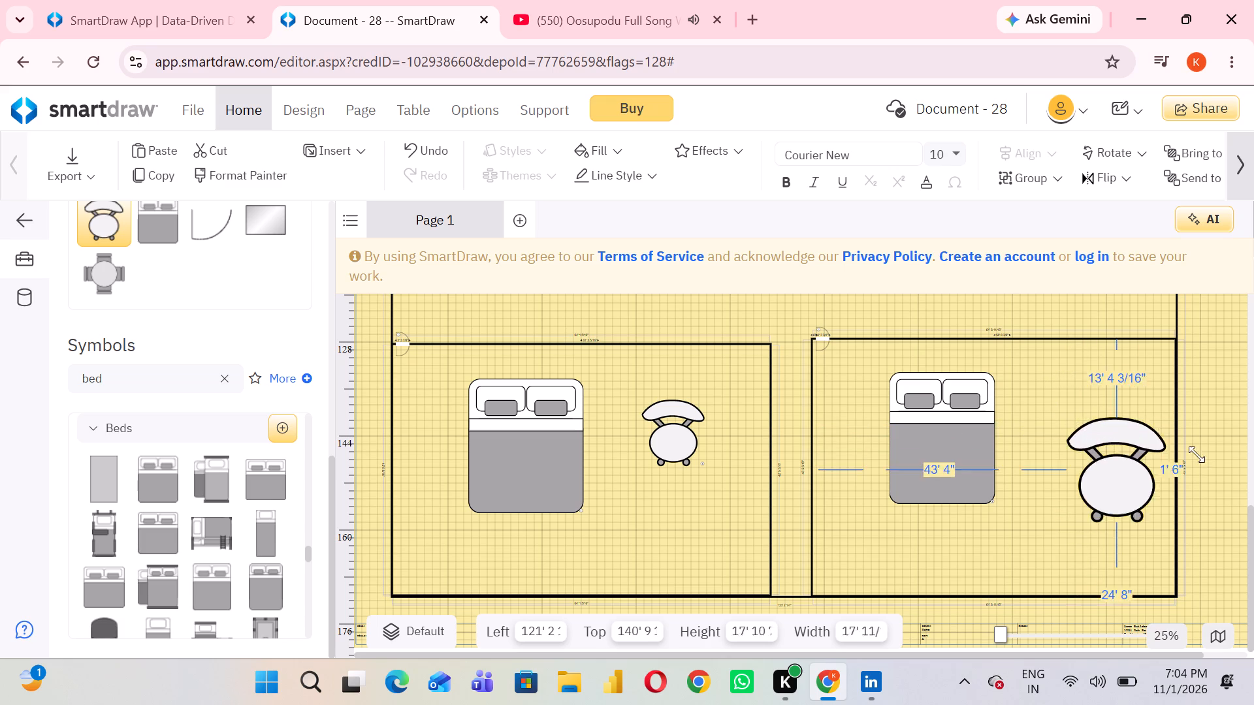
pyautogui.moveTo(1197, 454); pyautogui.dragTo(1129, 452)
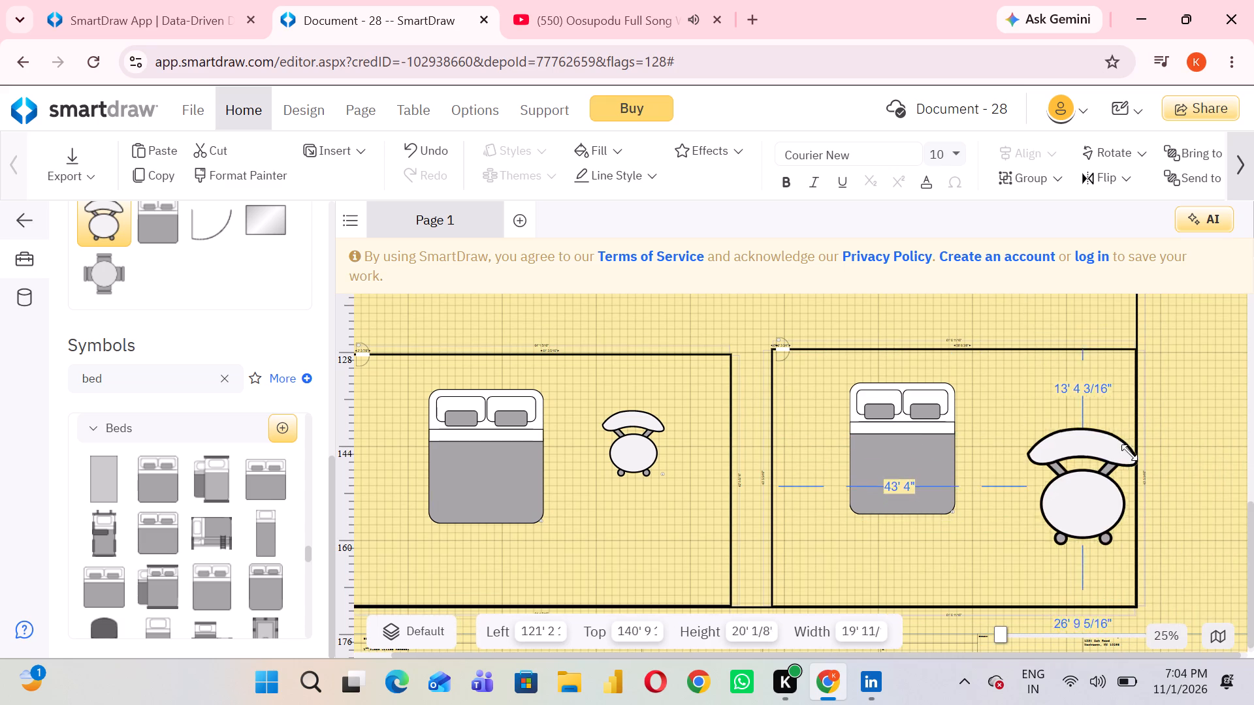
pyautogui.moveTo(1129, 452); pyautogui.dragTo(1097, 450)
pyautogui.moveTo(1076, 465); pyautogui.dragTo(1054, 441)
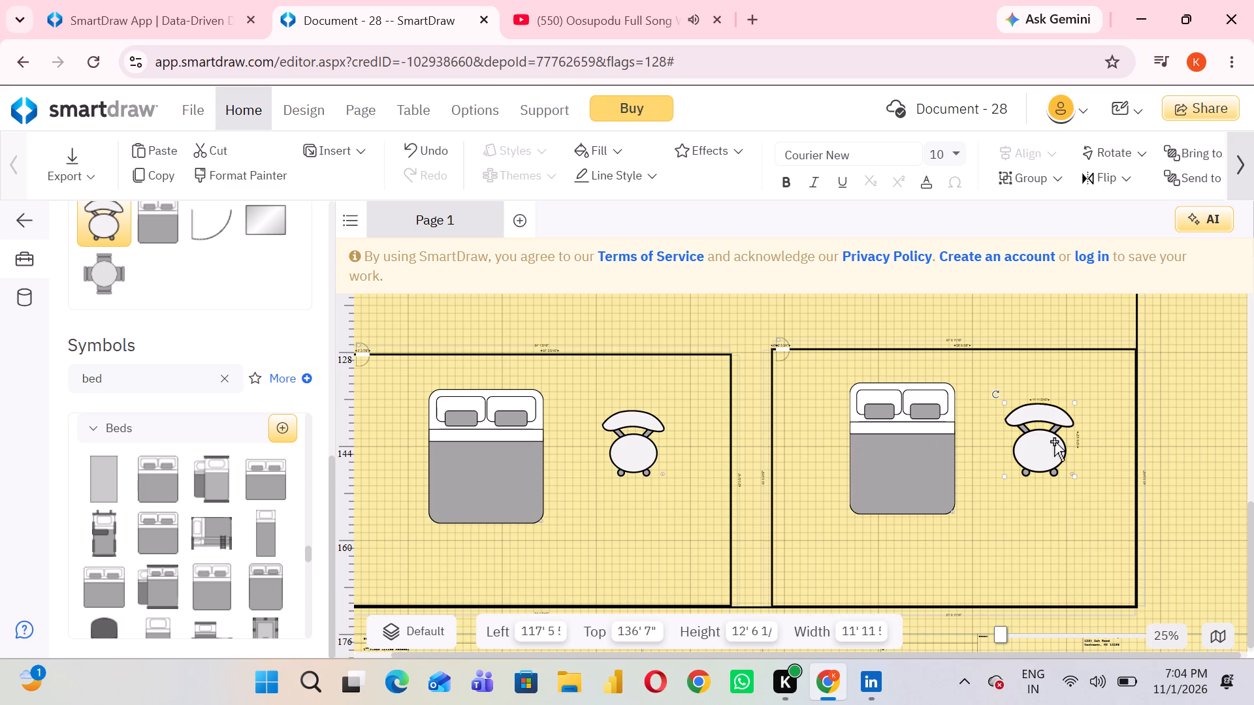
pyautogui.moveTo(1028, 444); pyautogui.dragTo(1028, 462)
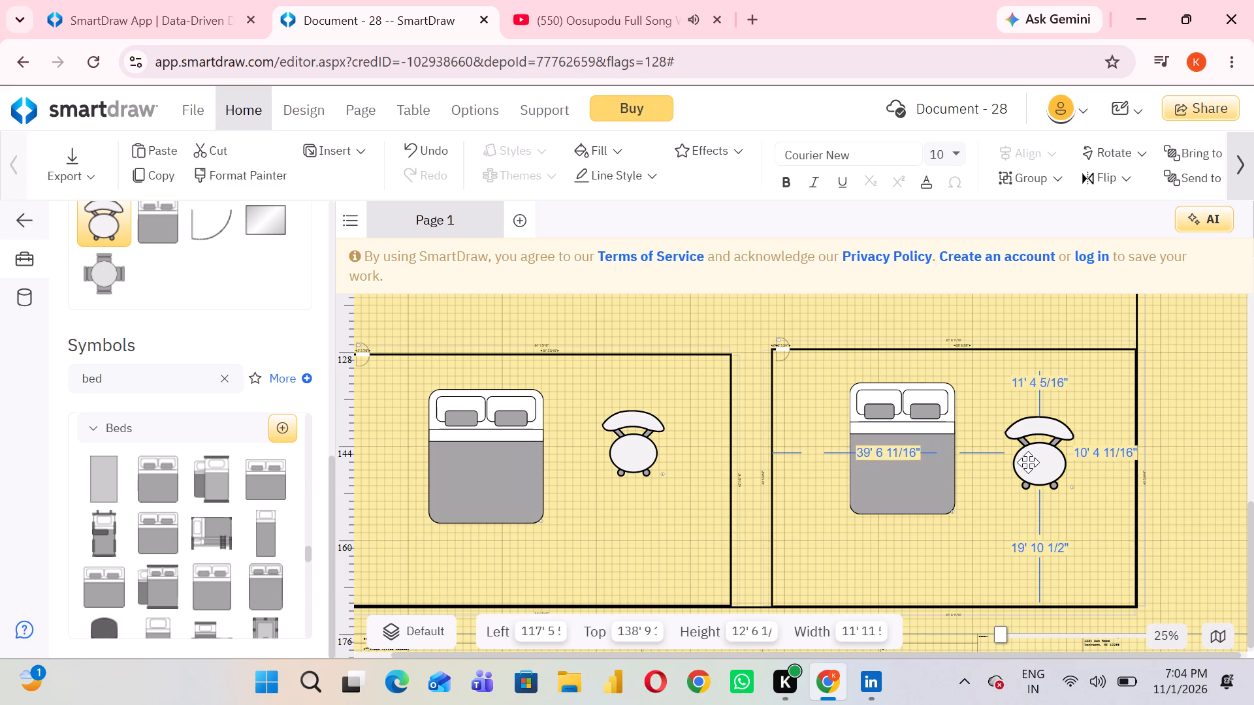
pyautogui.moveTo(1028, 462); pyautogui.dragTo(1028, 462)
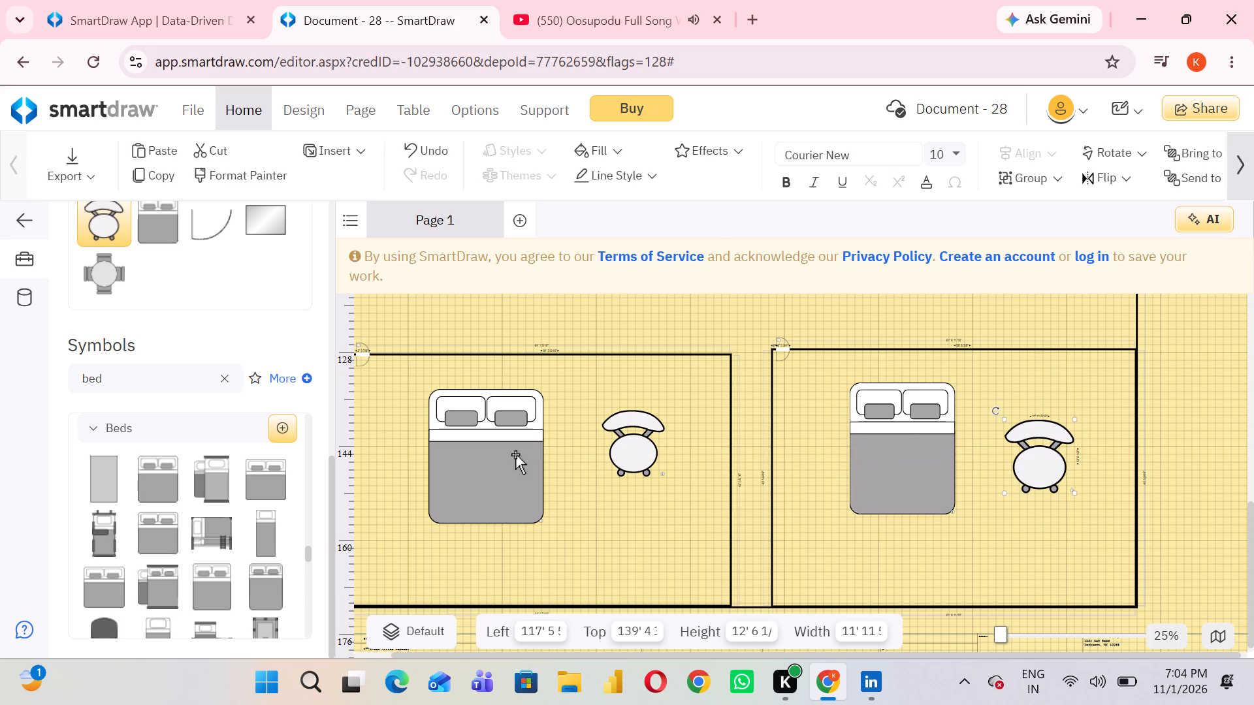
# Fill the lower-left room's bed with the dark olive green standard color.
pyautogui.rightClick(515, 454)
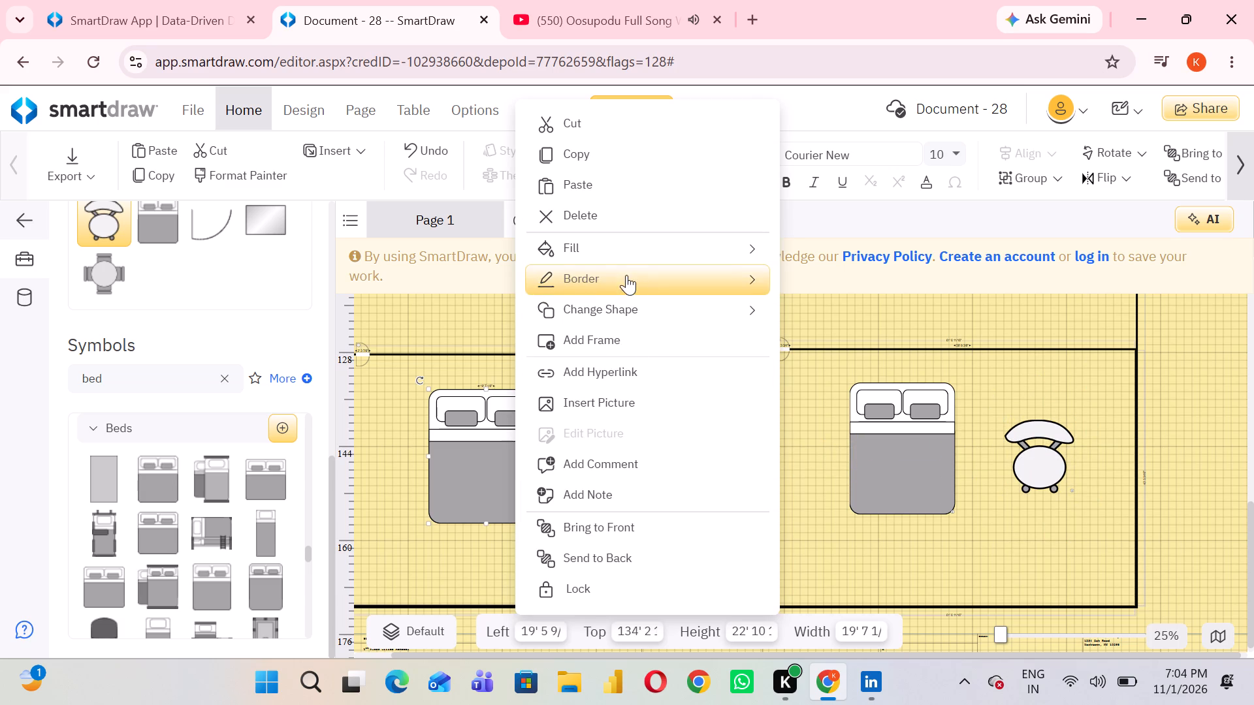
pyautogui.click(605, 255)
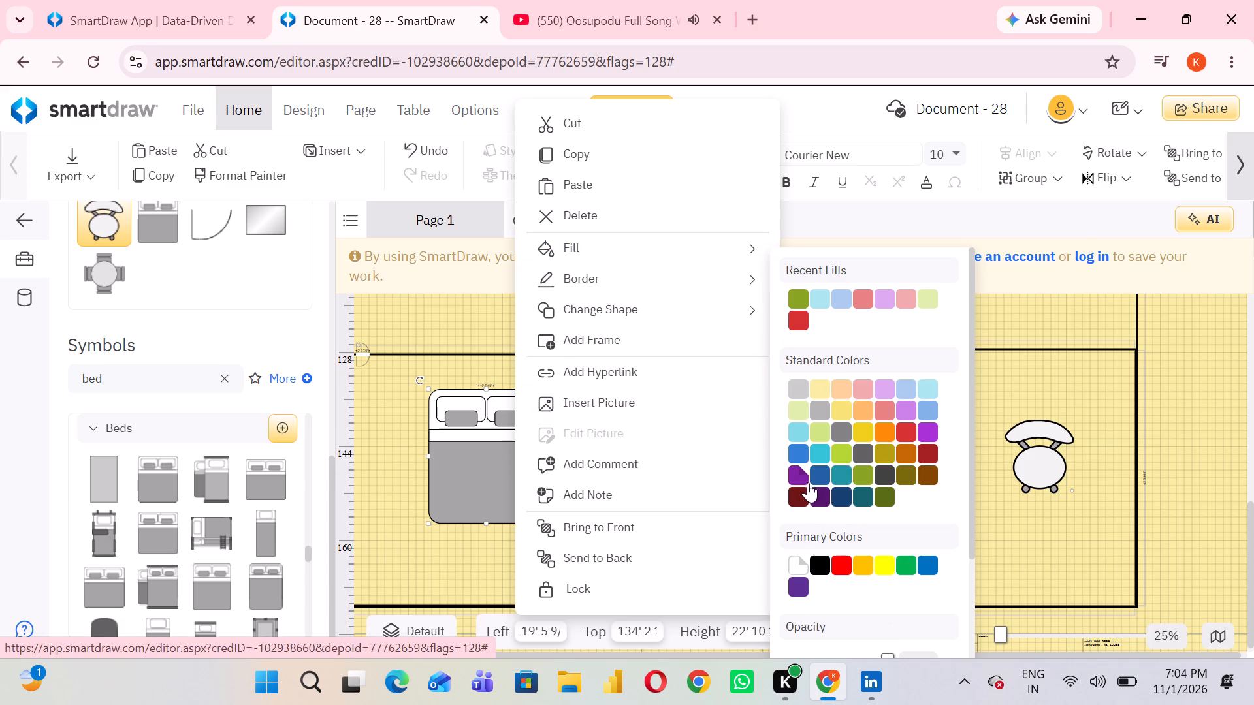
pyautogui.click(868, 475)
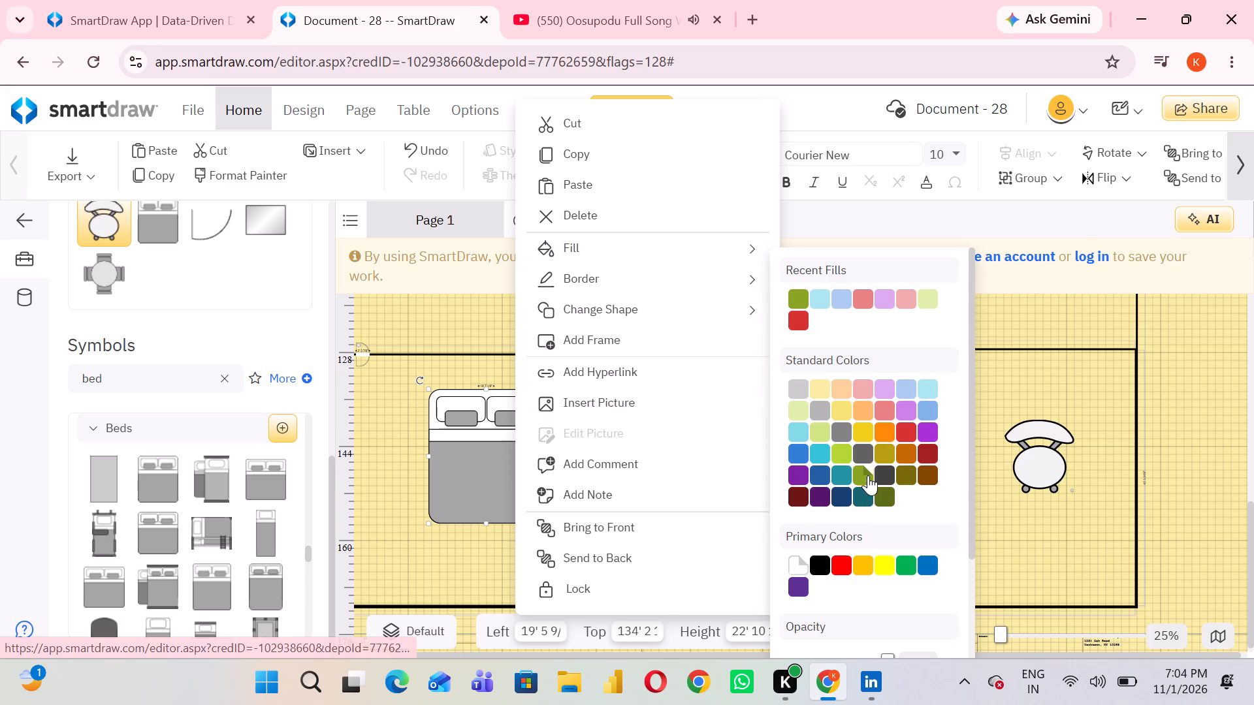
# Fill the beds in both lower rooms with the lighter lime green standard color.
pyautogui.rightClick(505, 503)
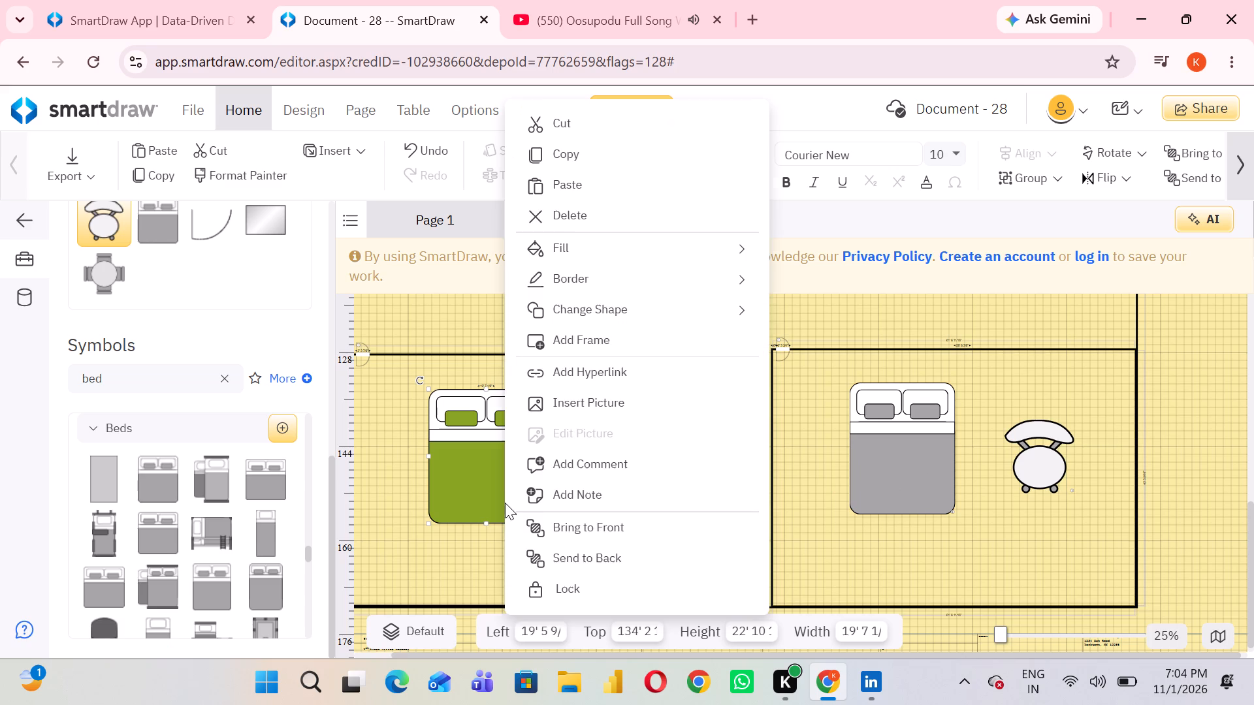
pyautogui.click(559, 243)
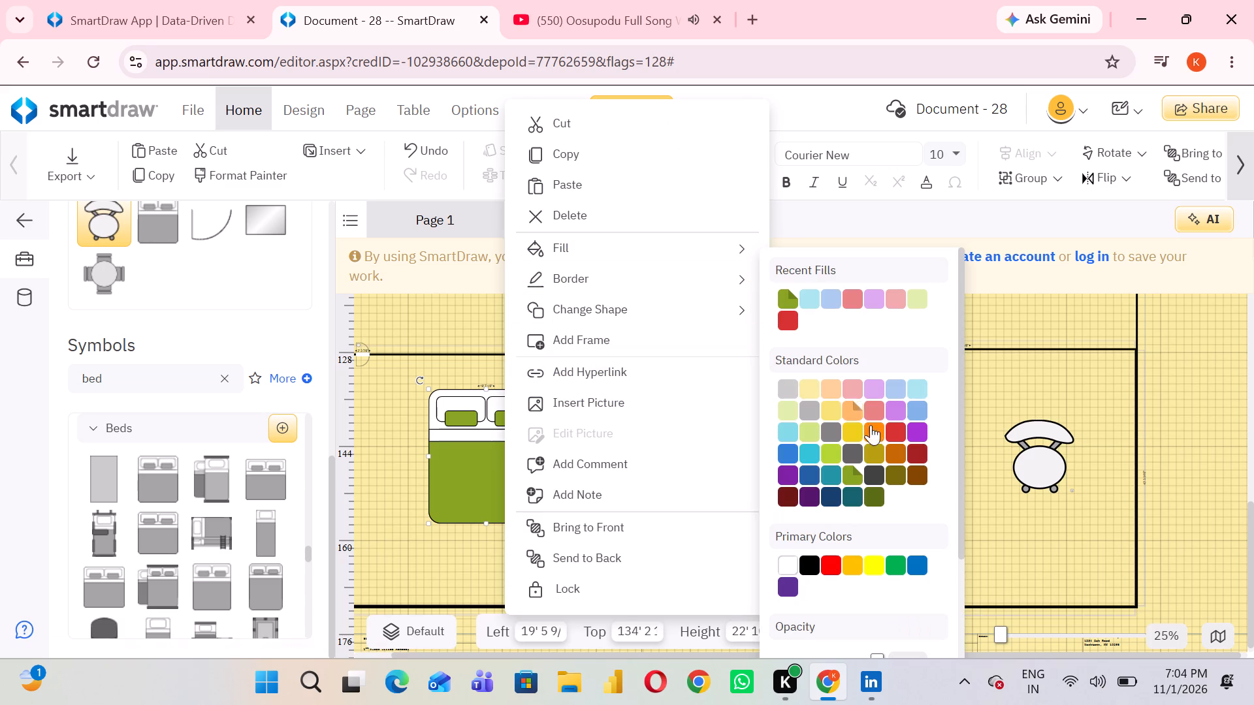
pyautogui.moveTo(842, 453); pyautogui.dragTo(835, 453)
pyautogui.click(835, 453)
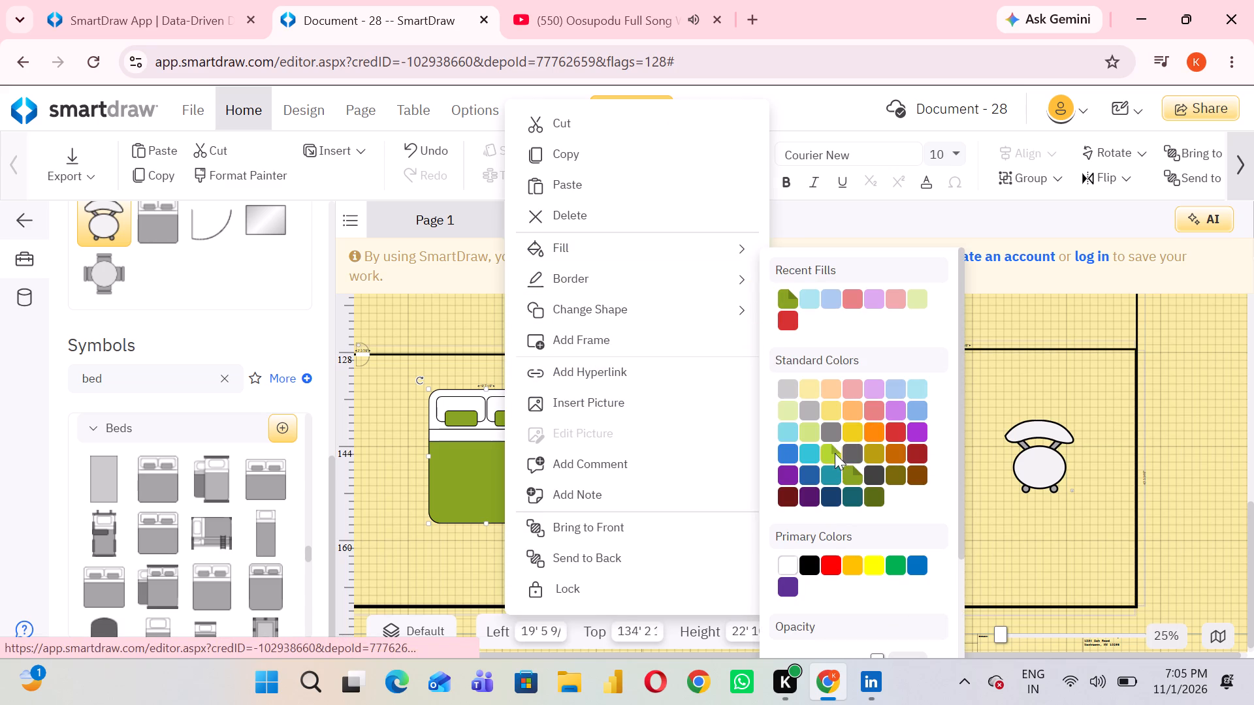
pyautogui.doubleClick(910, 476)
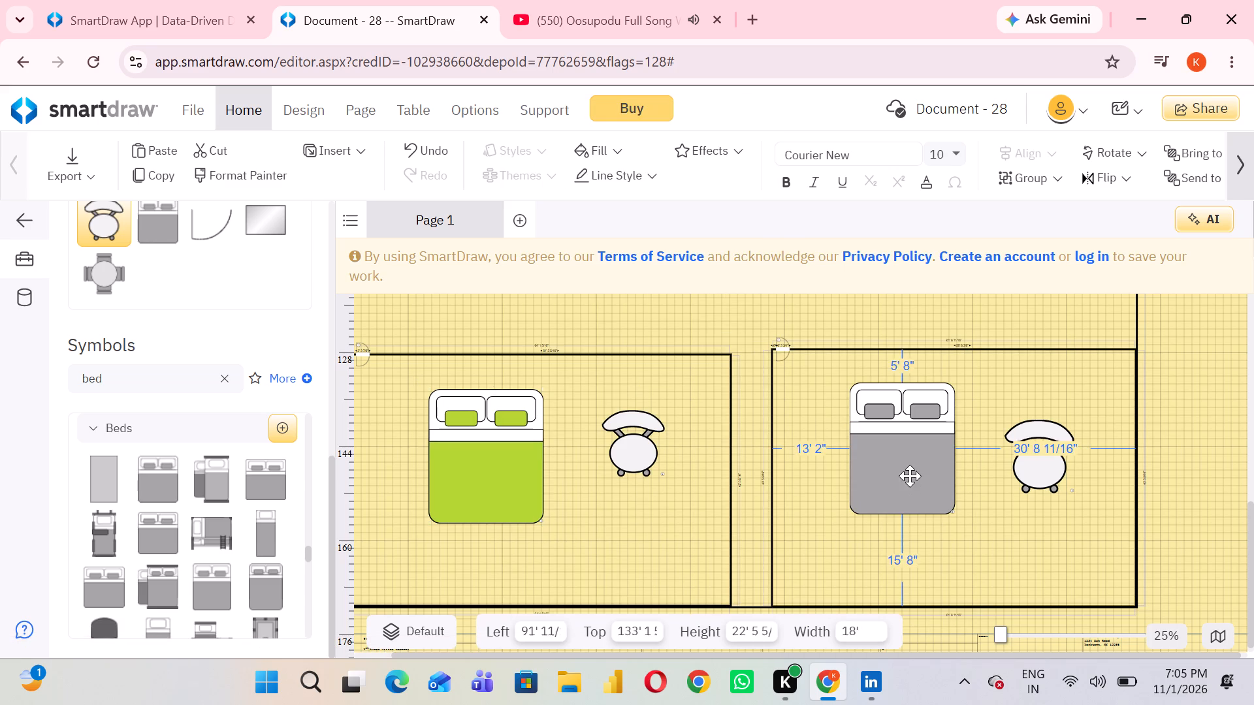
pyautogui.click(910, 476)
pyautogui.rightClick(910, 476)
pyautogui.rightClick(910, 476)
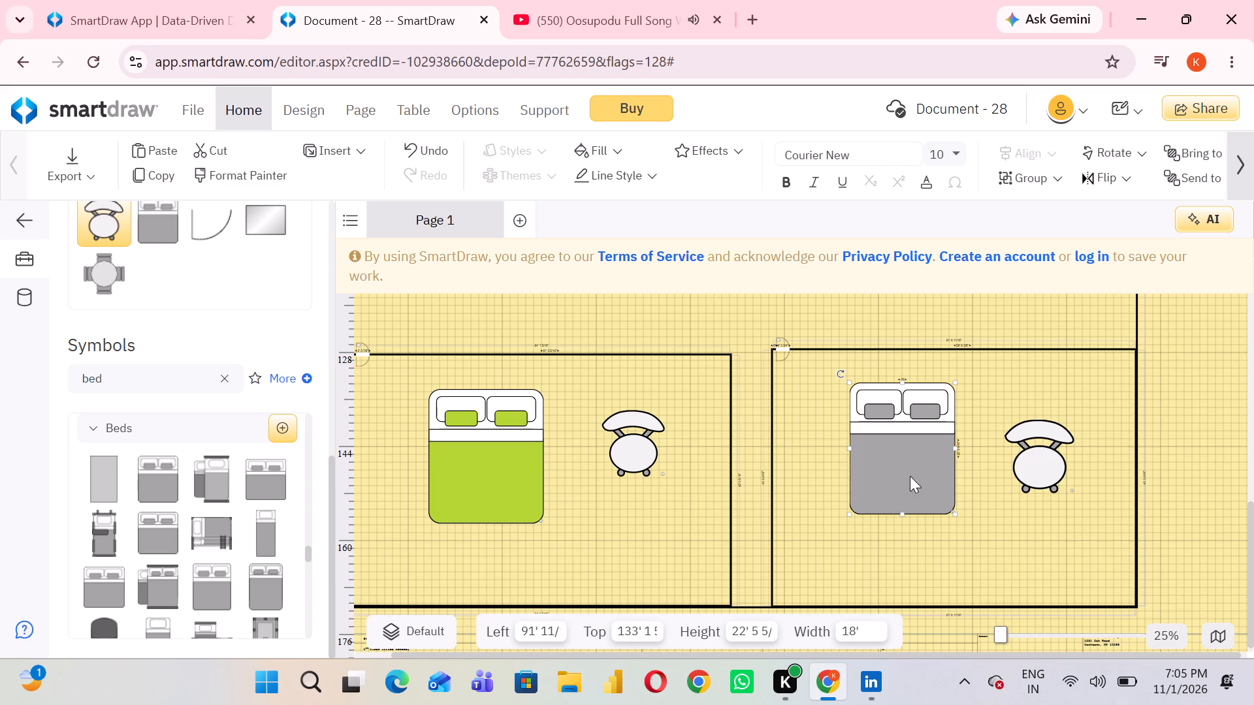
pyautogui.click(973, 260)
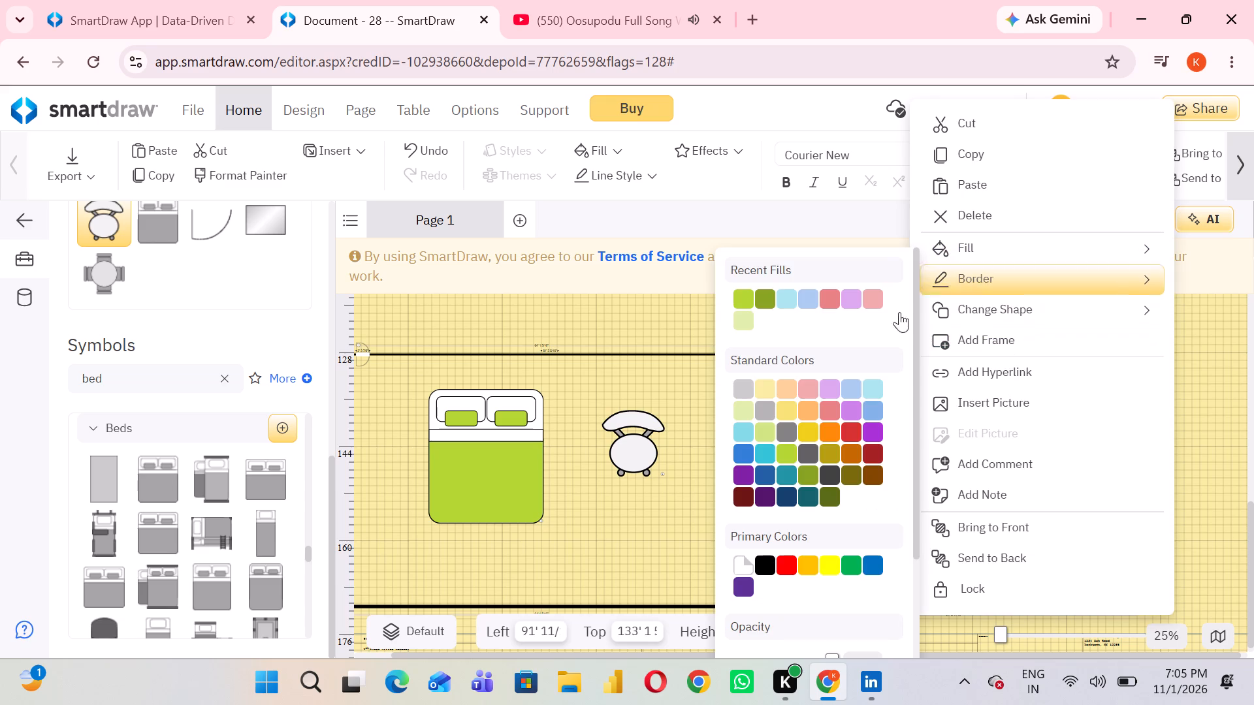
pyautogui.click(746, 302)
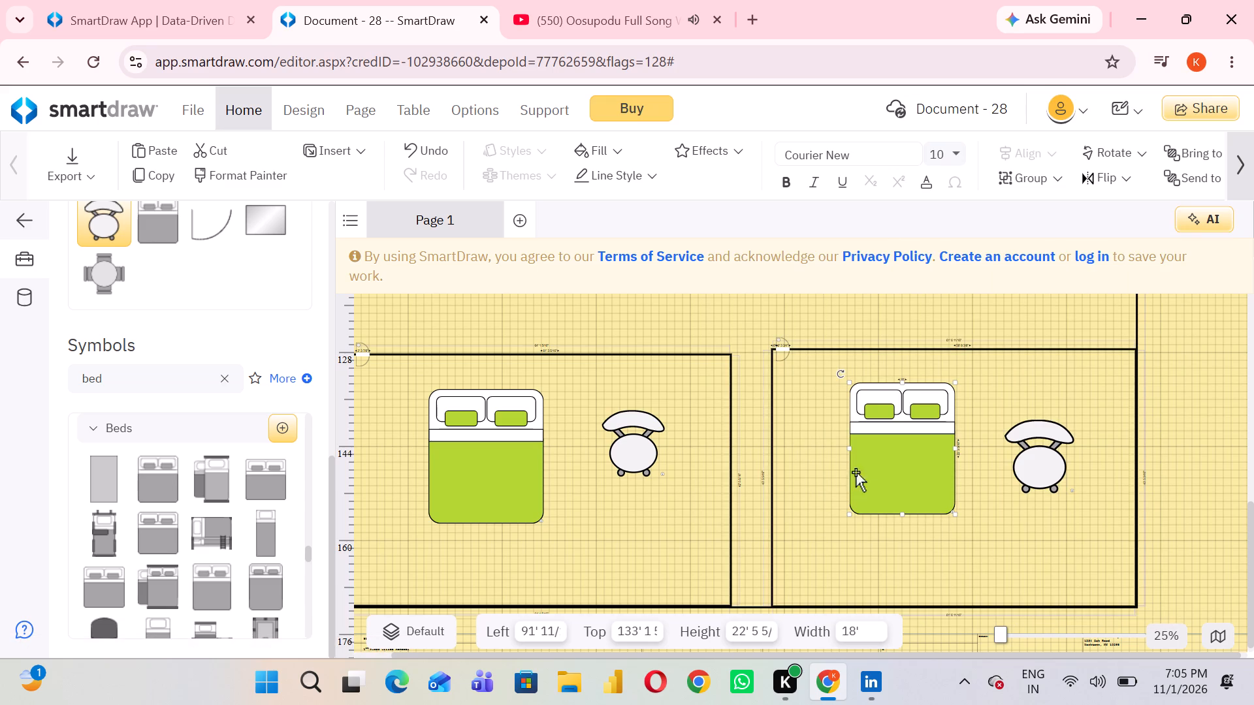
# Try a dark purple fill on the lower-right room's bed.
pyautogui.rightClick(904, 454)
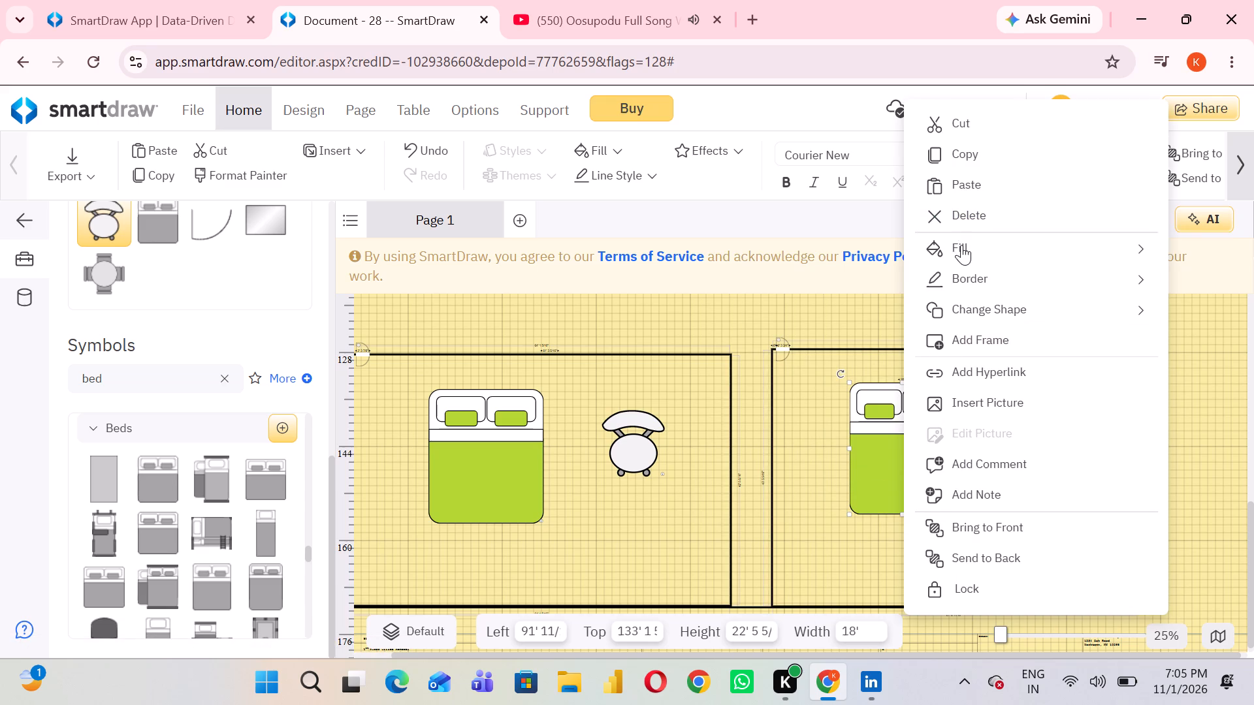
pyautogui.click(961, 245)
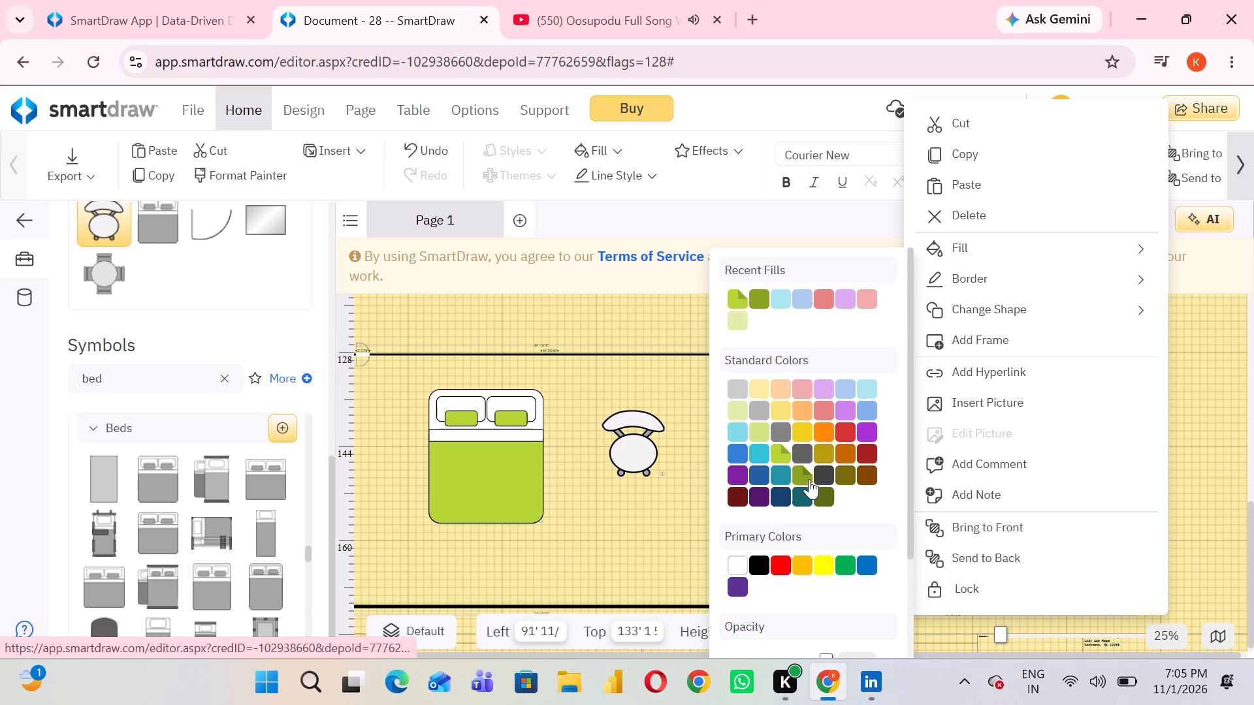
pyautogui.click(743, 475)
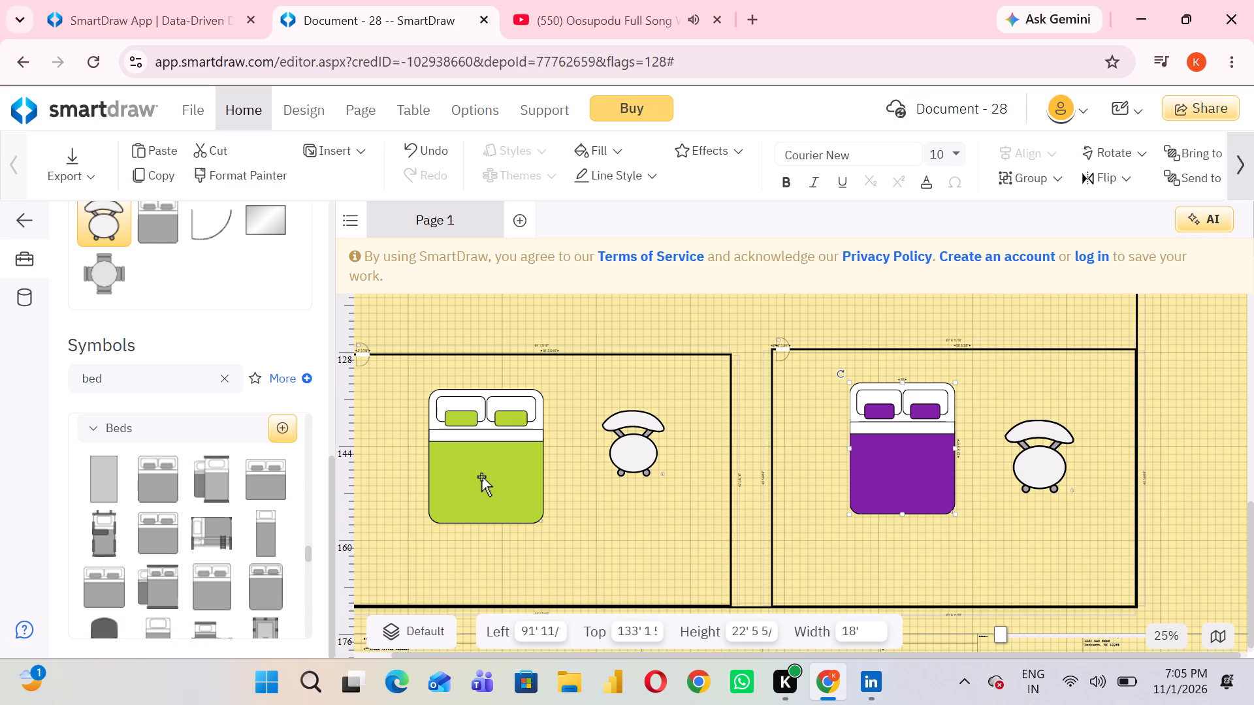
# Fill the beds in both lower rooms with the same turquoise color.
pyautogui.click(481, 477)
pyautogui.rightClick(517, 480)
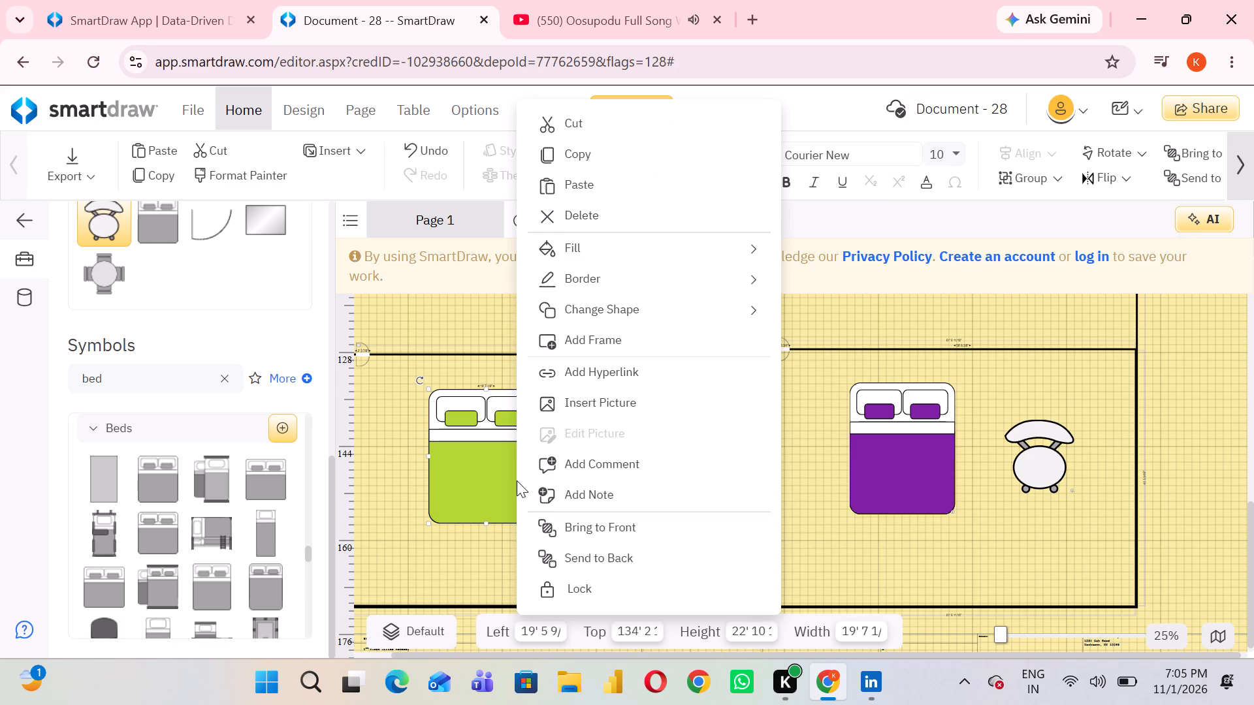
pyautogui.click(599, 249)
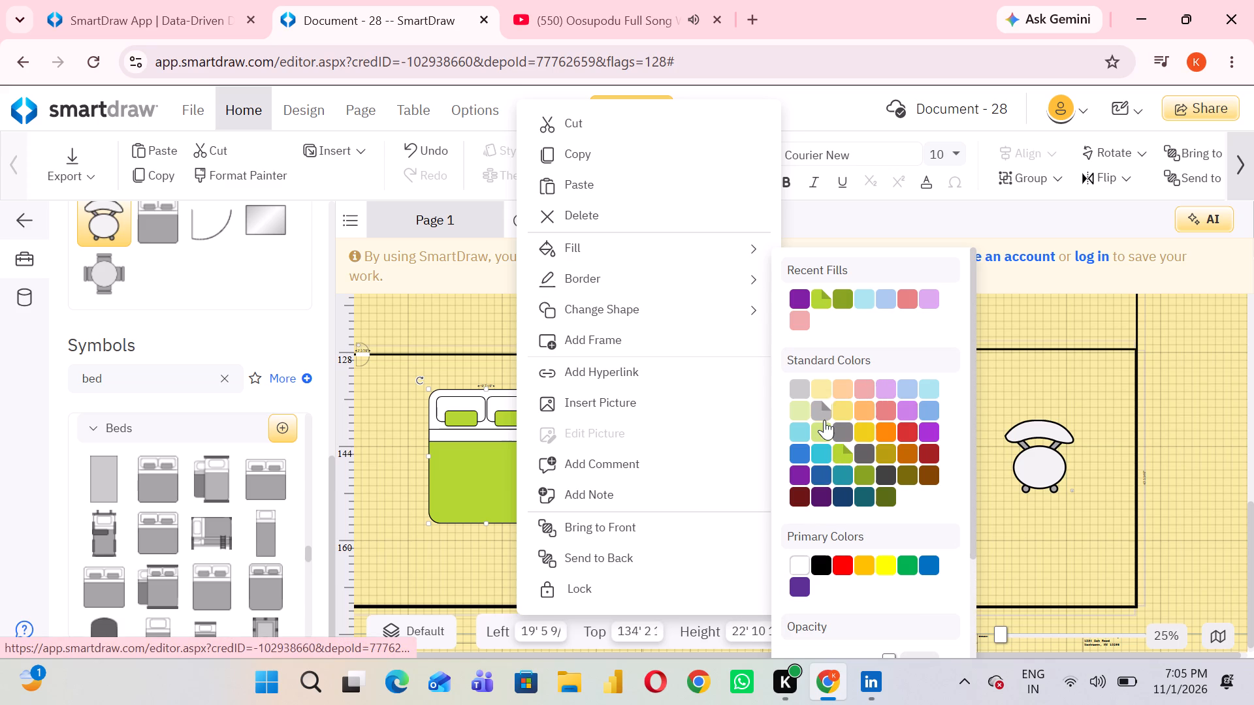
pyautogui.click(824, 456)
pyautogui.rightClick(882, 475)
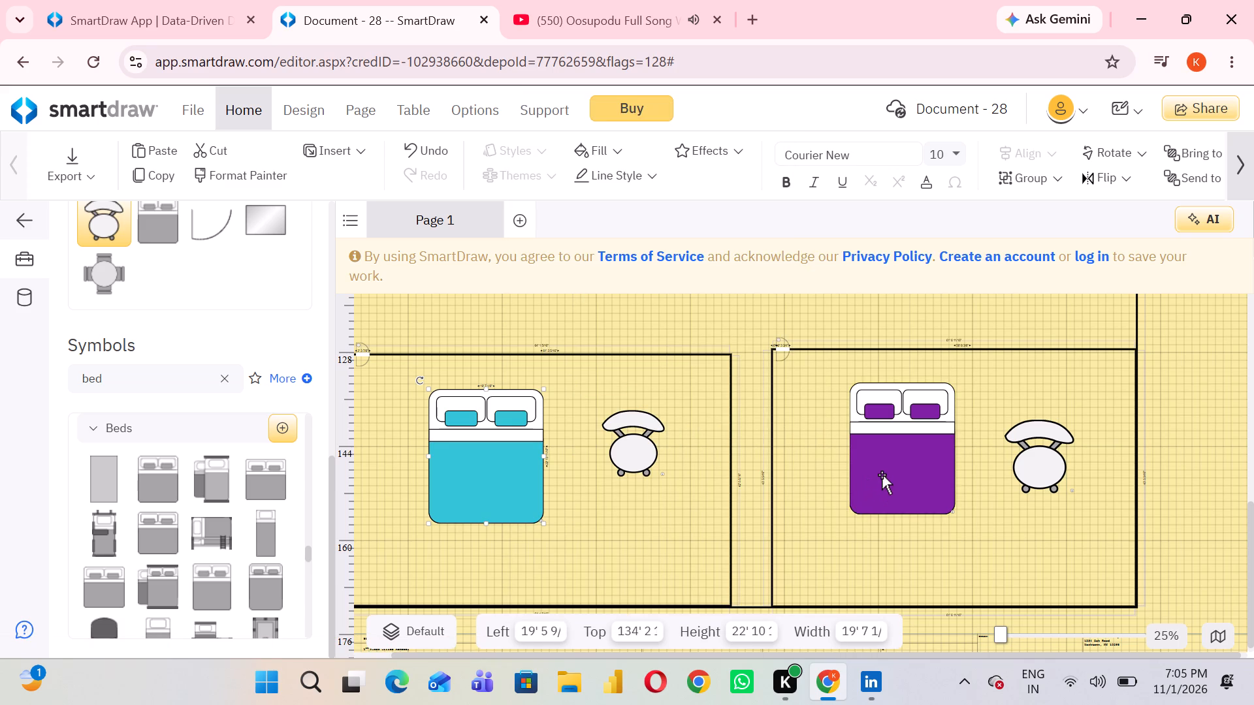
pyautogui.click(927, 245)
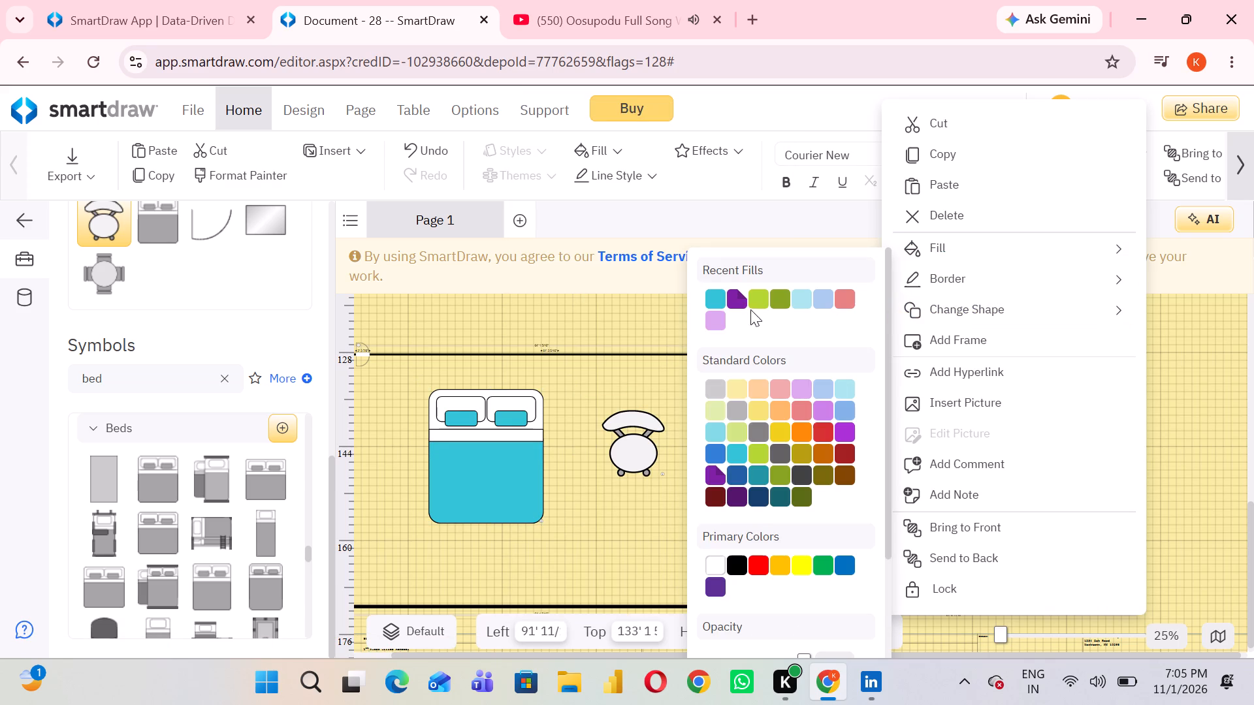
pyautogui.click(713, 297)
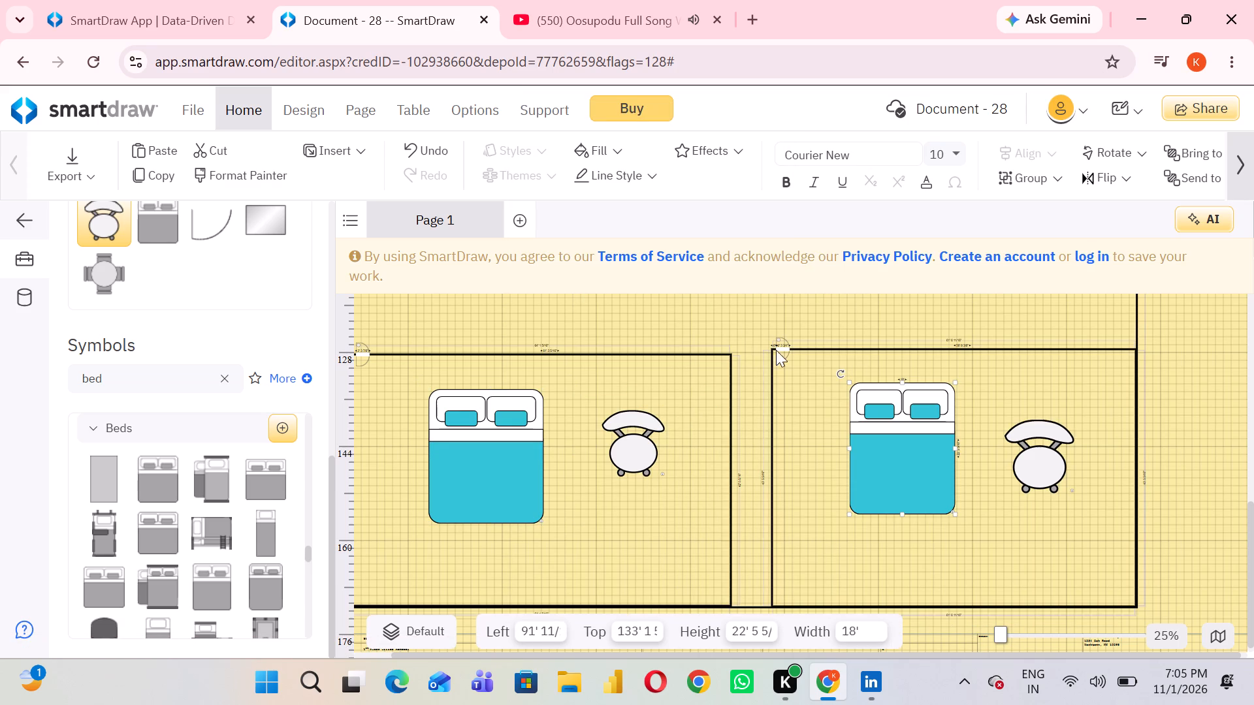
# Fill the curved-back chairs in both lower rooms with the same coral pink color.
pyautogui.rightClick(648, 461)
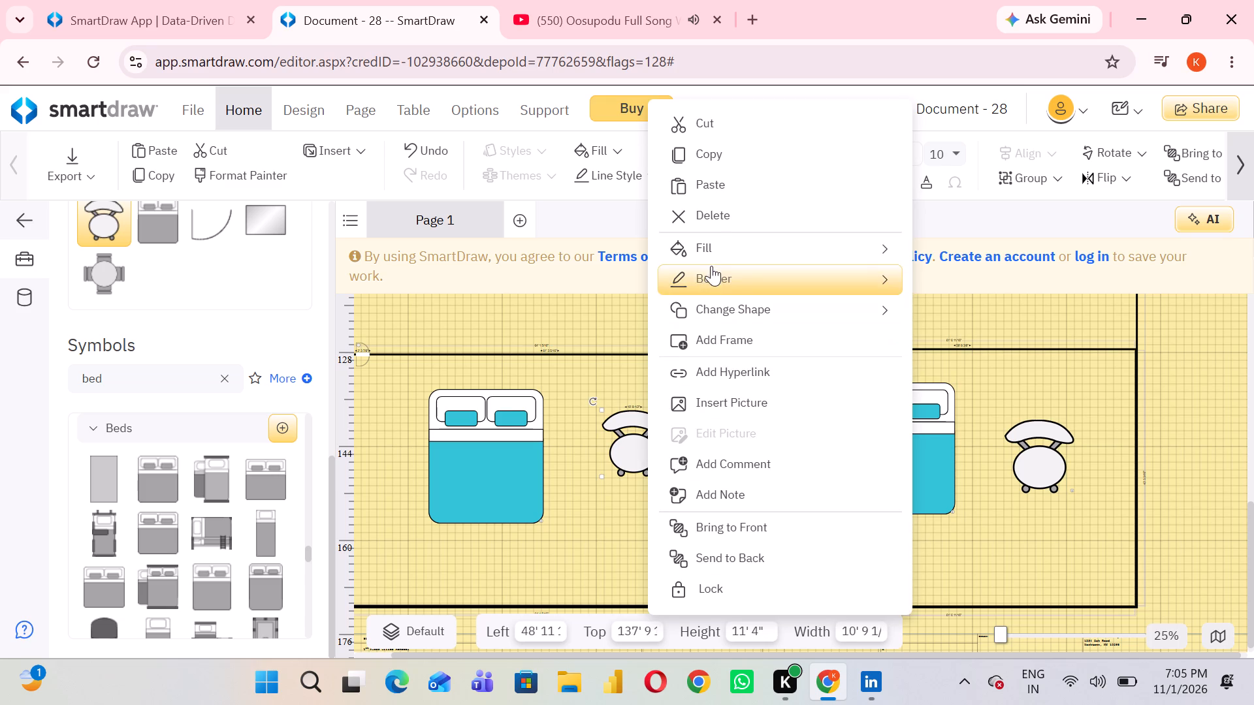
pyautogui.click(711, 252)
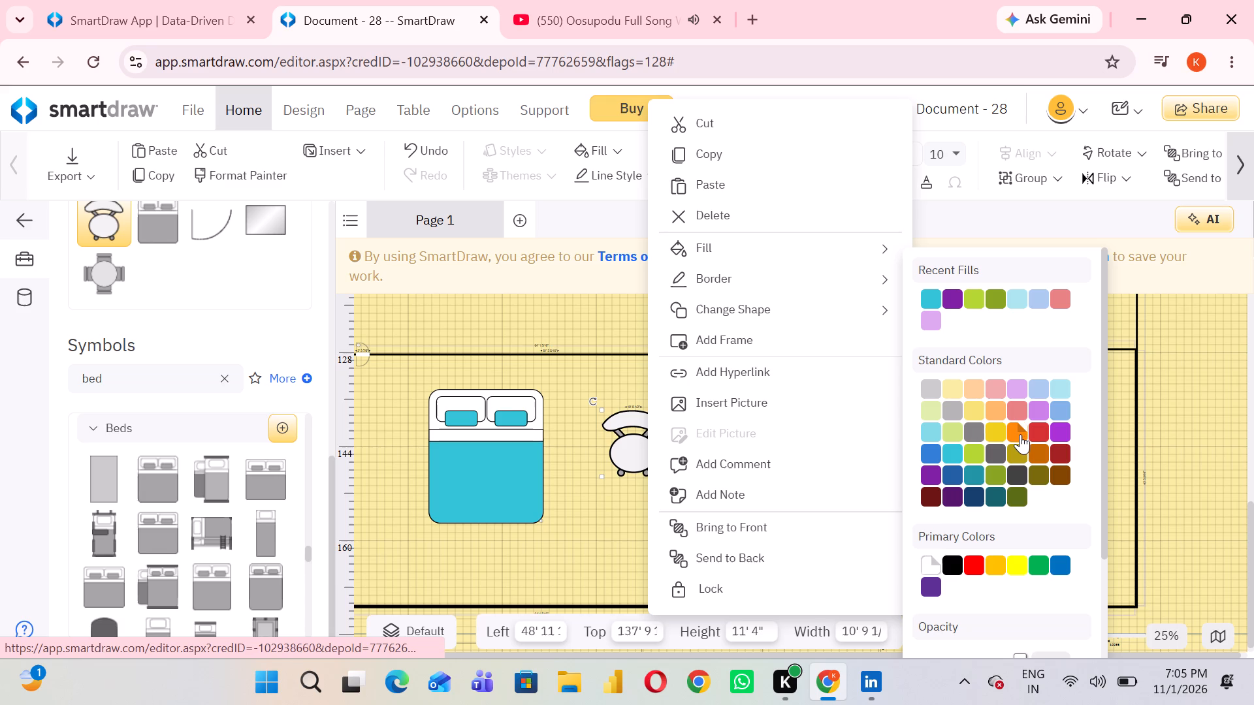
pyautogui.click(1012, 407)
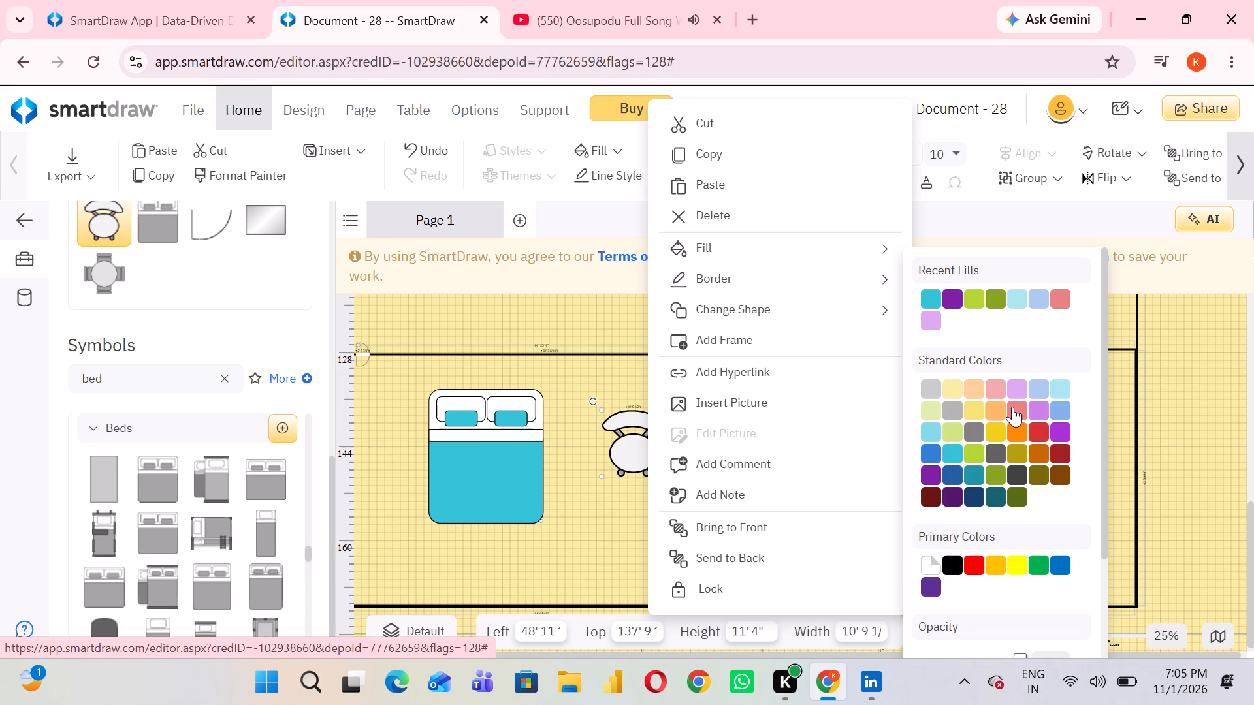
pyautogui.click(1045, 447)
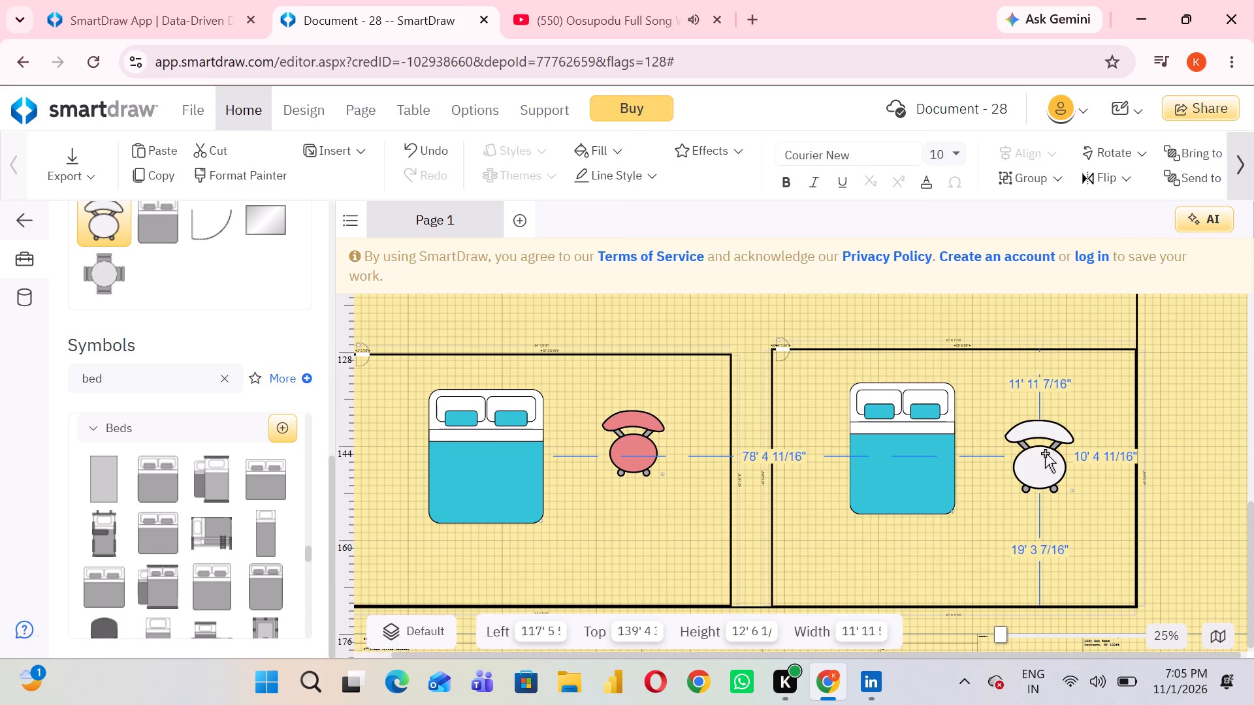
pyautogui.rightClick(1044, 457)
pyautogui.click(1065, 249)
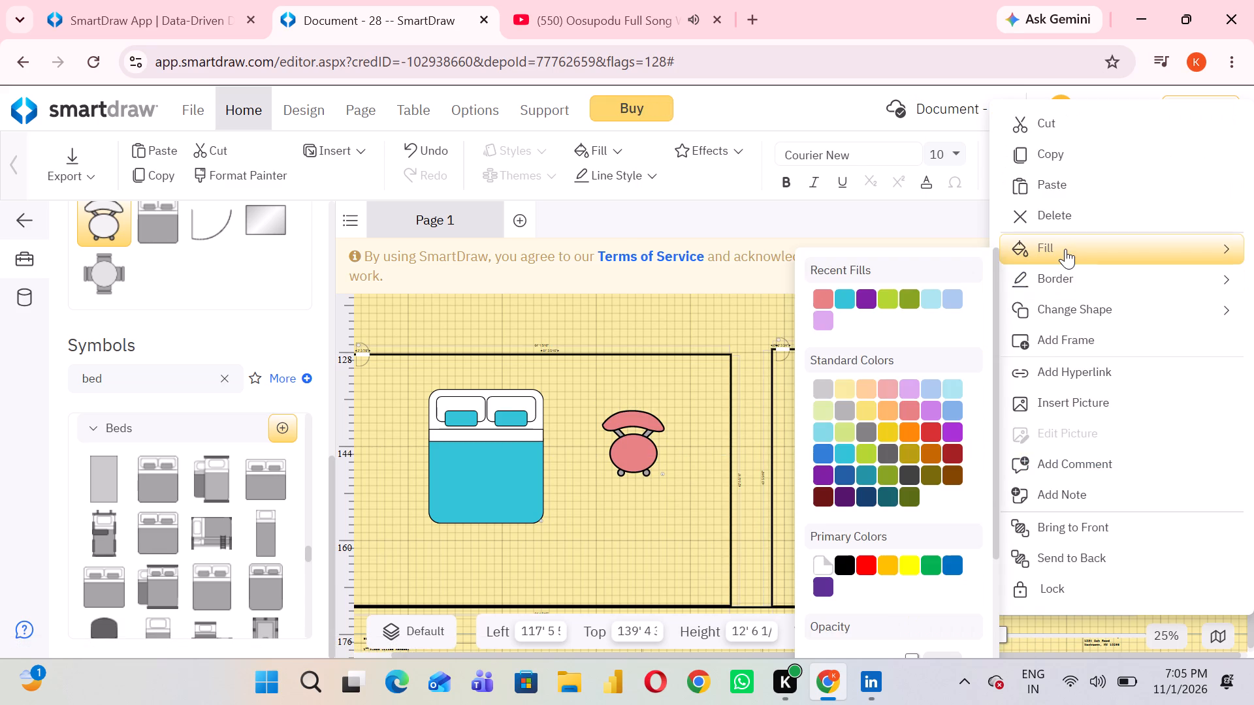
pyautogui.click(822, 300)
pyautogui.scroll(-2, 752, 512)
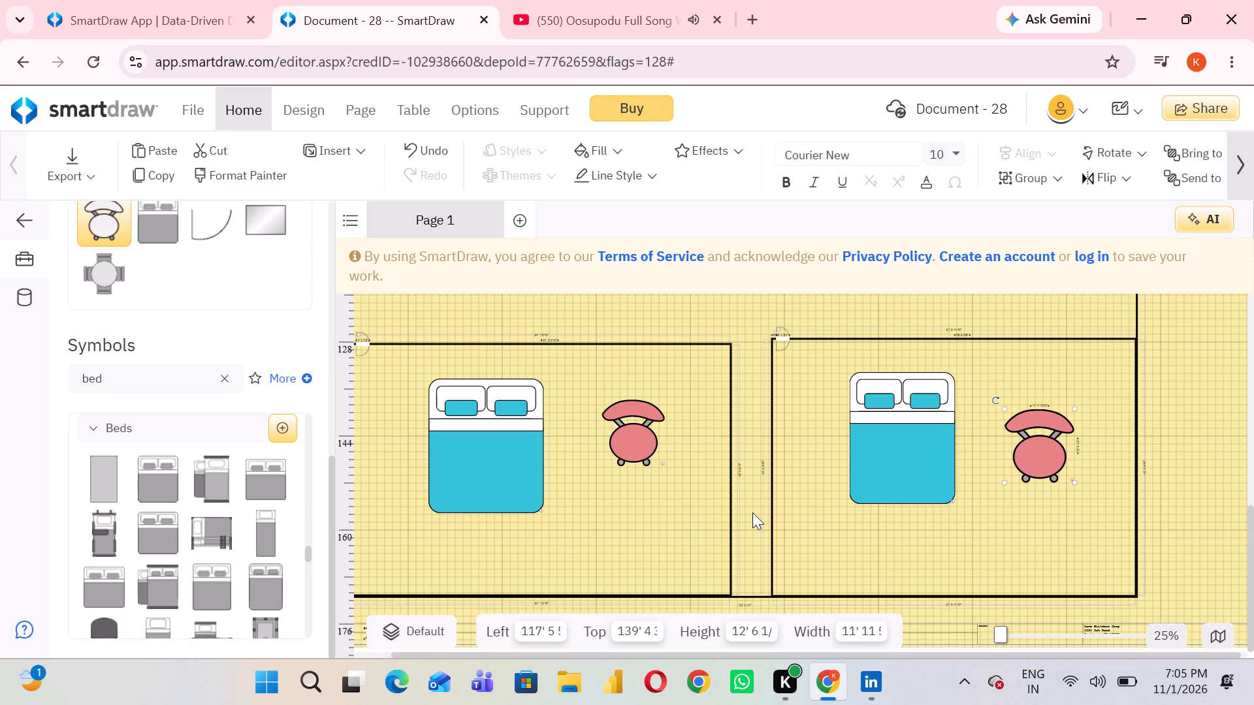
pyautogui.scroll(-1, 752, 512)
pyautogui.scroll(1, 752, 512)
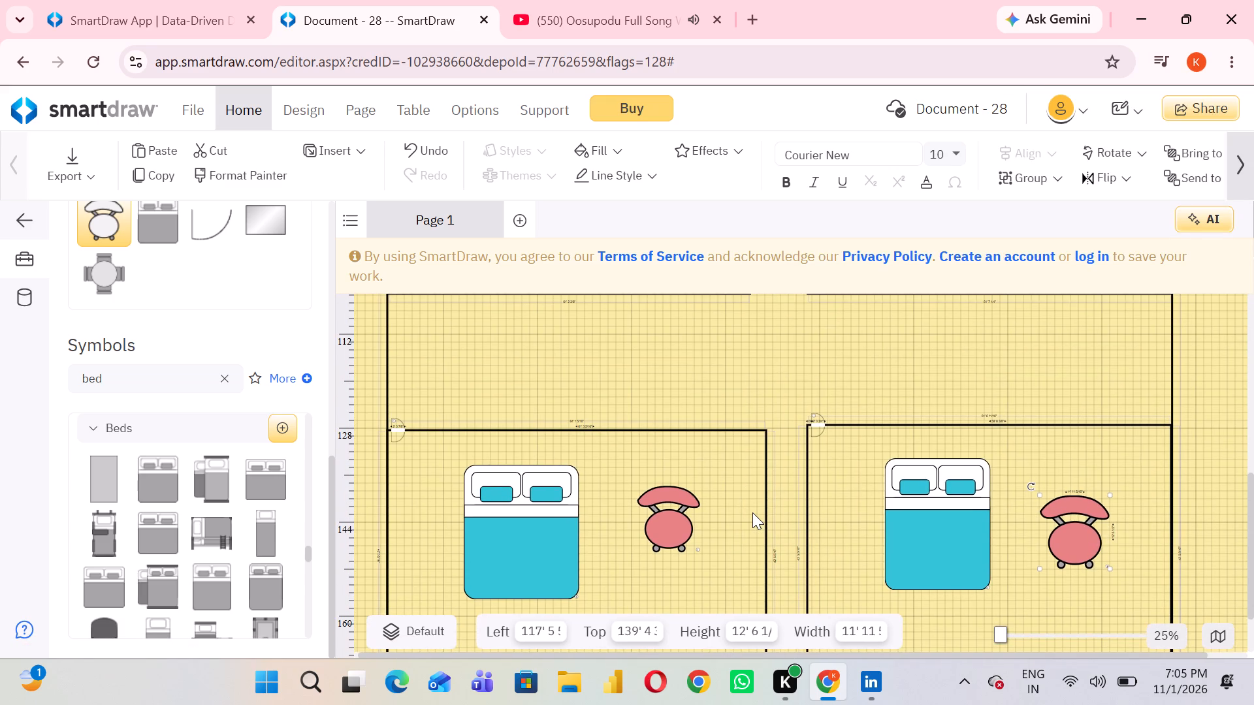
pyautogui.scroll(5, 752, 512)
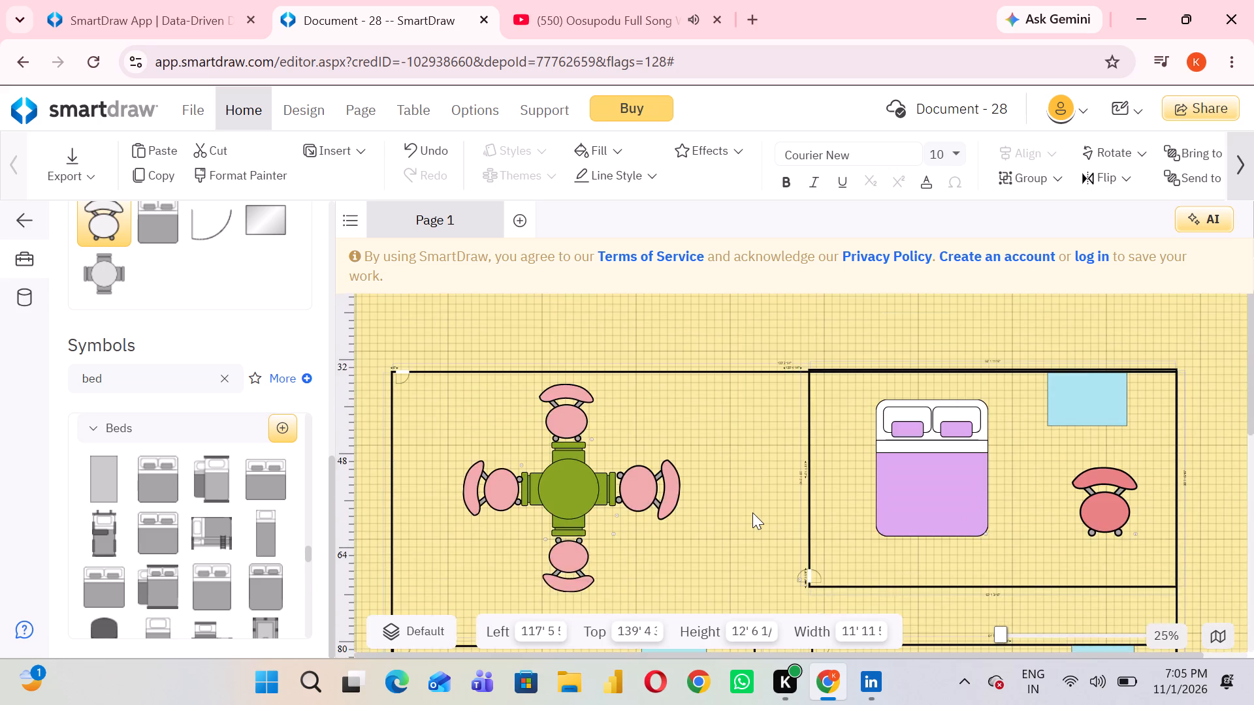
# Search the symbol library for "fan" in place of the bed search.
pyautogui.scroll(-4, 752, 512)
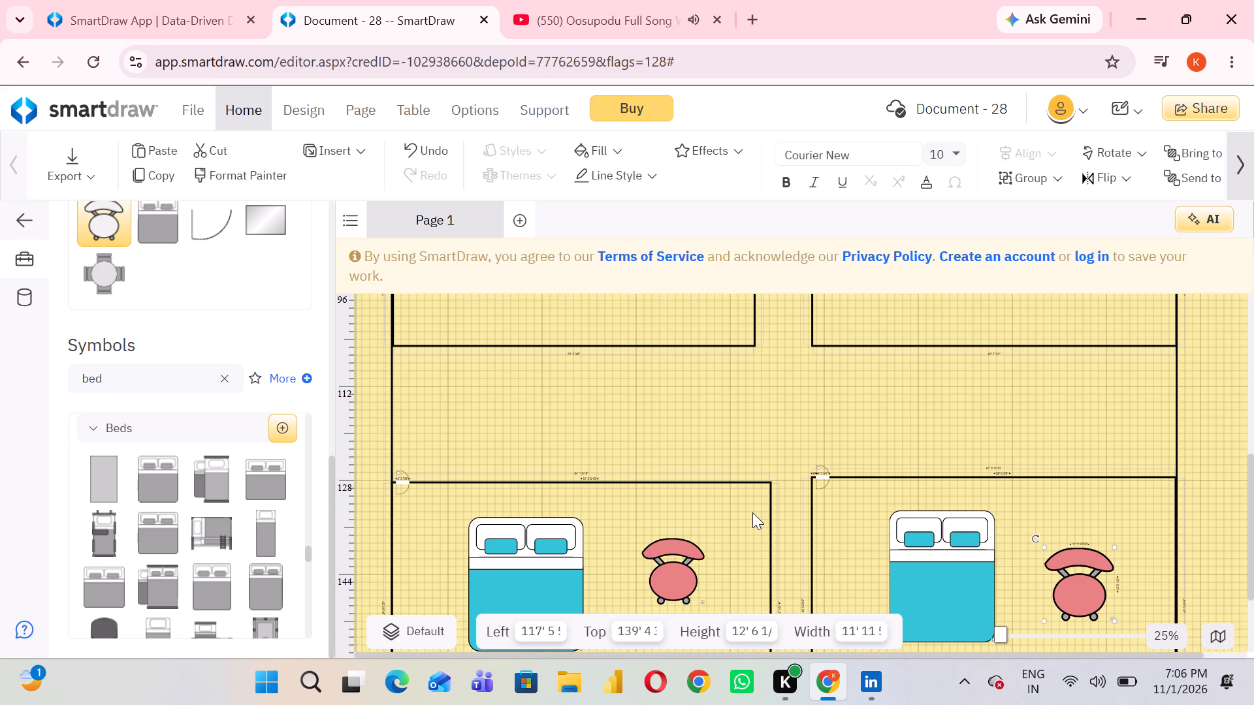
pyautogui.scroll(-3, 752, 512)
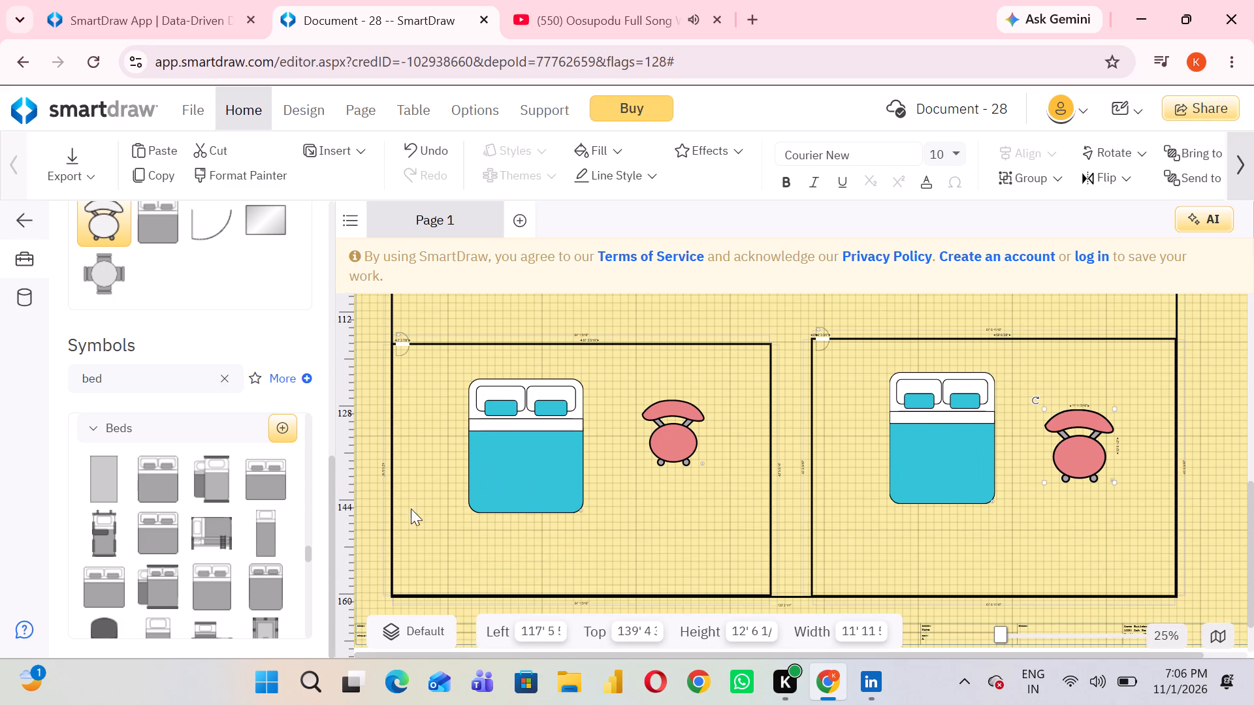
pyautogui.click(227, 374)
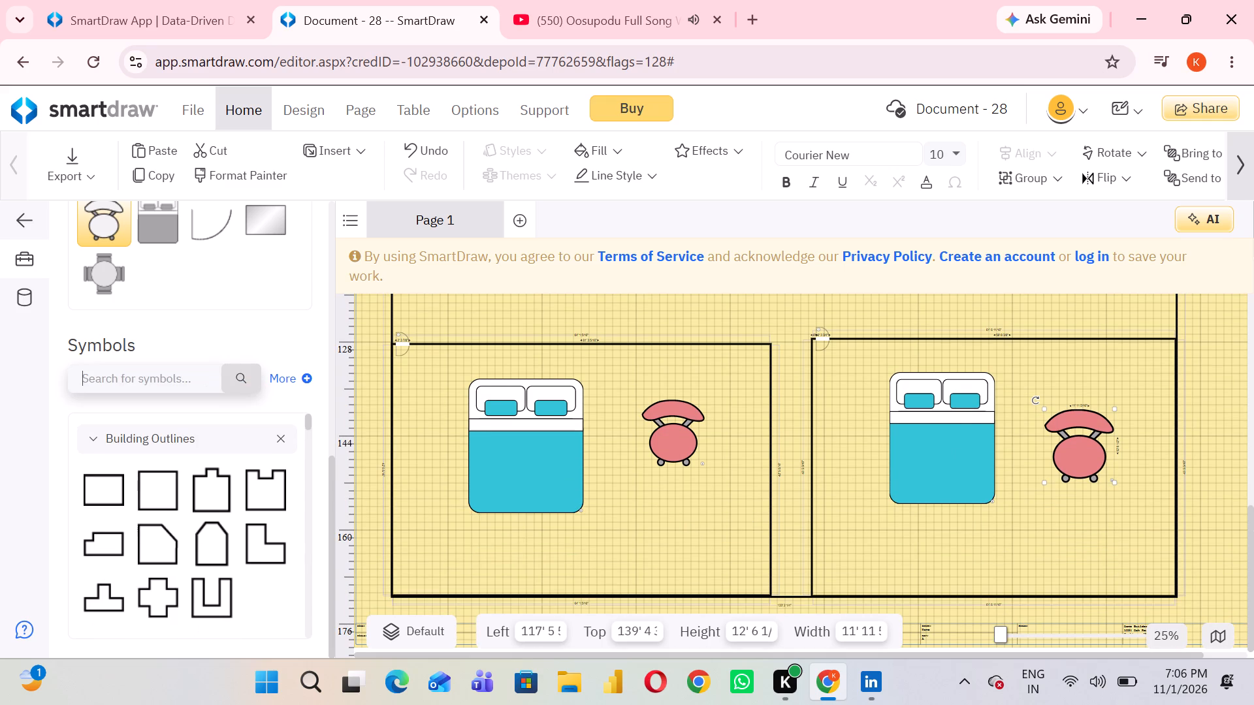
pyautogui.click(156, 371)
pyautogui.write('fa')
pyautogui.press('n')
pyautogui.press('Return')
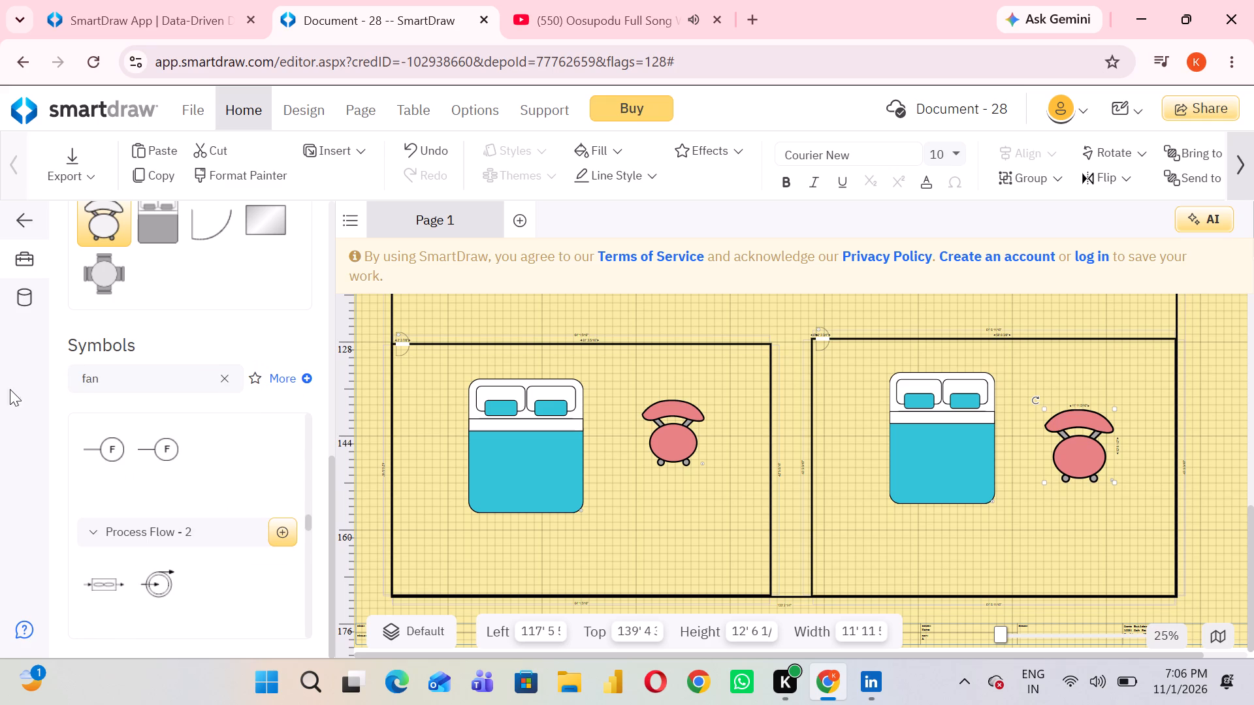
# Place a Wall Fan inside the lower-left room against its left wall, enlarged to about 6' 4" high and 5' 7" wide.
pyautogui.scroll(-4, 153, 486)
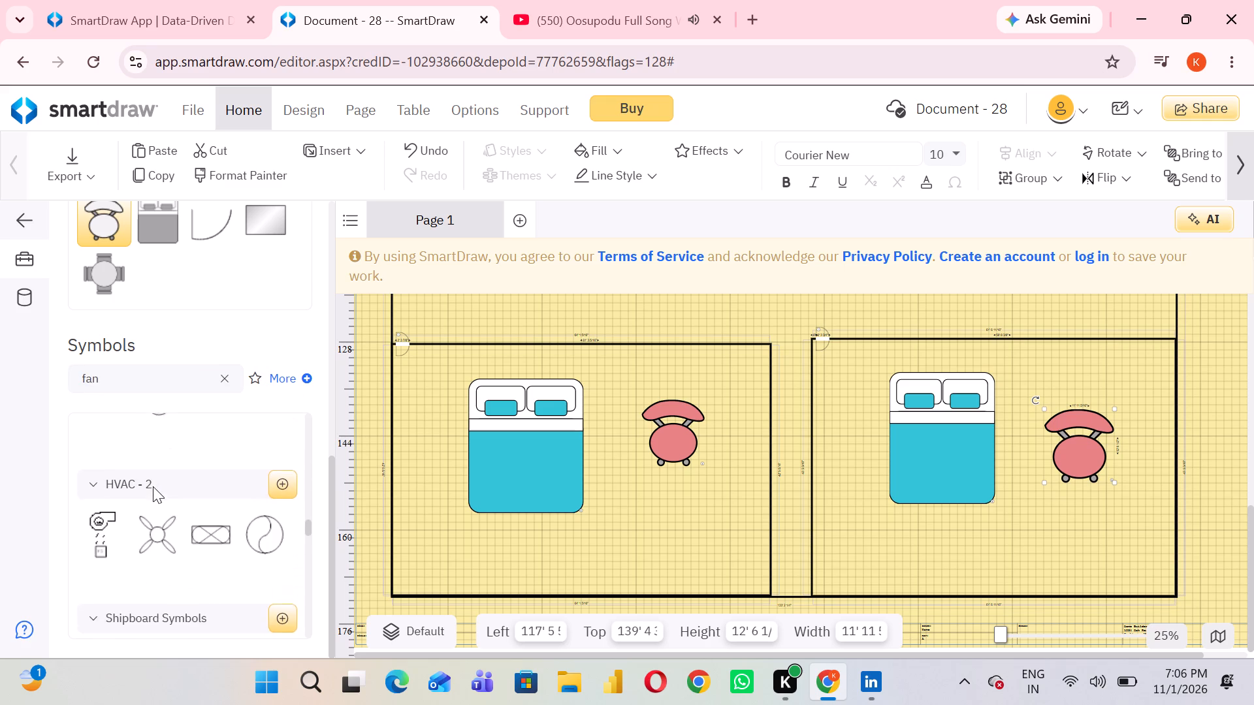
pyautogui.scroll(-3, 153, 486)
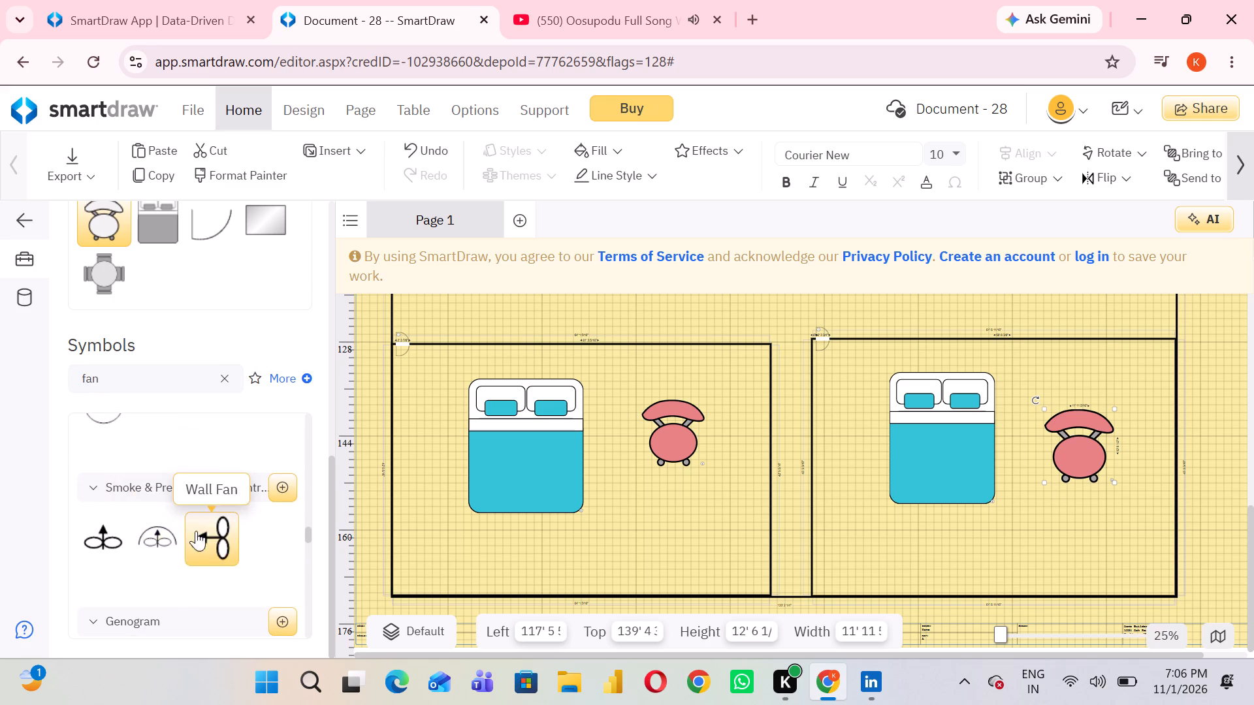
pyautogui.moveTo(204, 533); pyautogui.dragTo(395, 462)
pyautogui.moveTo(205, 559); pyautogui.dragTo(394, 463)
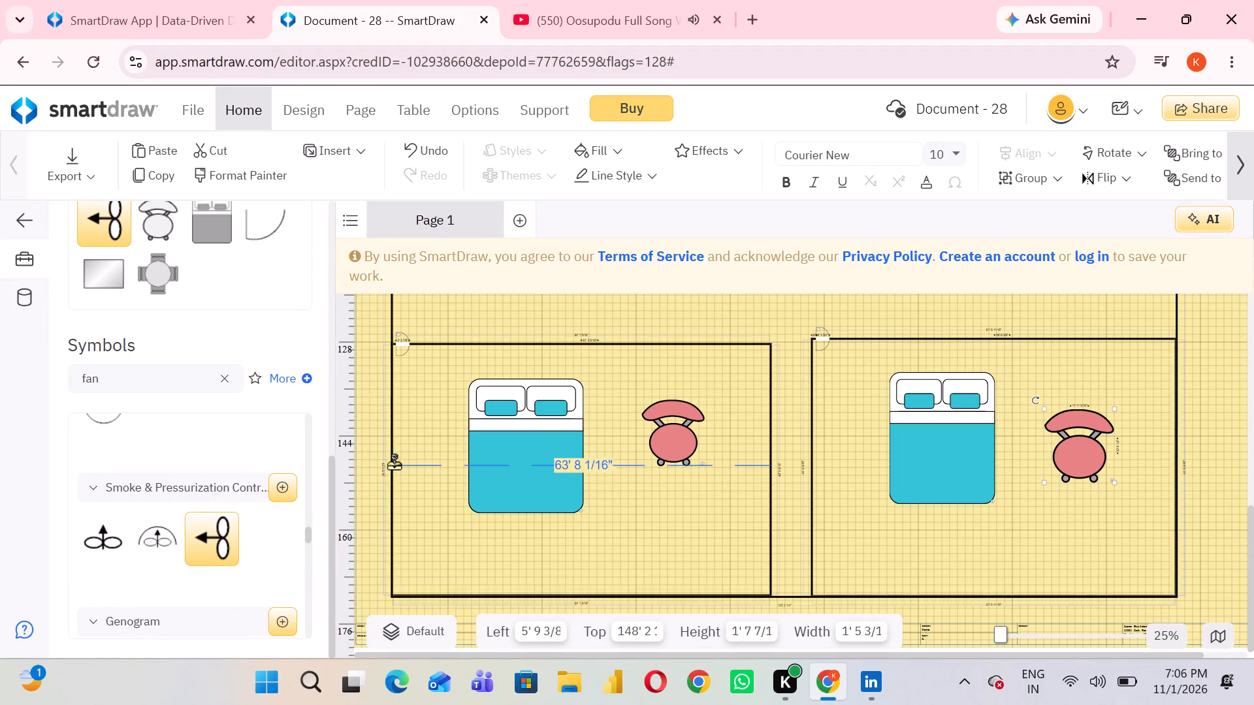
pyautogui.moveTo(394, 463); pyautogui.dragTo(398, 458)
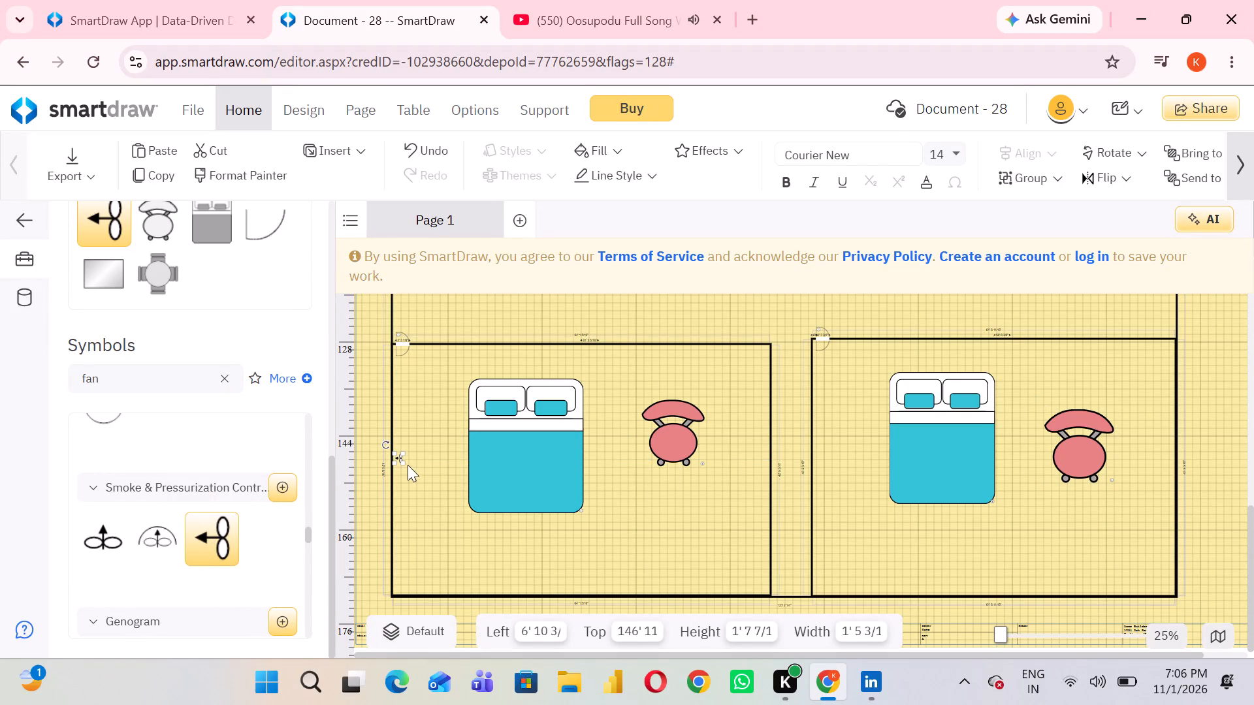
pyautogui.moveTo(401, 461); pyautogui.dragTo(419, 477)
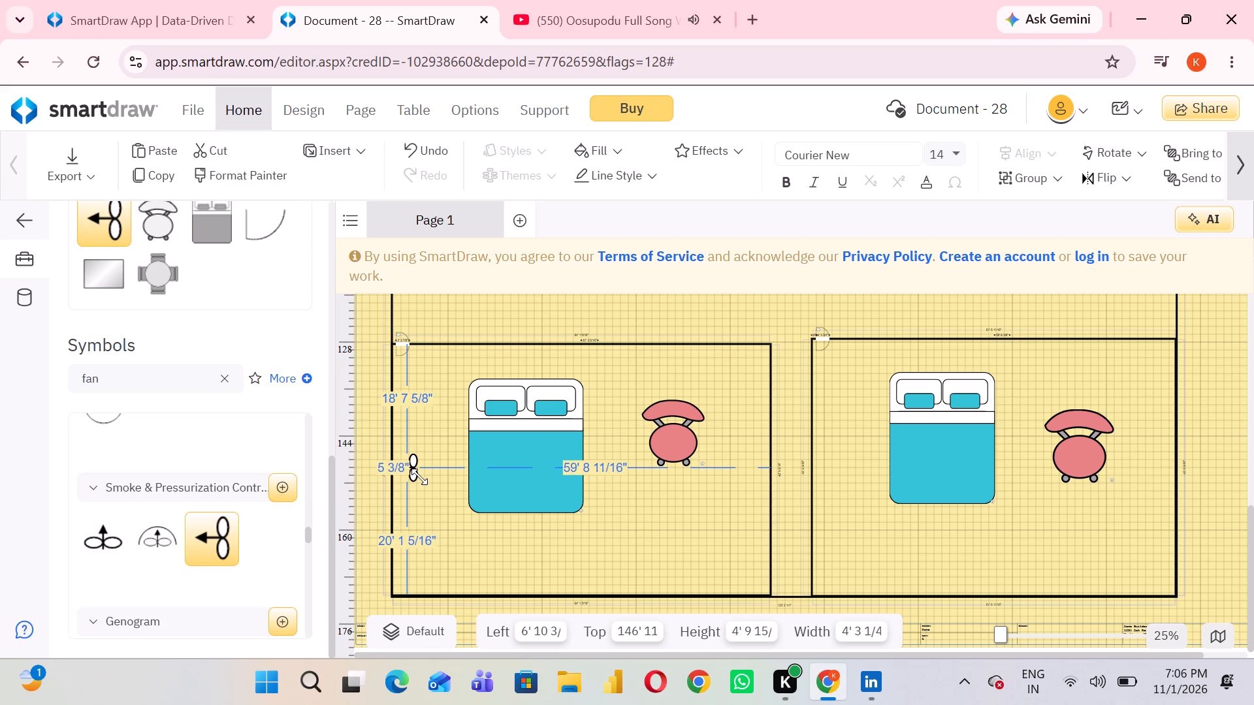
pyautogui.moveTo(419, 477); pyautogui.dragTo(427, 499)
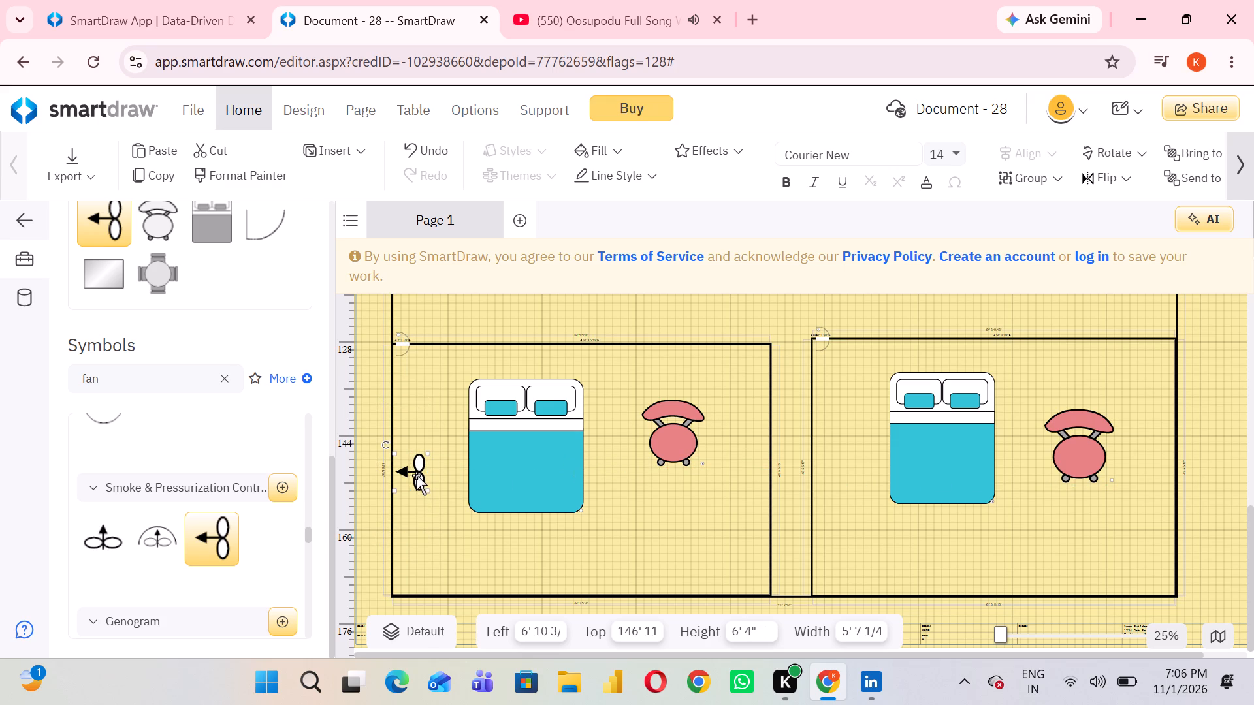
pyautogui.click(416, 475)
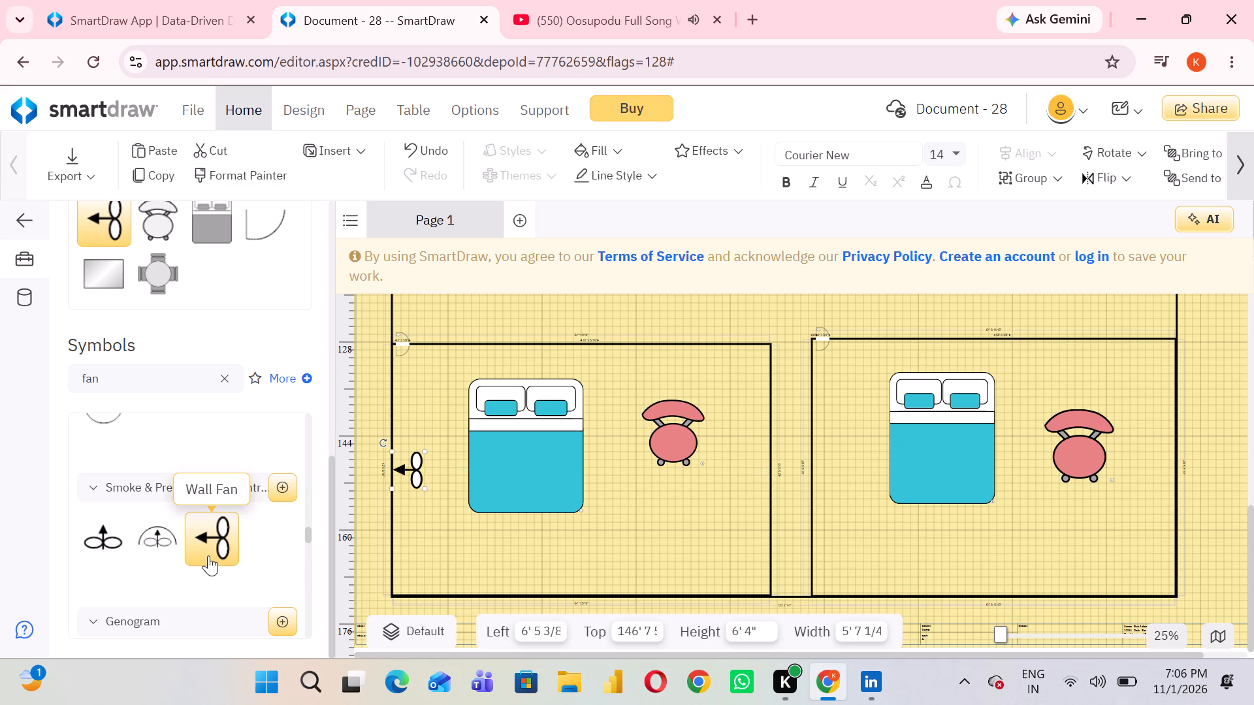
# Place a second Wall Fan against the lower-right room's left wall, enlarged to about 7' high and 6' 2" wide.
pyautogui.moveTo(208, 556); pyautogui.dragTo(846, 475)
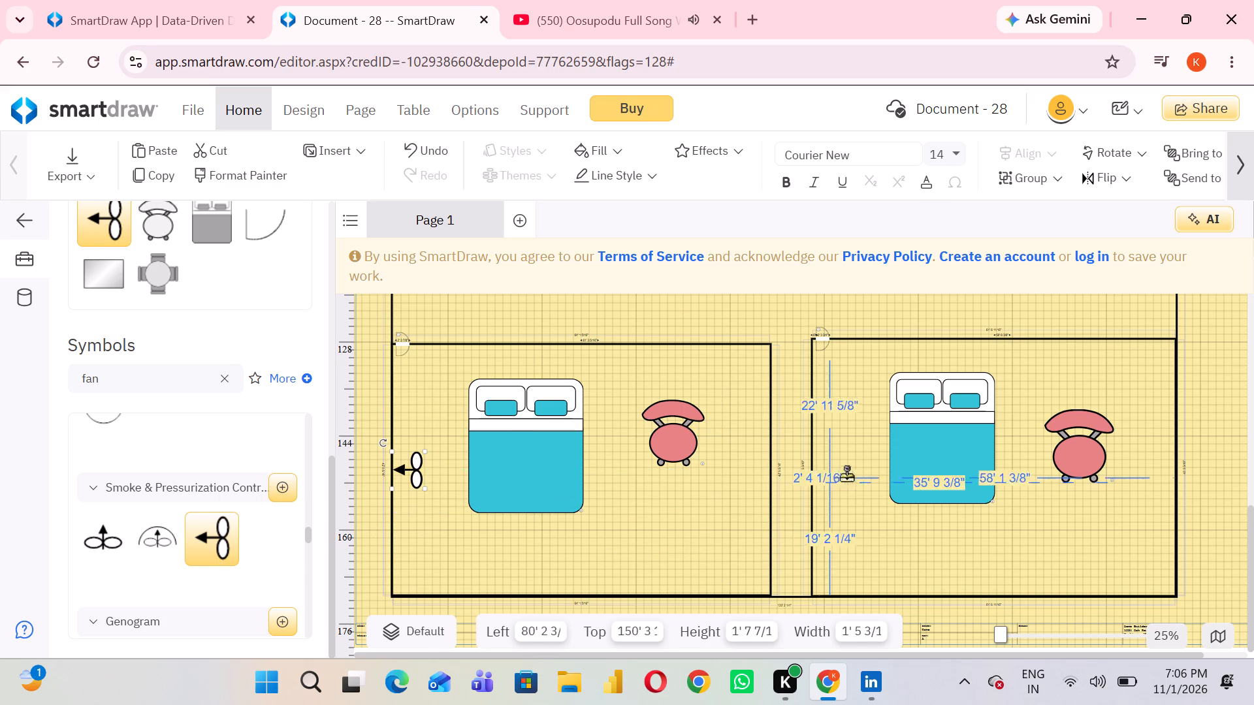
pyautogui.moveTo(846, 475); pyautogui.dragTo(823, 453)
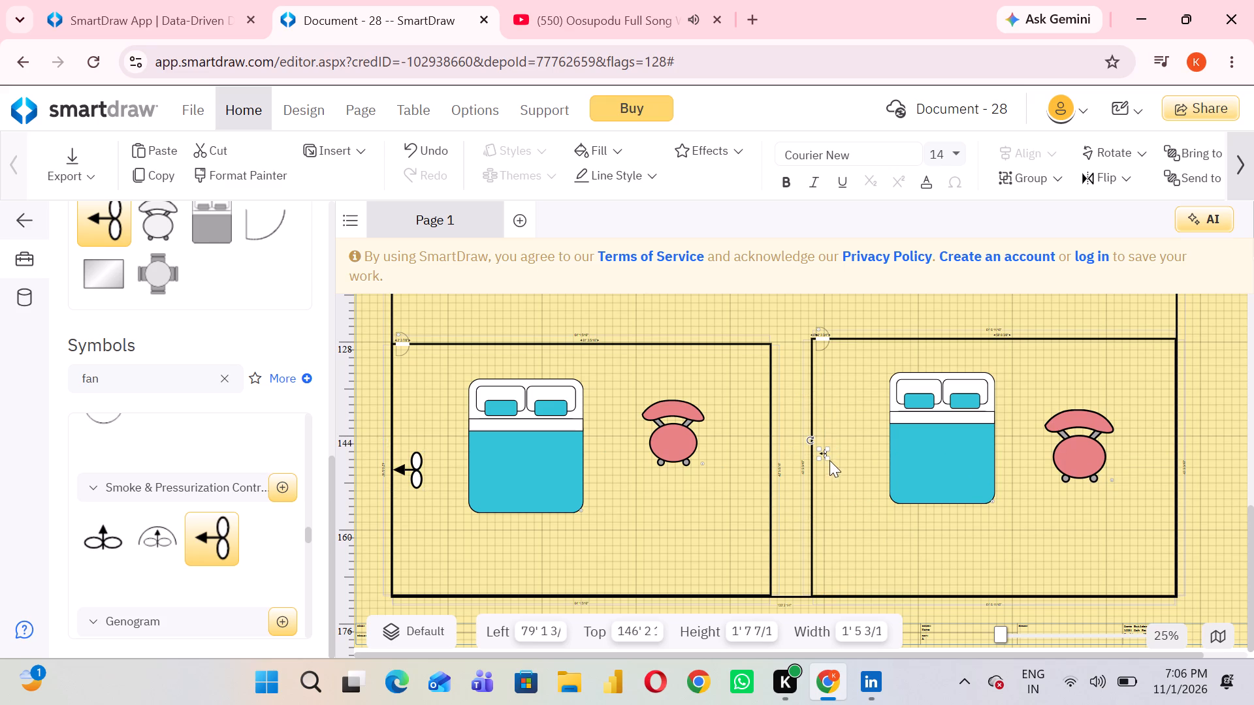
pyautogui.moveTo(828, 458); pyautogui.dragTo(855, 472)
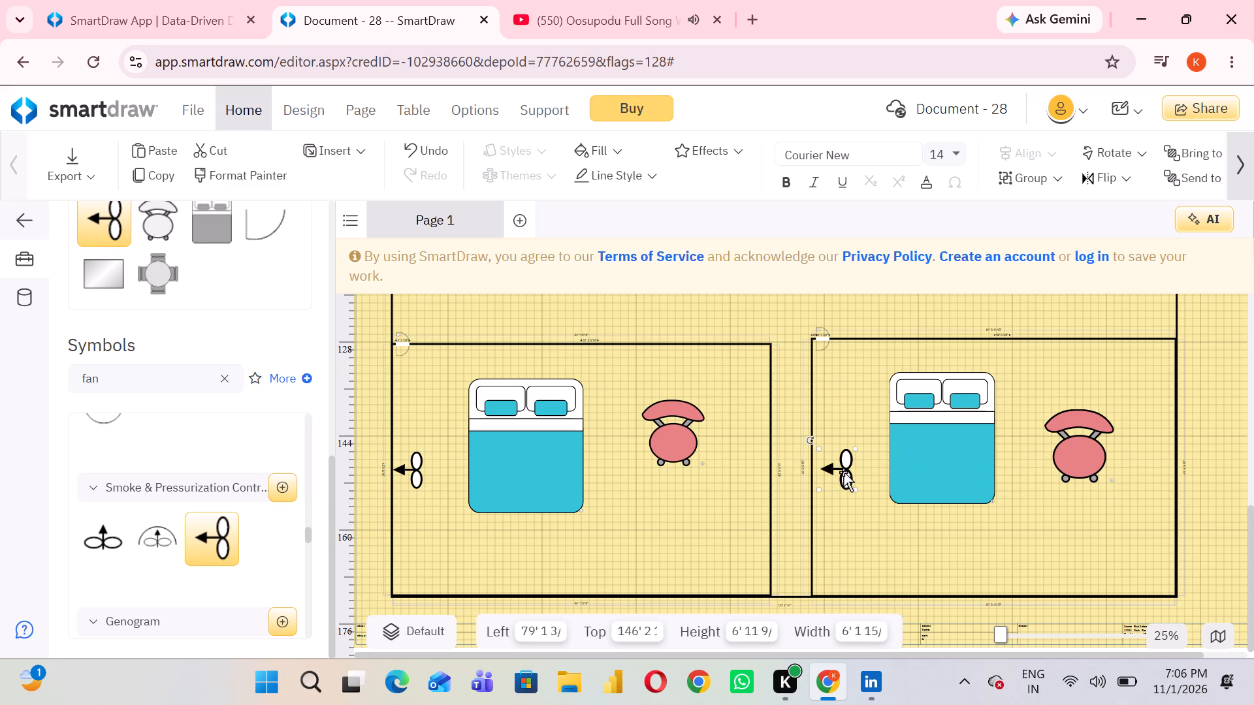
pyautogui.moveTo(843, 472); pyautogui.dragTo(833, 466)
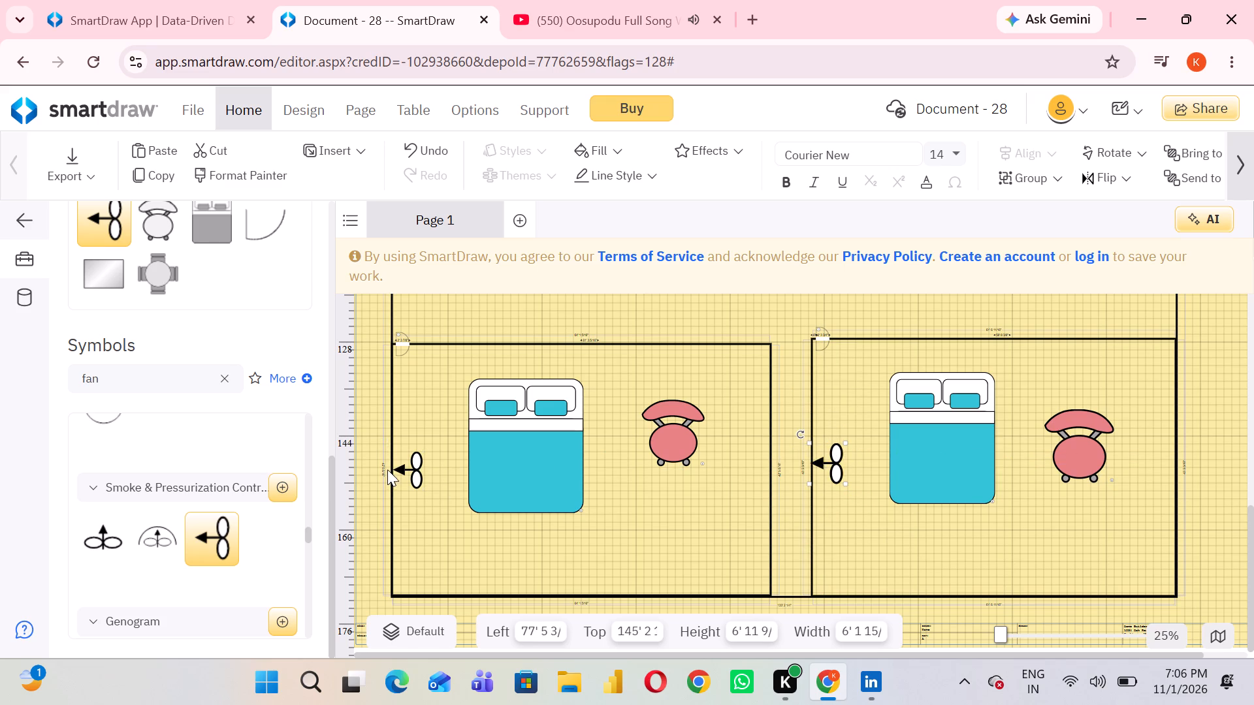
# Enlarge the lower-left room's fan to about 8' 1" high and the lower-right room's fan to about 7' 9" high.
pyautogui.click(412, 468)
pyautogui.moveTo(425, 453); pyautogui.dragTo(434, 444)
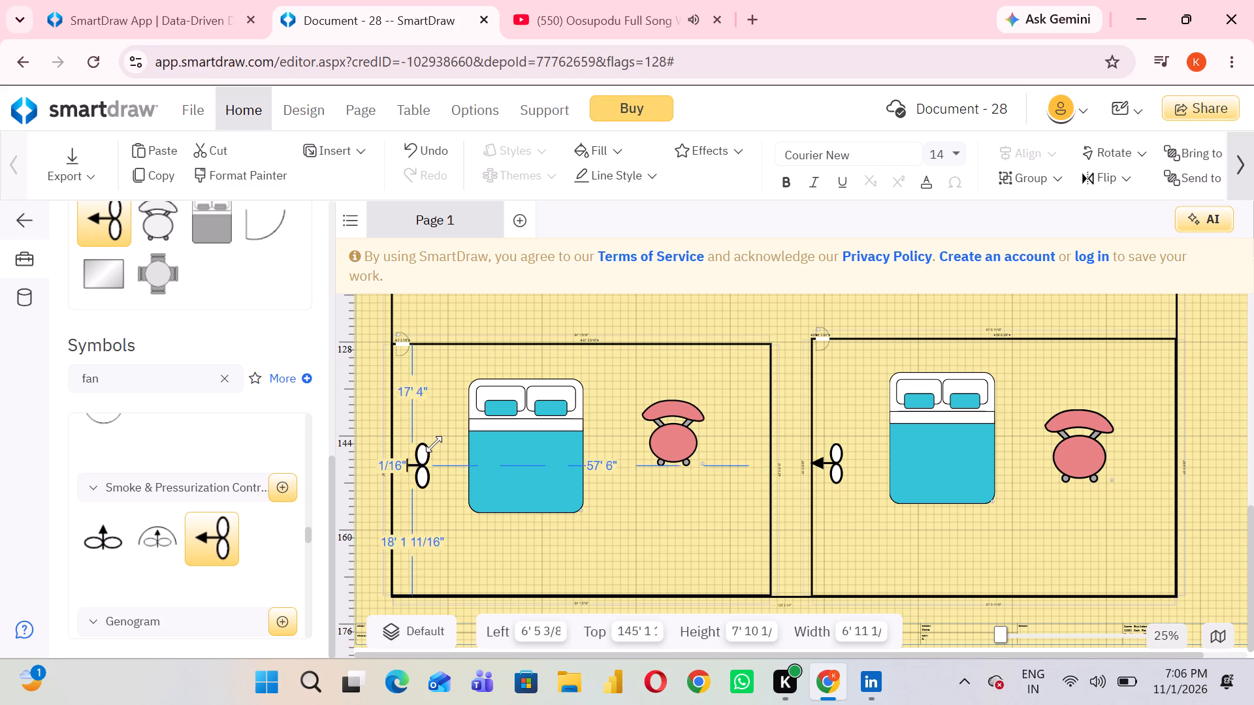
pyautogui.moveTo(434, 444); pyautogui.dragTo(434, 443)
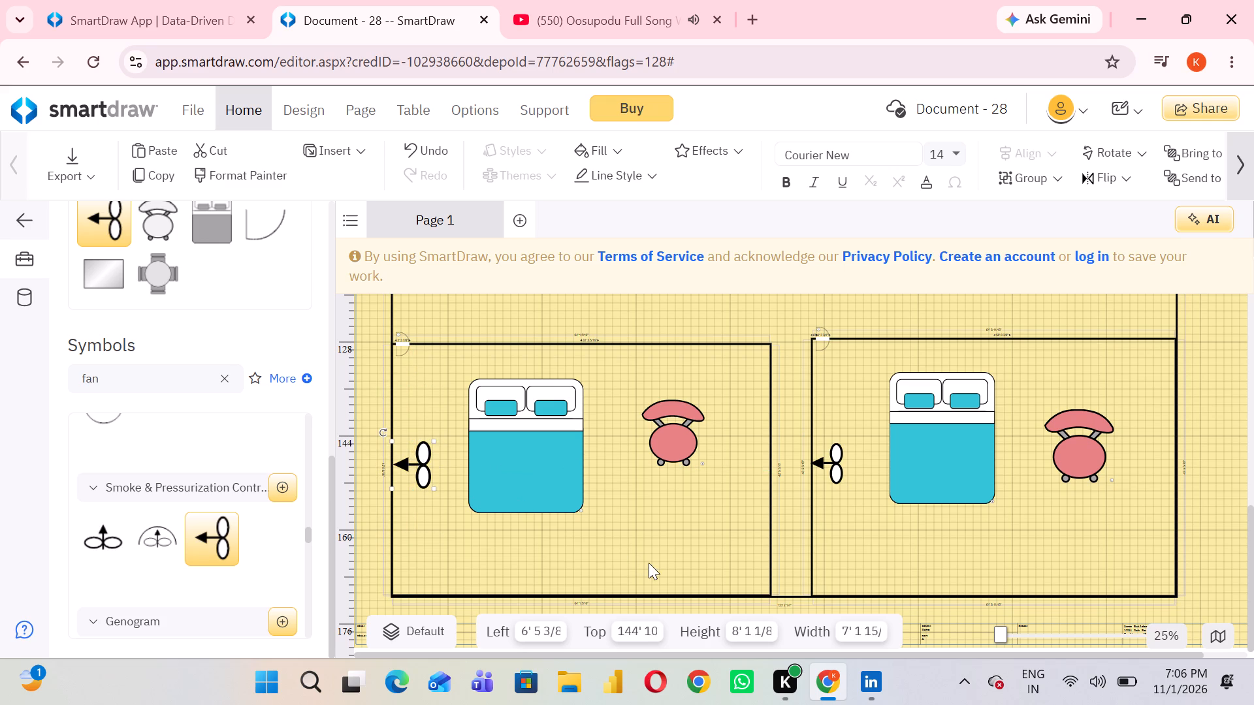
pyautogui.click(822, 458)
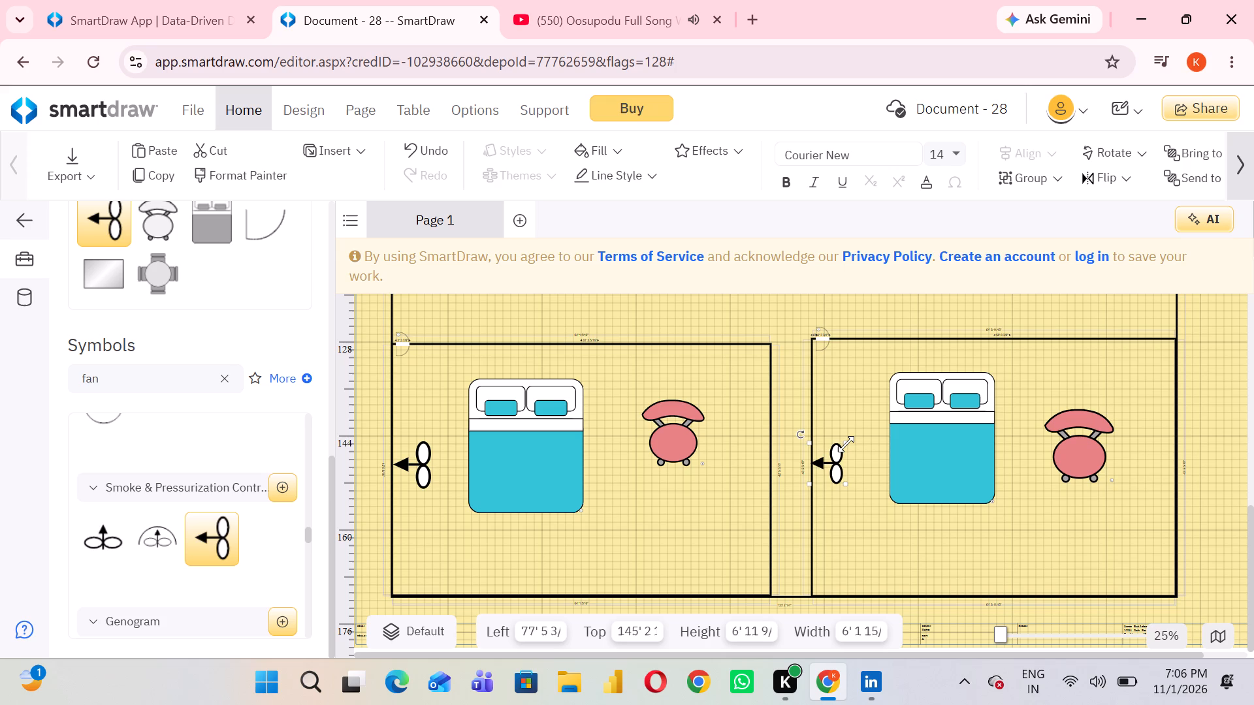
pyautogui.click(846, 444)
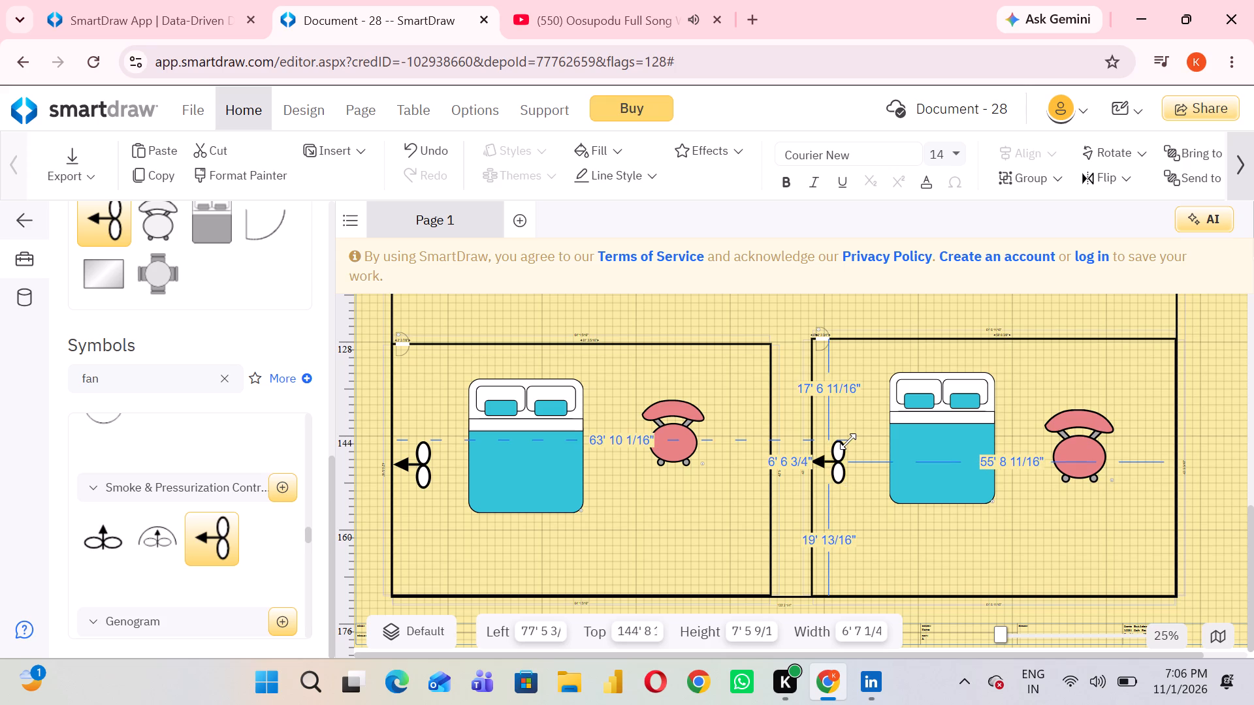
pyautogui.click(752, 436)
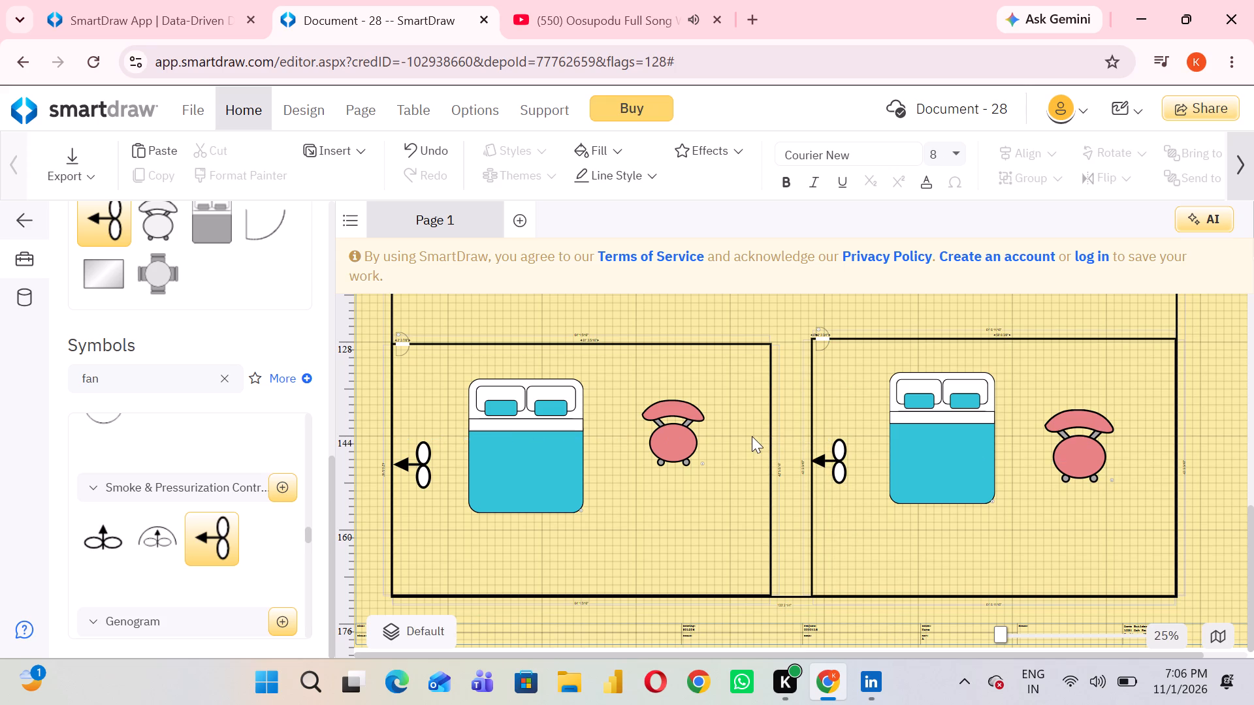
# Fill the wall fans in both lower rooms with the same lime green color.
pyautogui.rightClick(427, 452)
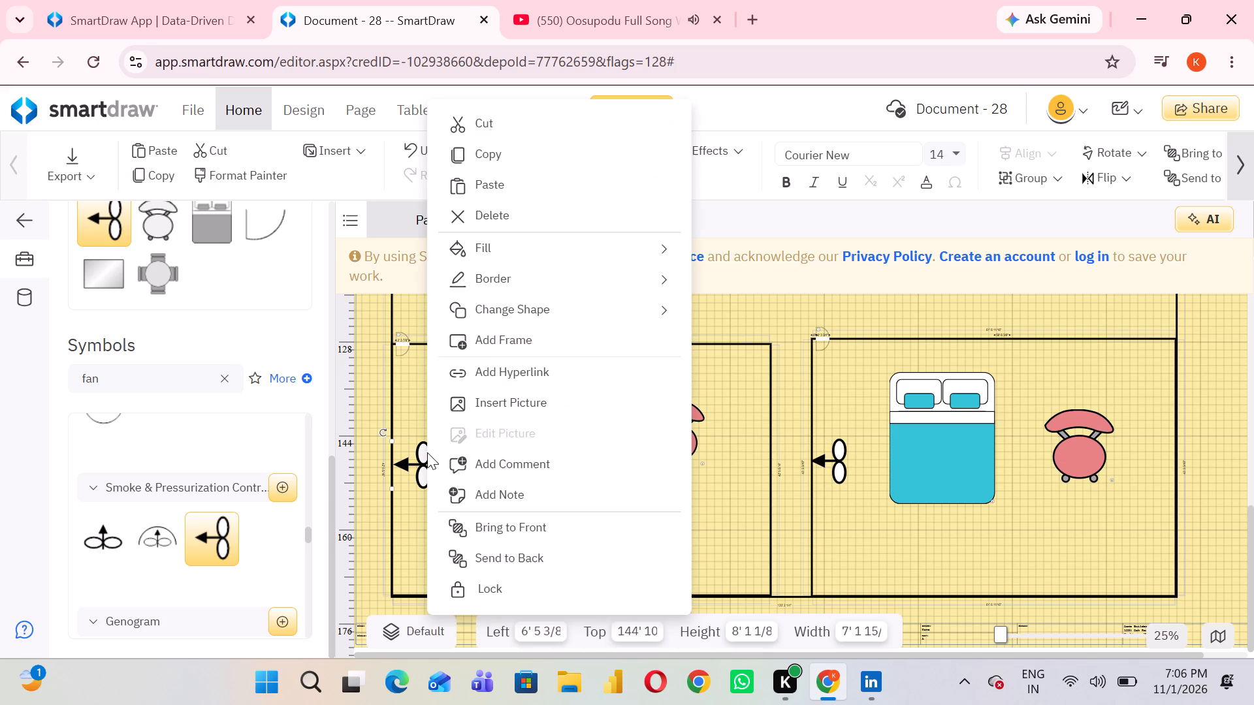
pyautogui.click(491, 253)
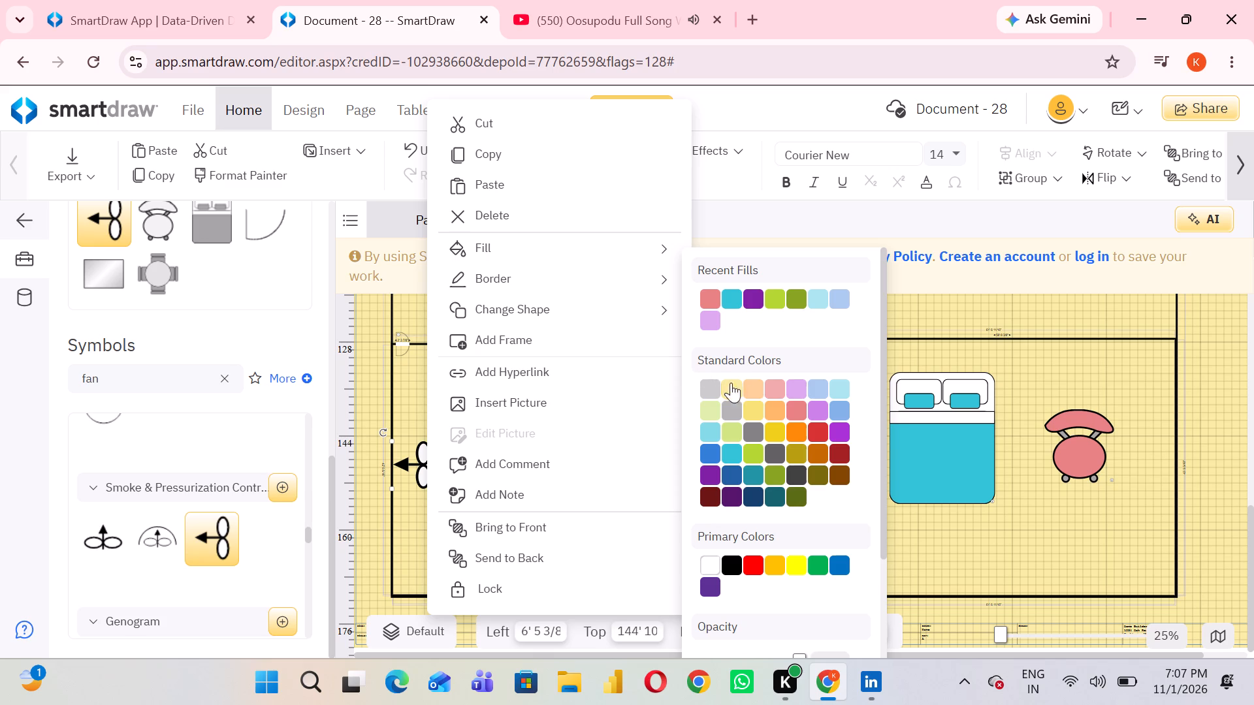
pyautogui.click(758, 450)
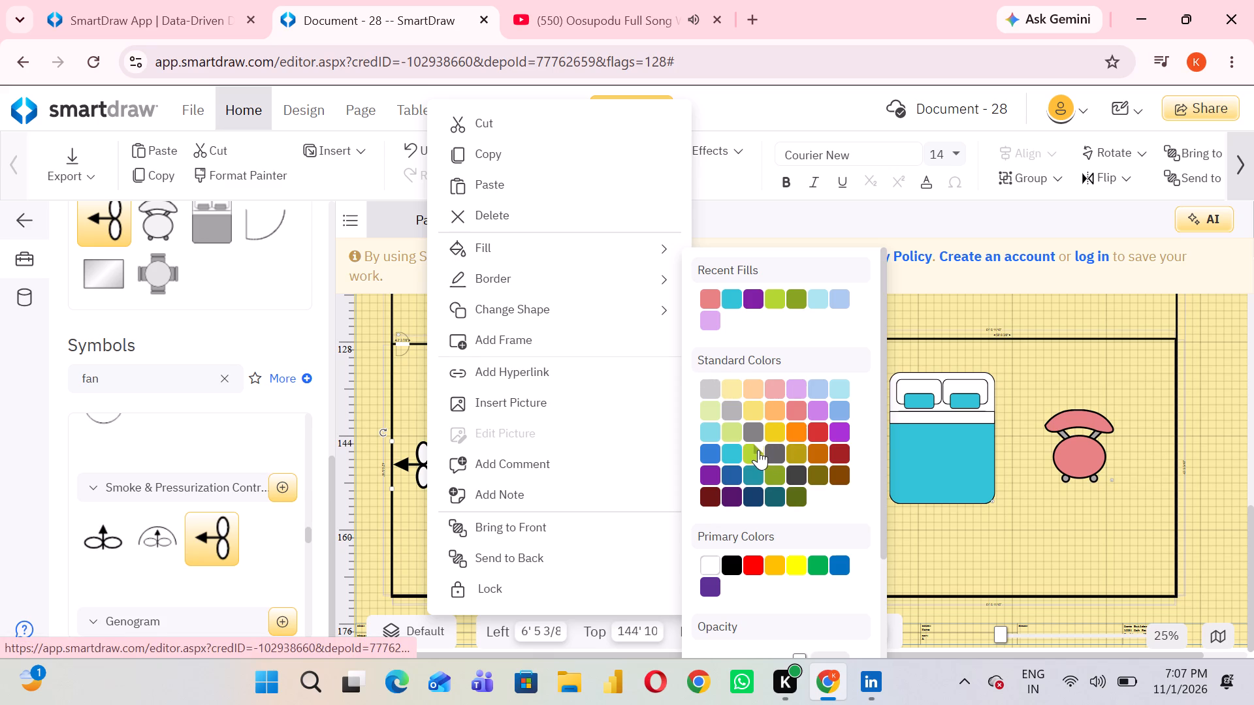
pyautogui.rightClick(841, 450)
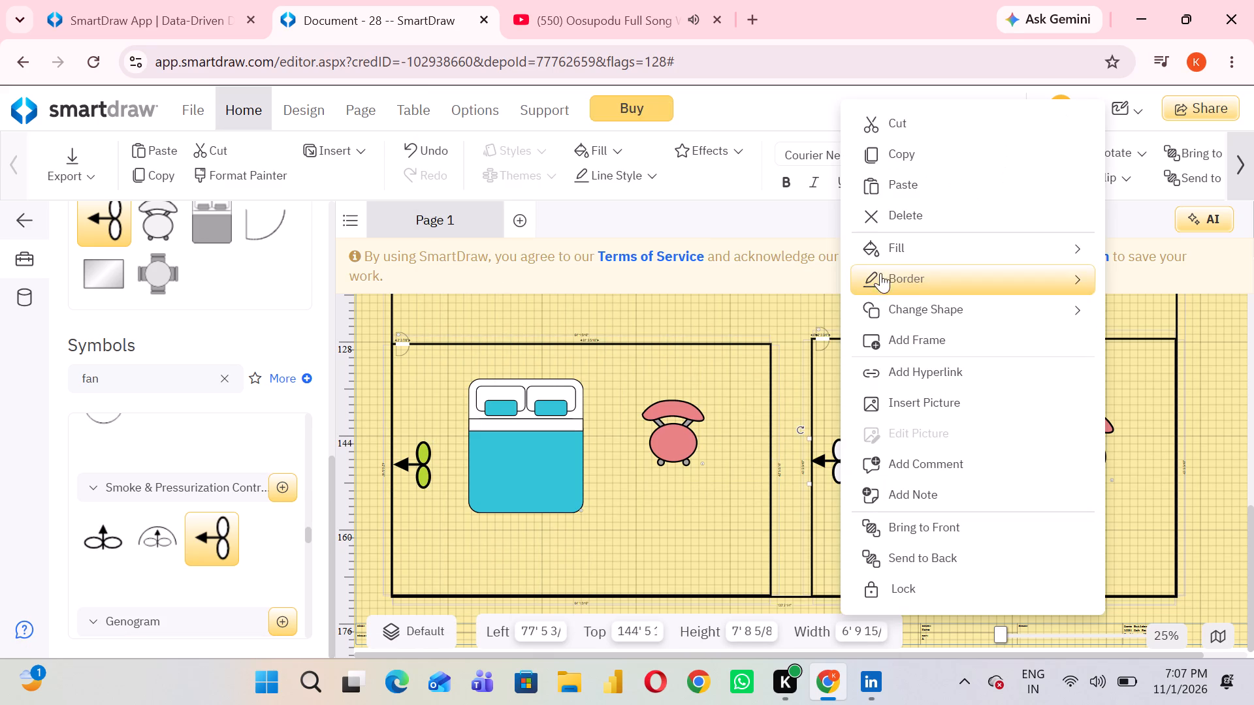
pyautogui.click(890, 250)
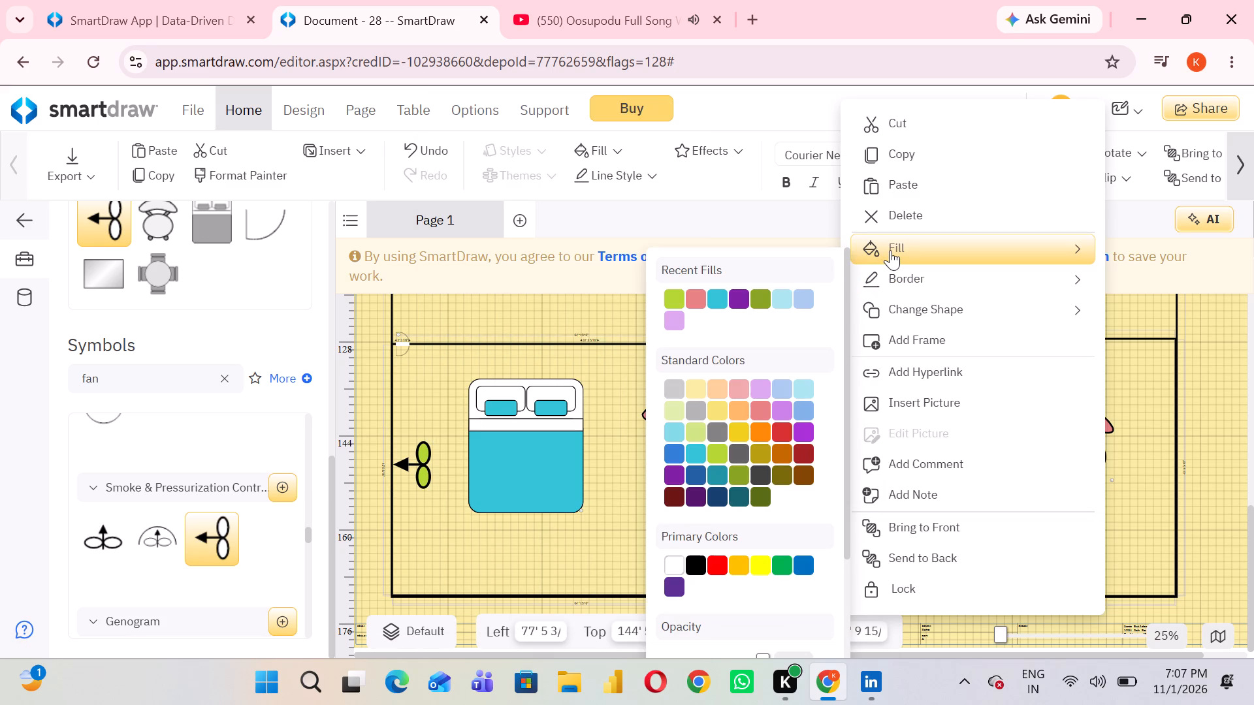
pyautogui.click(675, 296)
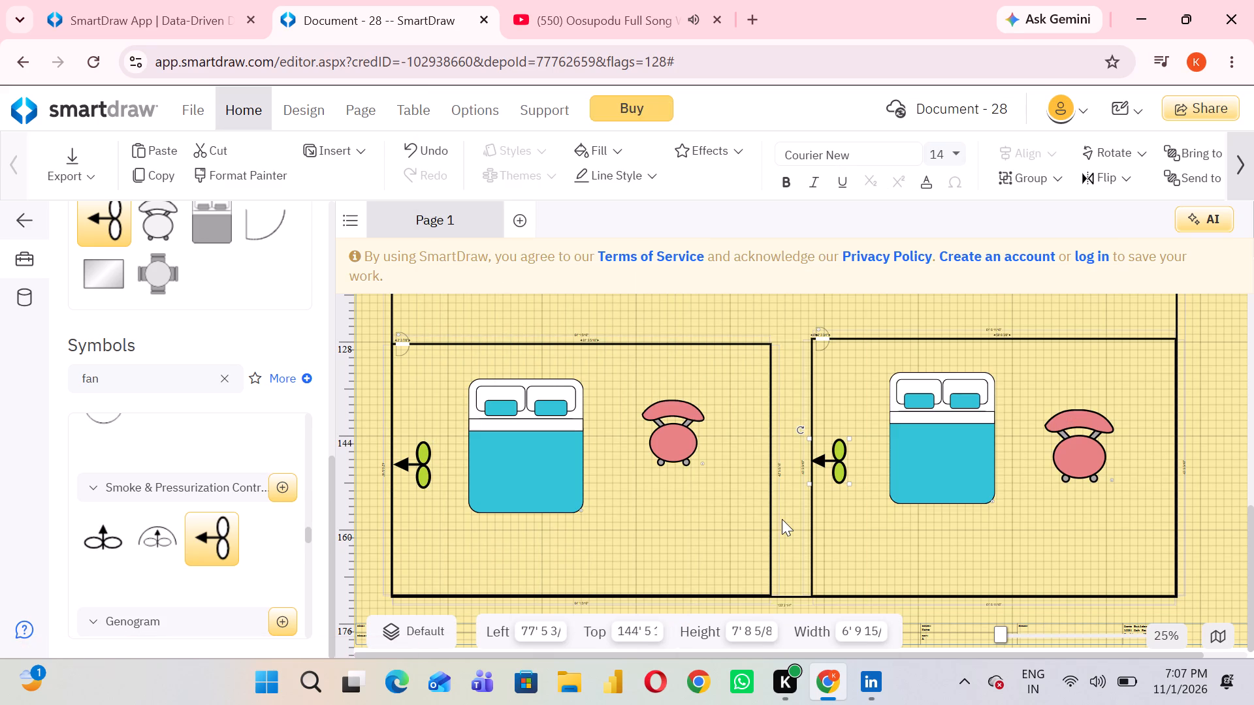
# Look over the upper, middle and lower rooms of the floor plan to compare their furniture and colors.
pyautogui.scroll(6, 782, 519)
pyautogui.scroll(-3, 782, 519)
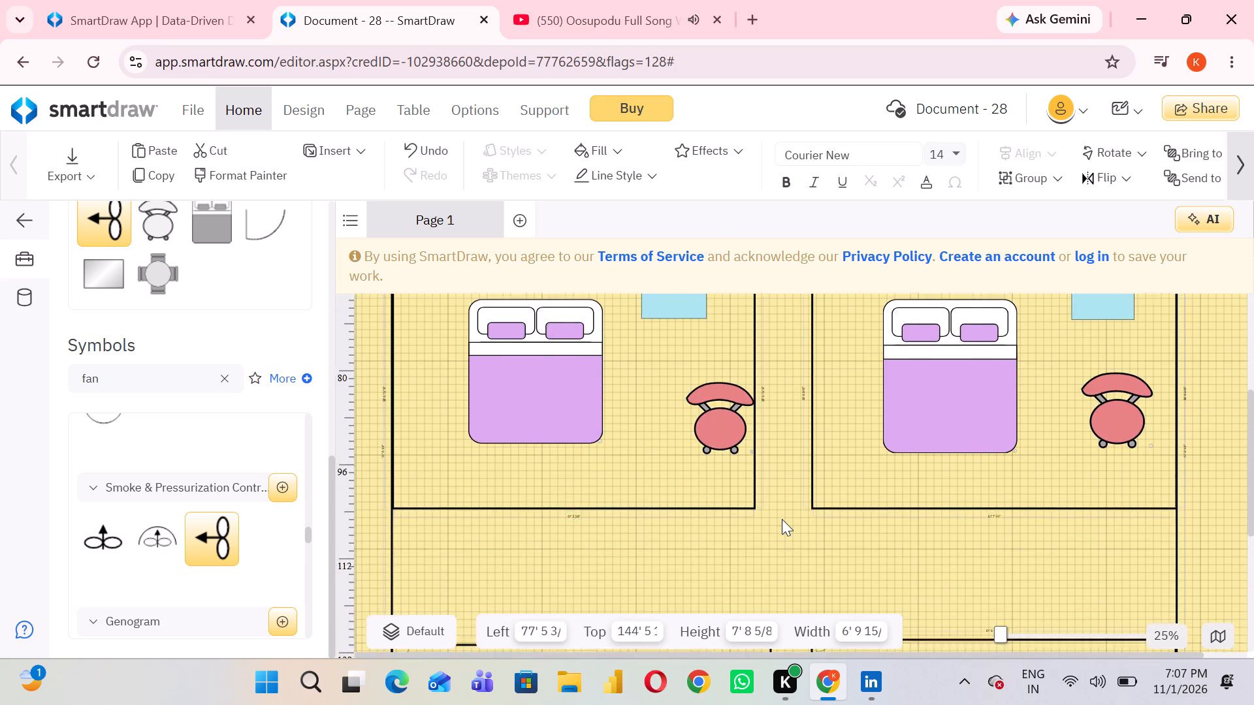
pyautogui.scroll(-3, 782, 519)
pyautogui.scroll(6, 782, 519)
pyautogui.scroll(-1, 782, 519)
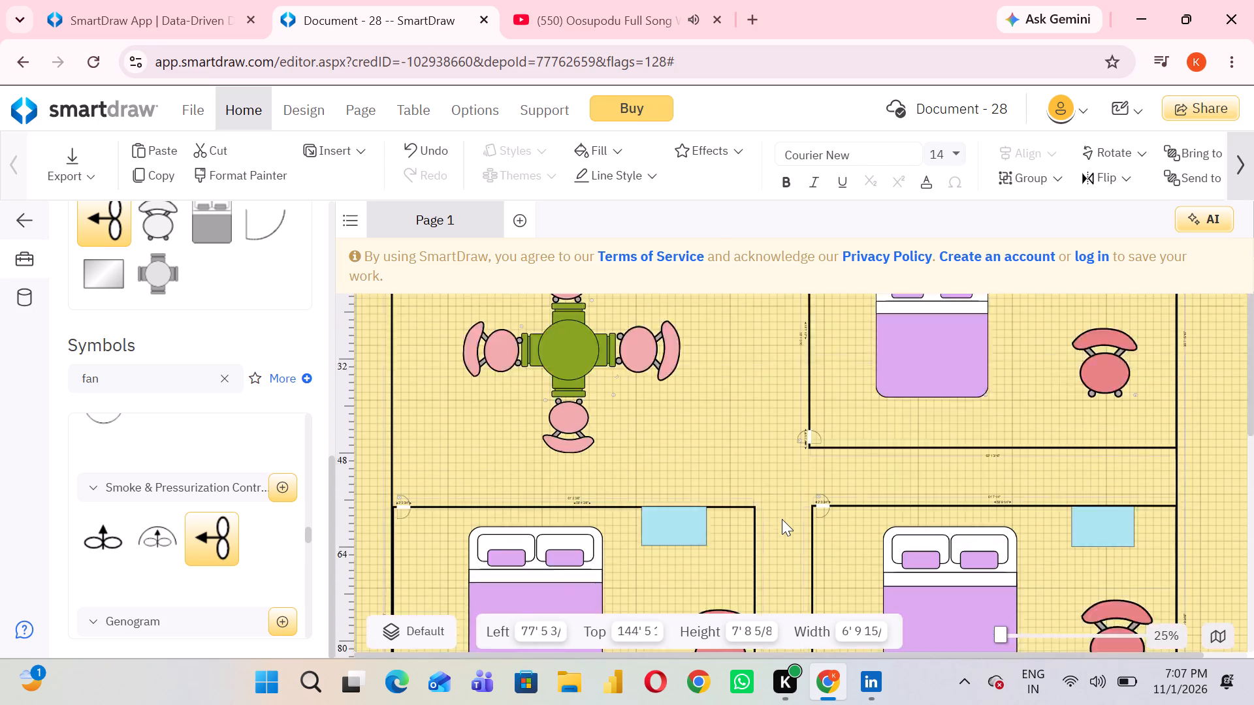
pyautogui.scroll(-3, 782, 519)
pyautogui.scroll(2, 782, 519)
pyautogui.scroll(-1, 782, 519)
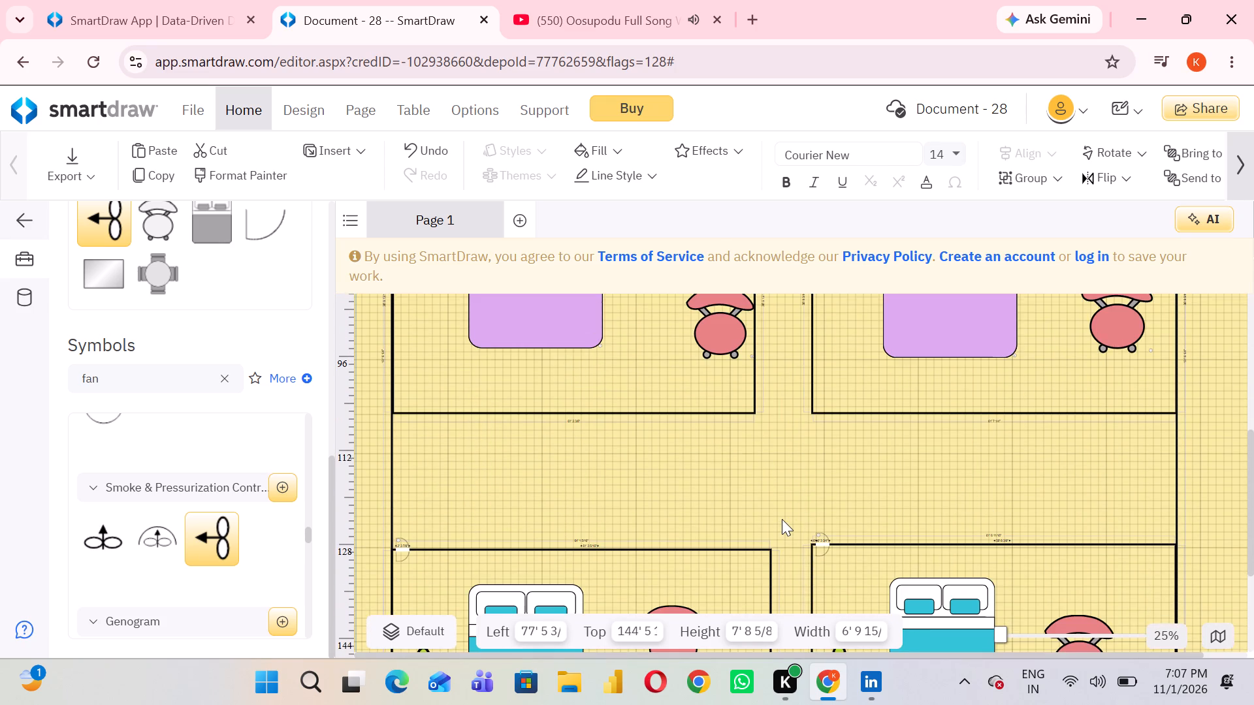
pyautogui.scroll(-3, 782, 519)
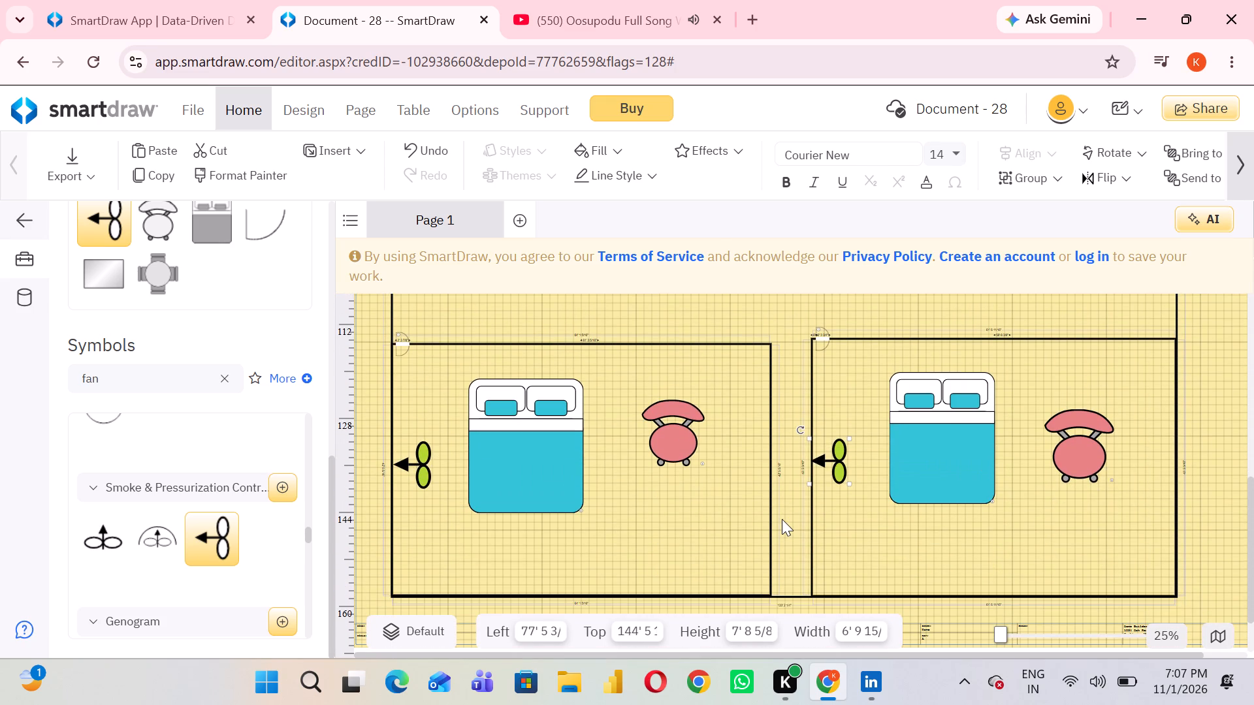
pyautogui.scroll(2, 816, 704)
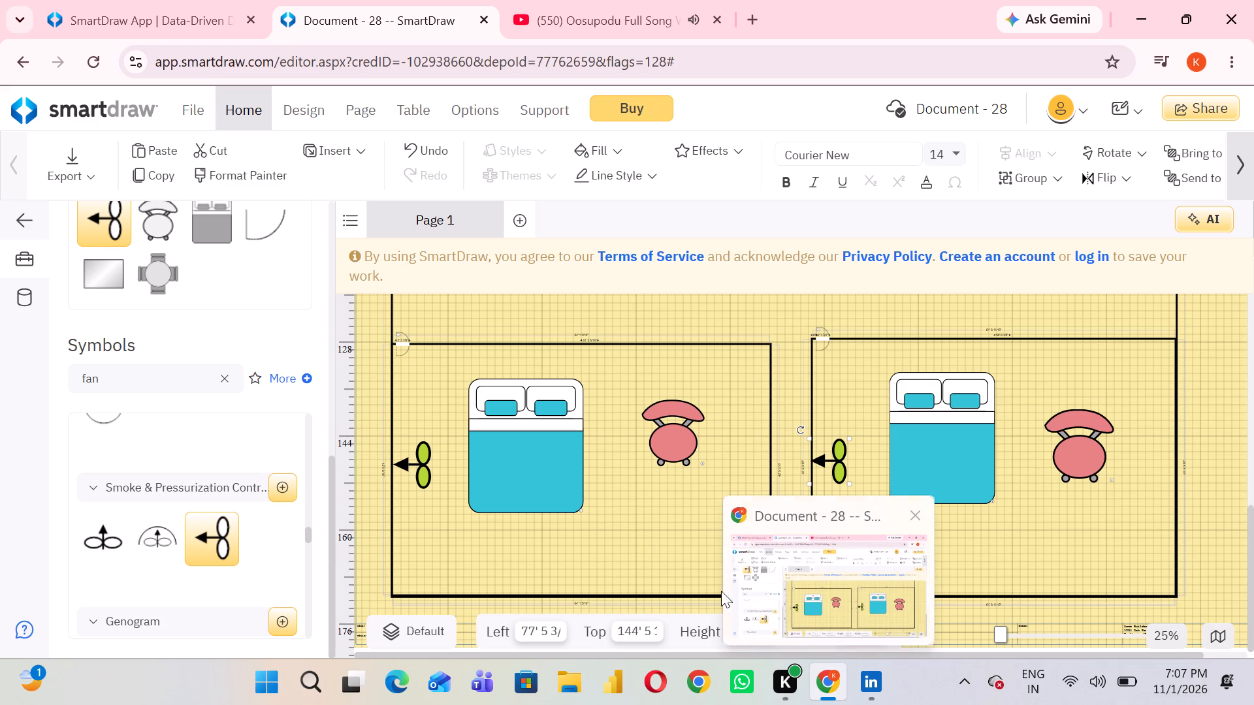
pyautogui.click(684, 440)
pyautogui.scroll(3, 684, 440)
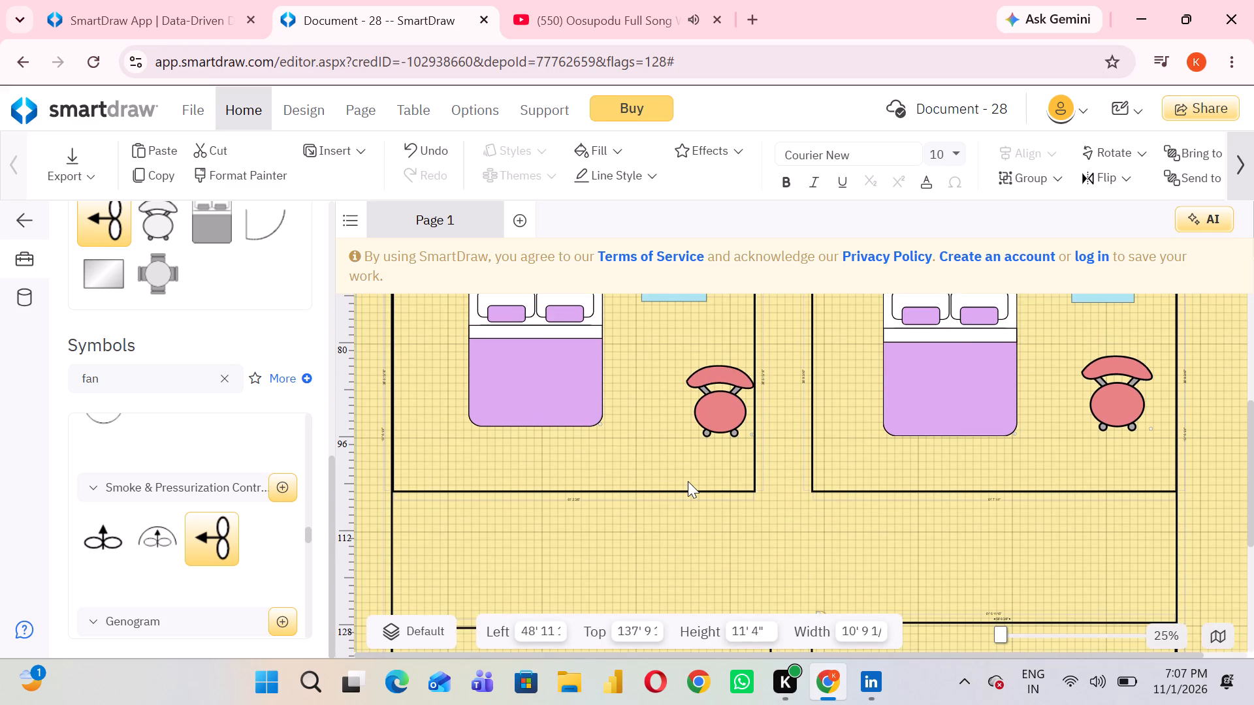
pyautogui.click(688, 481)
pyautogui.click(738, 516)
pyautogui.scroll(2, 738, 516)
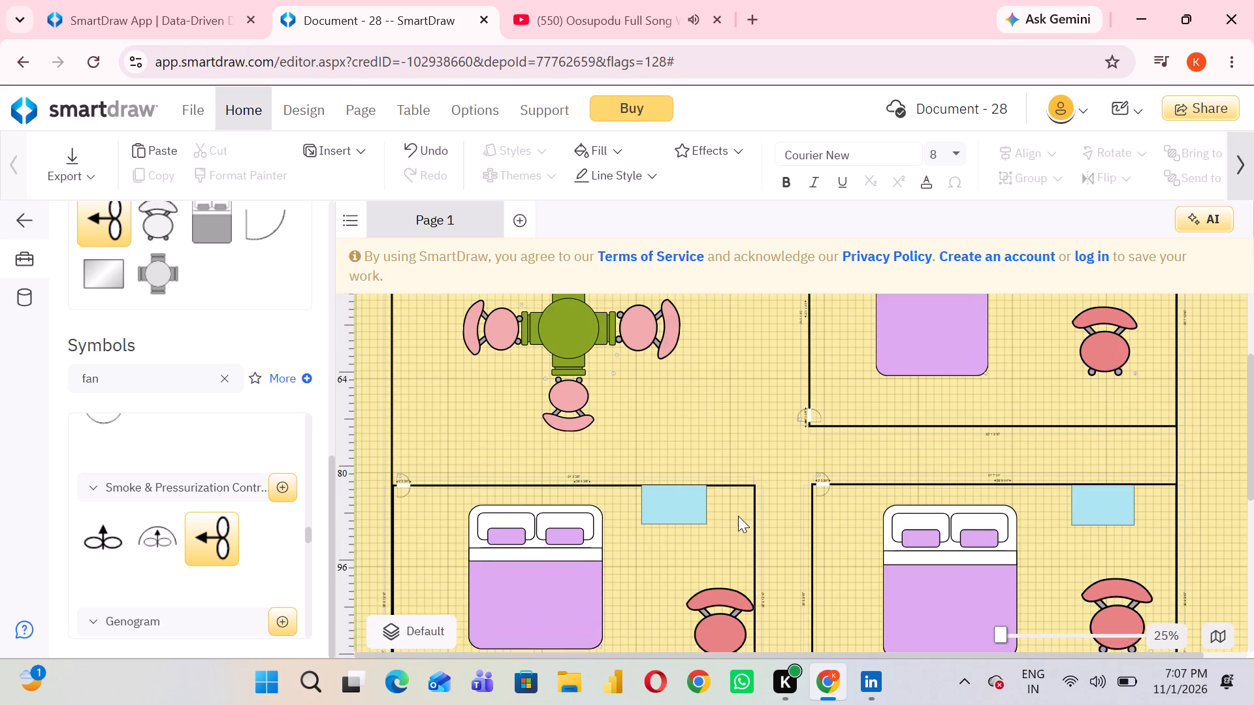
pyautogui.scroll(-6, 738, 516)
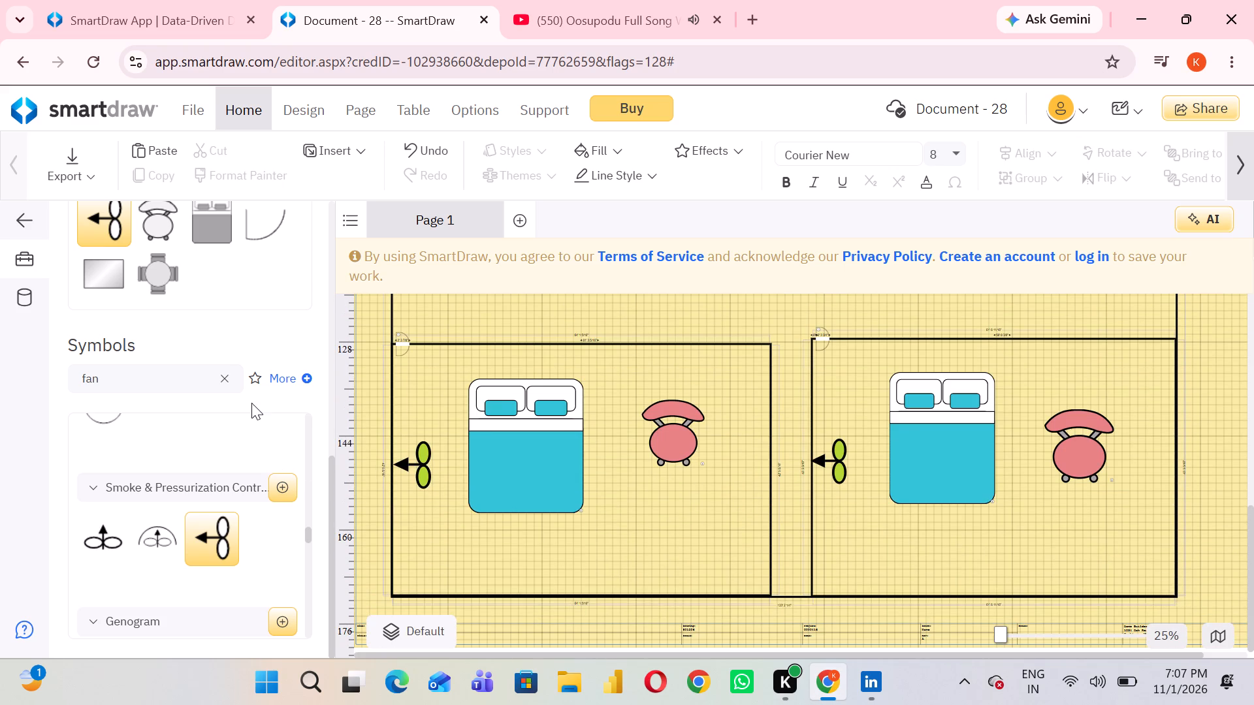
# Search the symbols for mirror and place a Mirror against the lower-left room's top wall, enlarged to about 6' 4" high and 8' 5" wide.
pyautogui.click(211, 382)
pyautogui.click(169, 376)
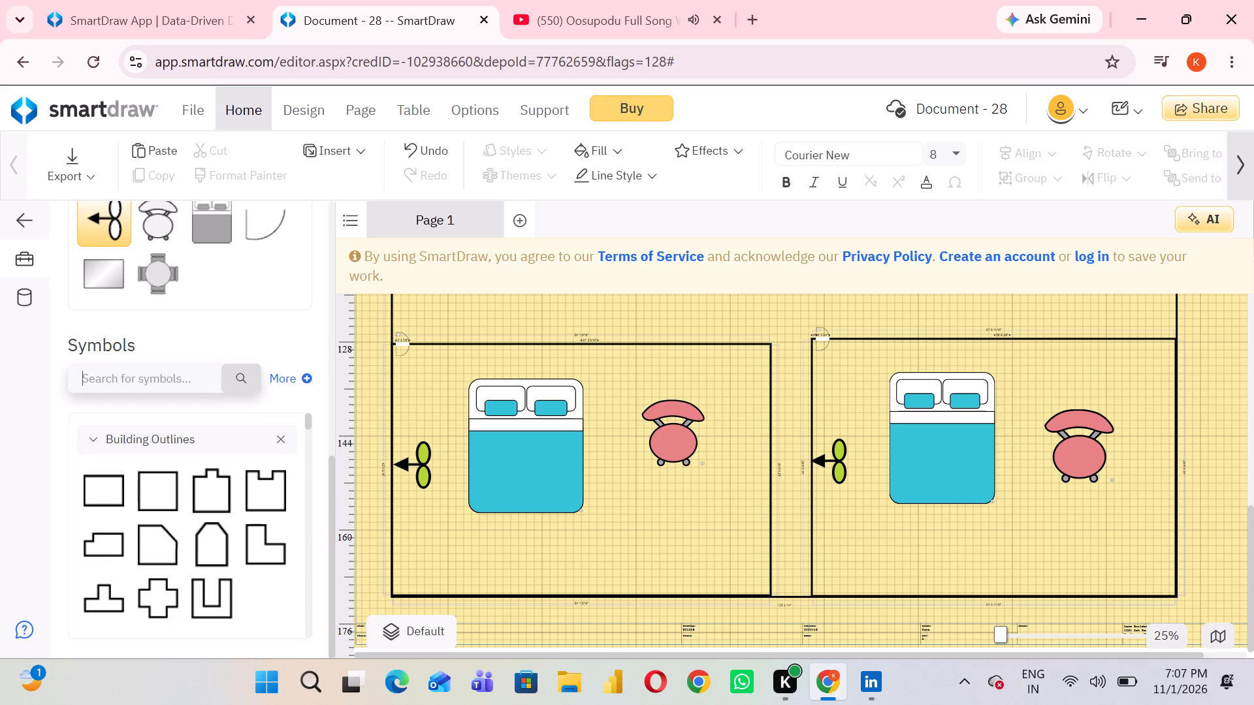
pyautogui.write('mi')
pyautogui.write('rror')
pyautogui.press('Return')
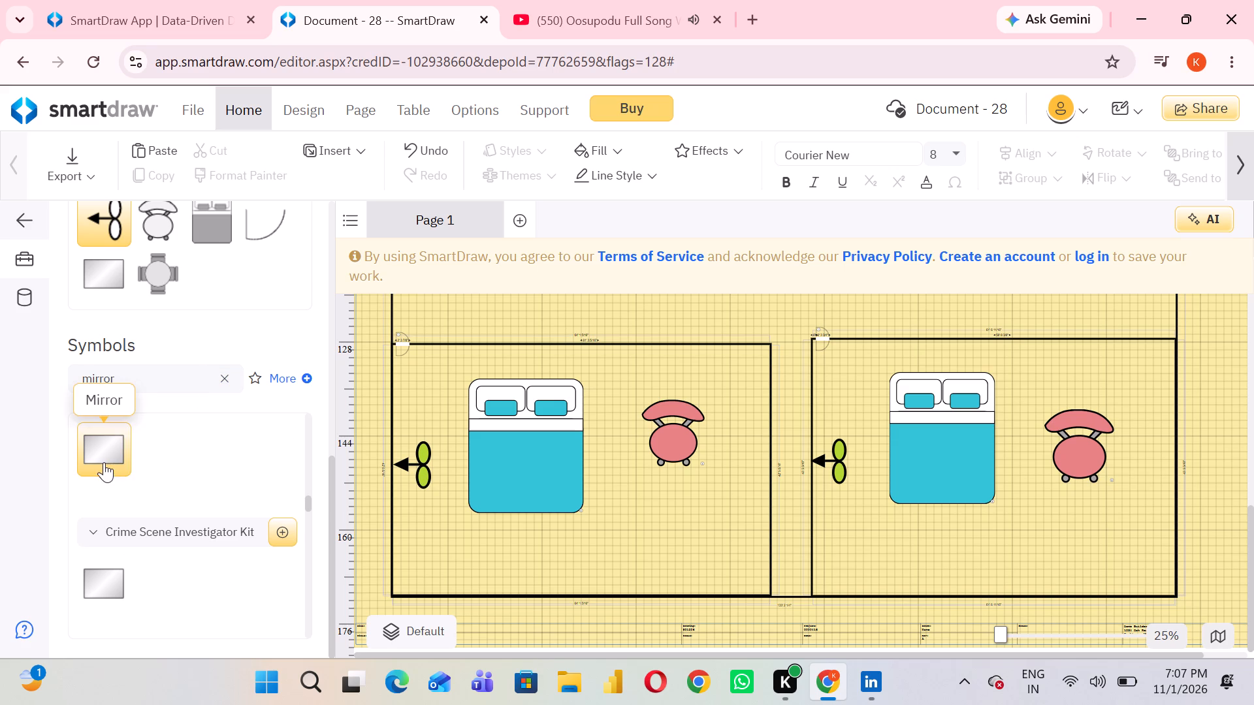
pyautogui.moveTo(99, 452); pyautogui.dragTo(615, 390)
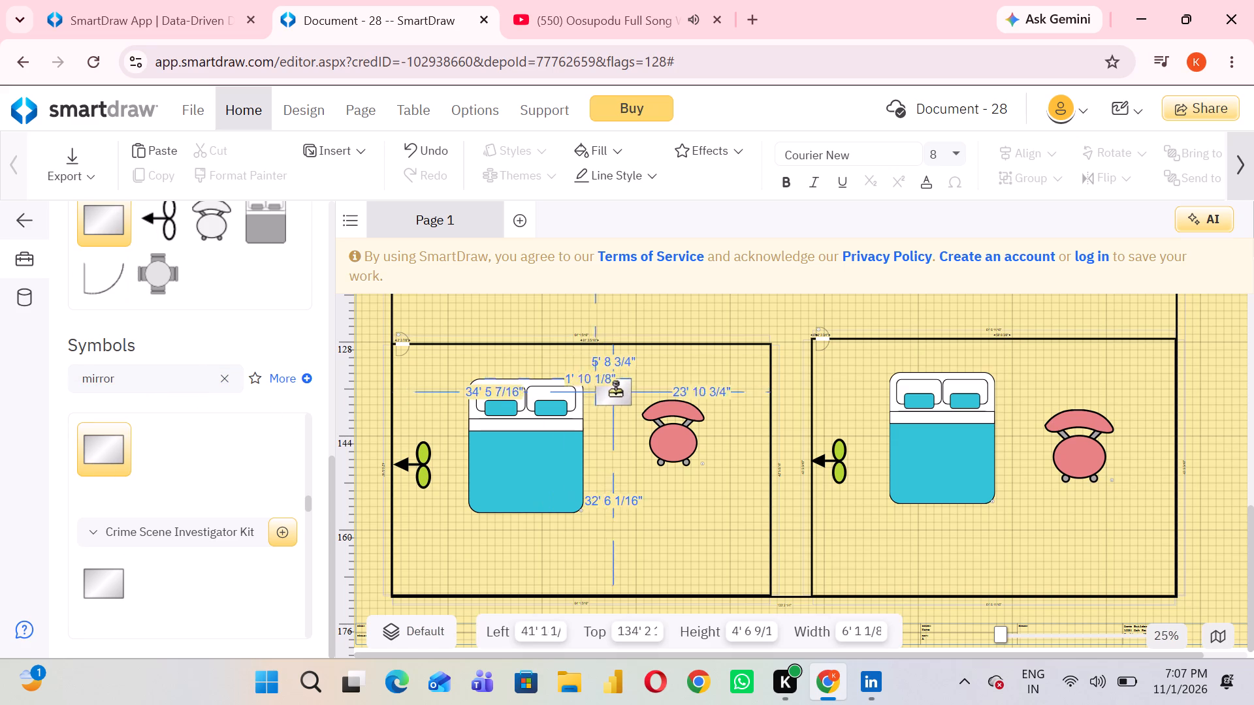
pyautogui.moveTo(615, 390); pyautogui.dragTo(623, 355)
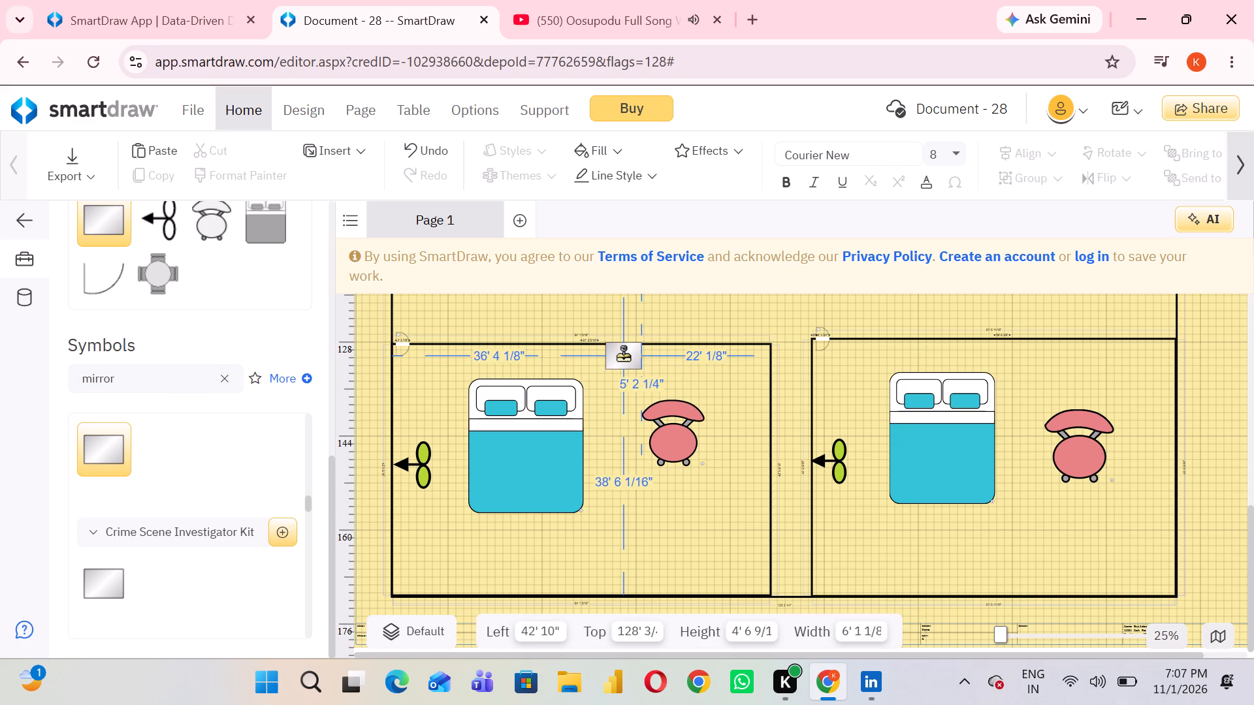
pyautogui.moveTo(623, 355); pyautogui.dragTo(623, 358)
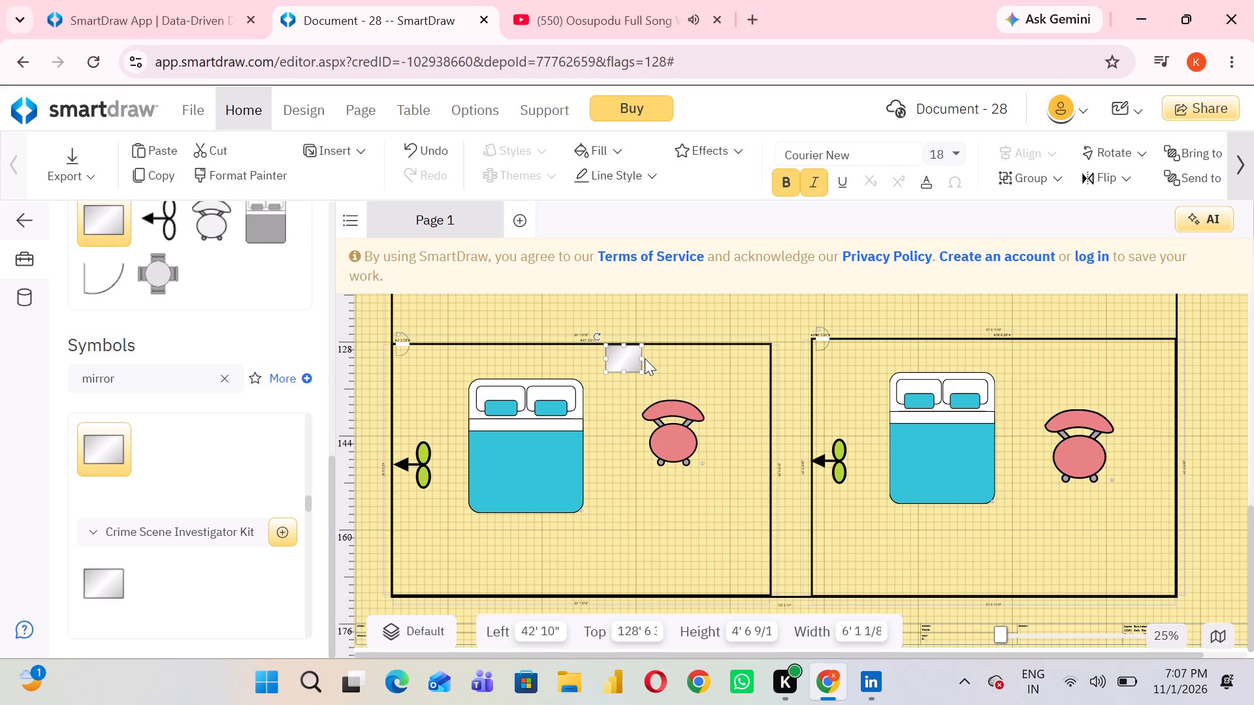
pyautogui.moveTo(642, 357); pyautogui.dragTo(655, 357)
pyautogui.moveTo(629, 373); pyautogui.dragTo(629, 382)
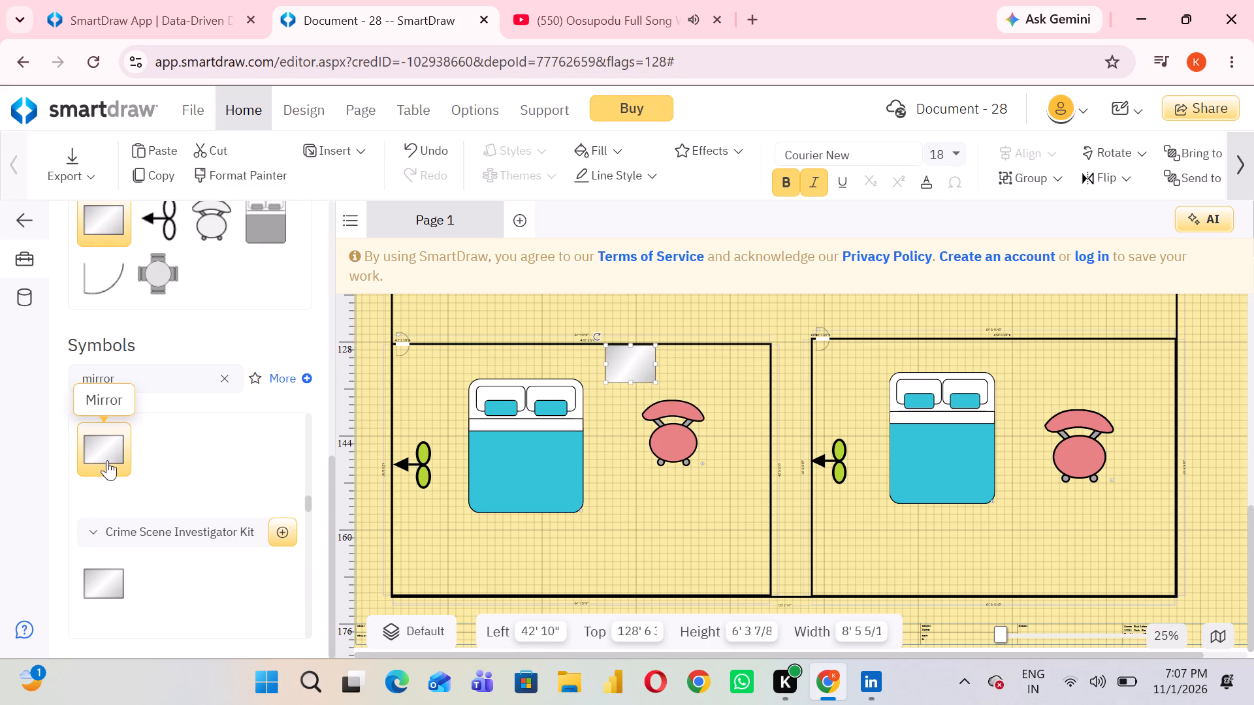
# Place a second Mirror against the lower-right room's top wall, enlarged to about 6' 10" high and 10' 11" wide.
pyautogui.moveTo(97, 460); pyautogui.dragTo(1066, 352)
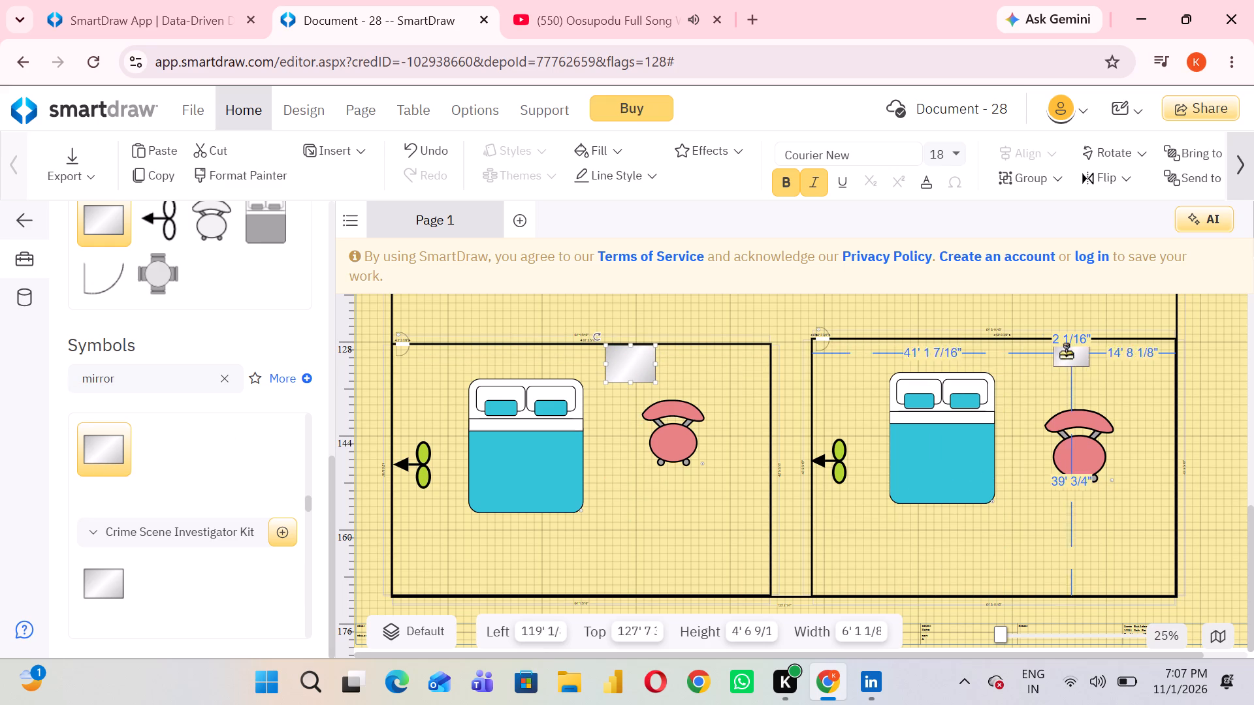
pyautogui.moveTo(1066, 352); pyautogui.dragTo(1046, 352)
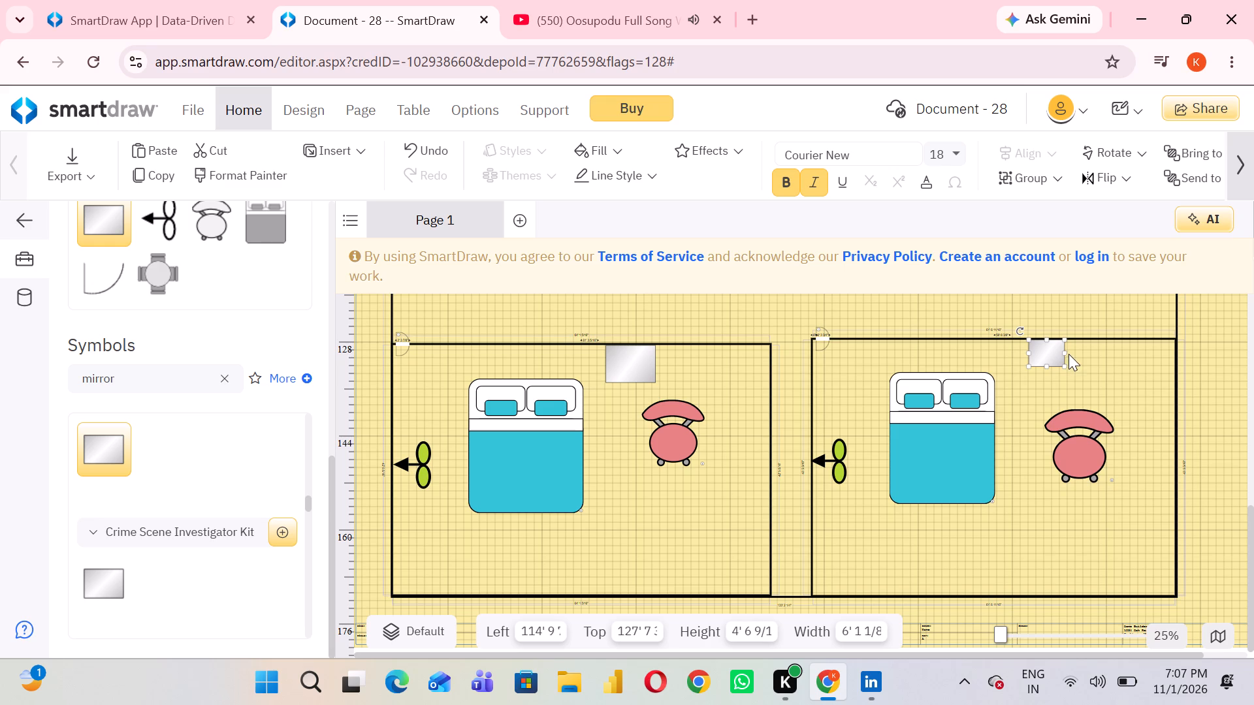
pyautogui.moveTo(1065, 352); pyautogui.dragTo(1074, 352)
pyautogui.moveTo(1050, 366); pyautogui.dragTo(1050, 379)
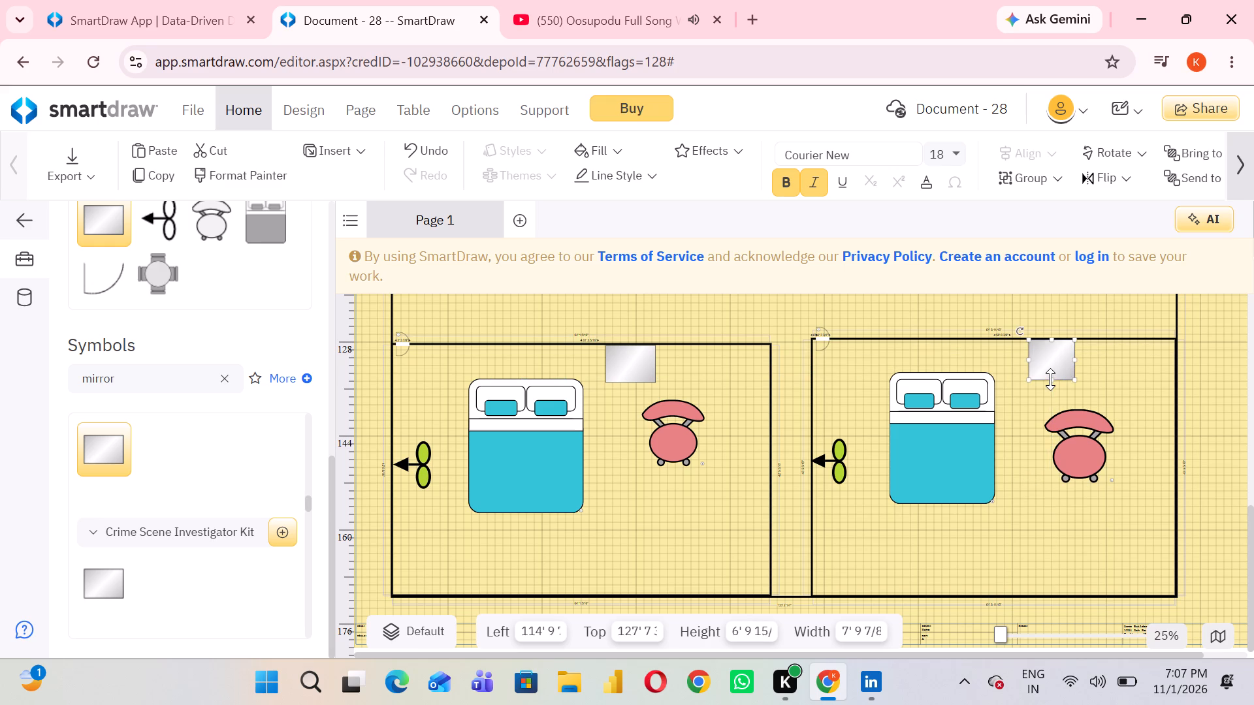
pyautogui.click(1077, 358)
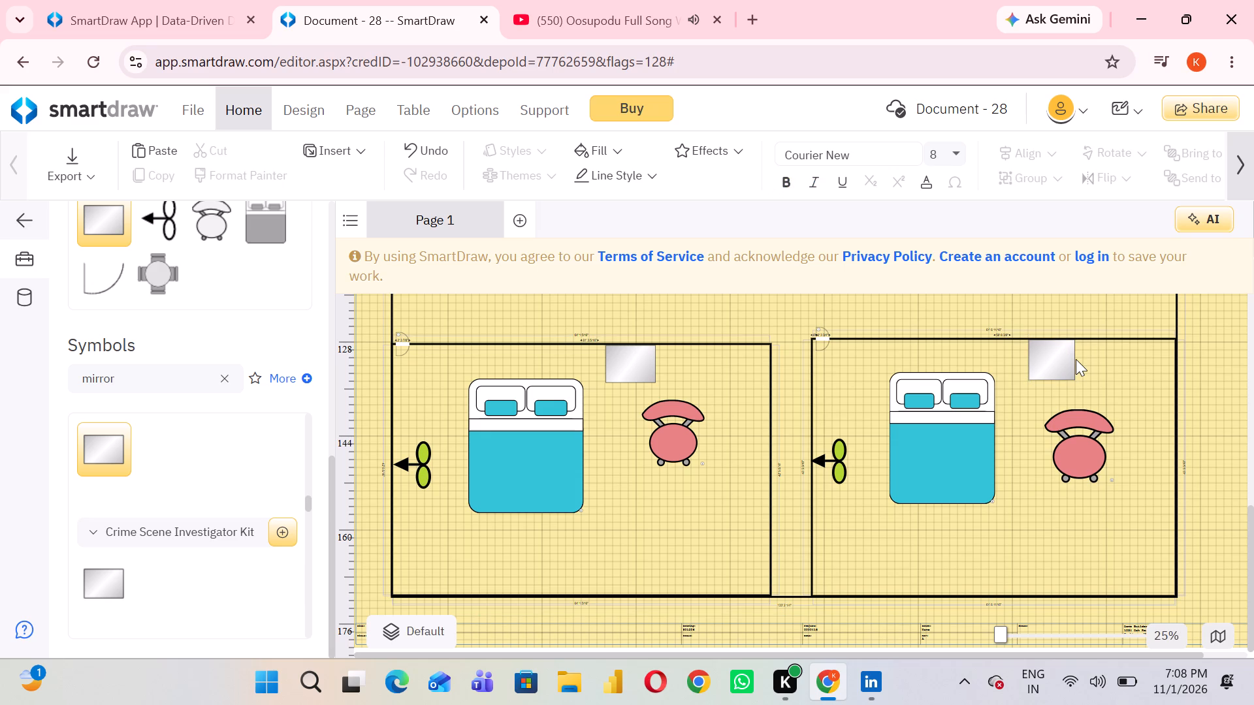
pyautogui.click(1076, 359)
pyautogui.click(1064, 360)
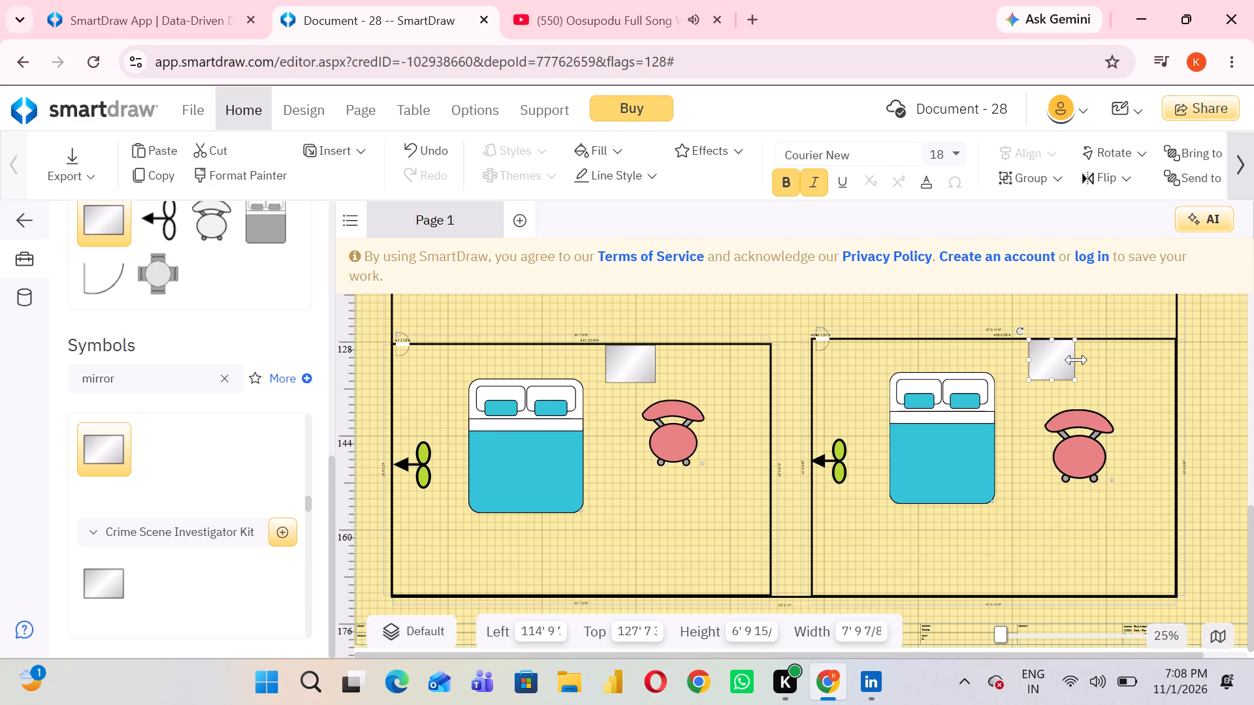
pyautogui.moveTo(1078, 360); pyautogui.dragTo(1070, 360)
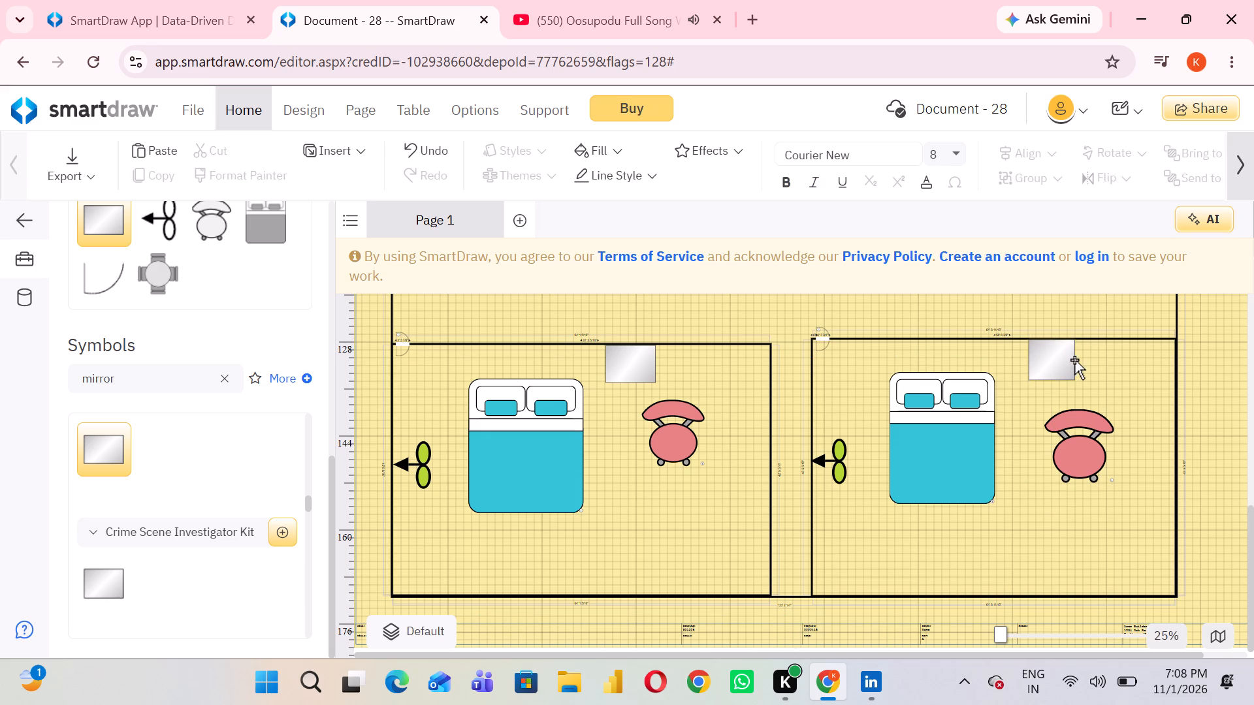
pyautogui.click(1059, 363)
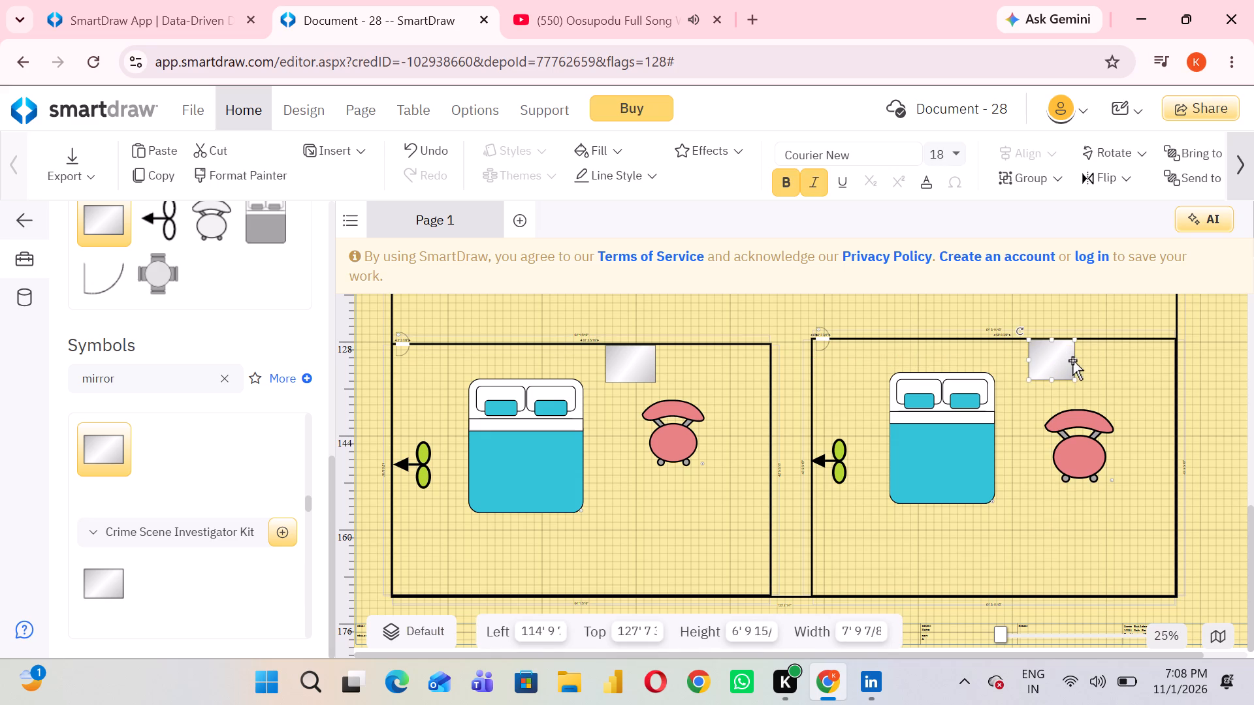
pyautogui.moveTo(1074, 358); pyautogui.dragTo(1093, 357)
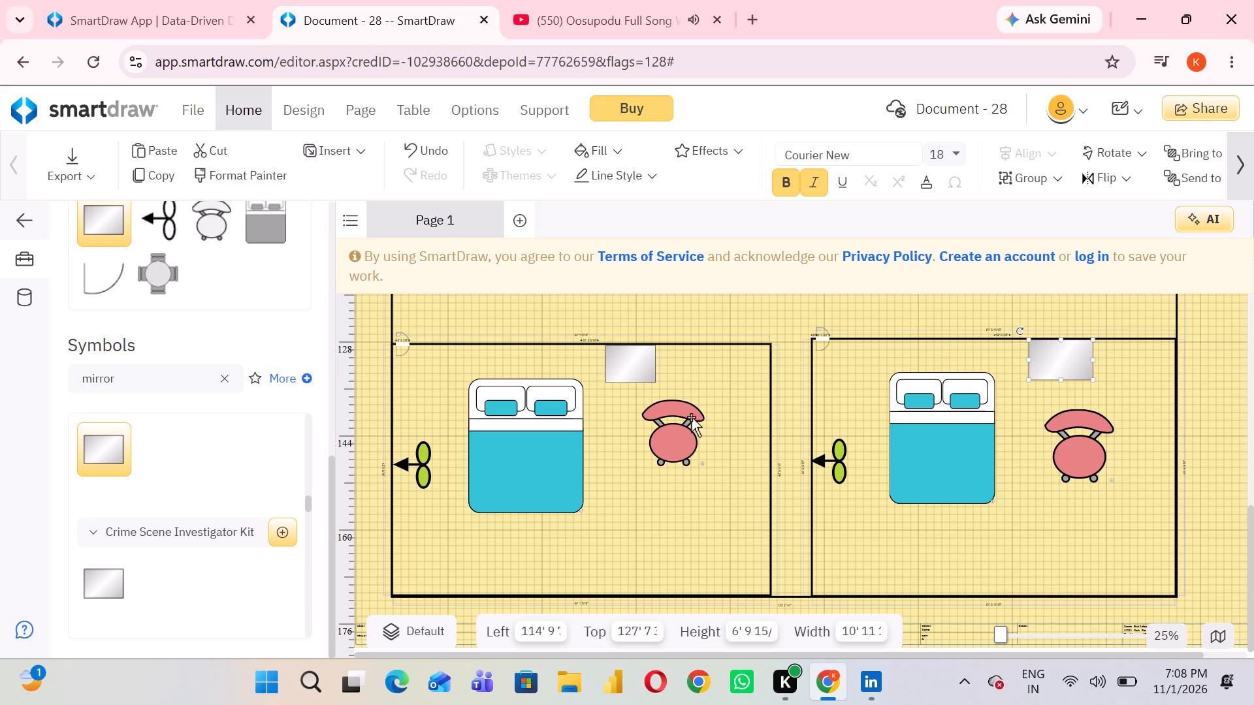
# Widen the lower-left room's mirror to about 10' 5".
pyautogui.click(630, 372)
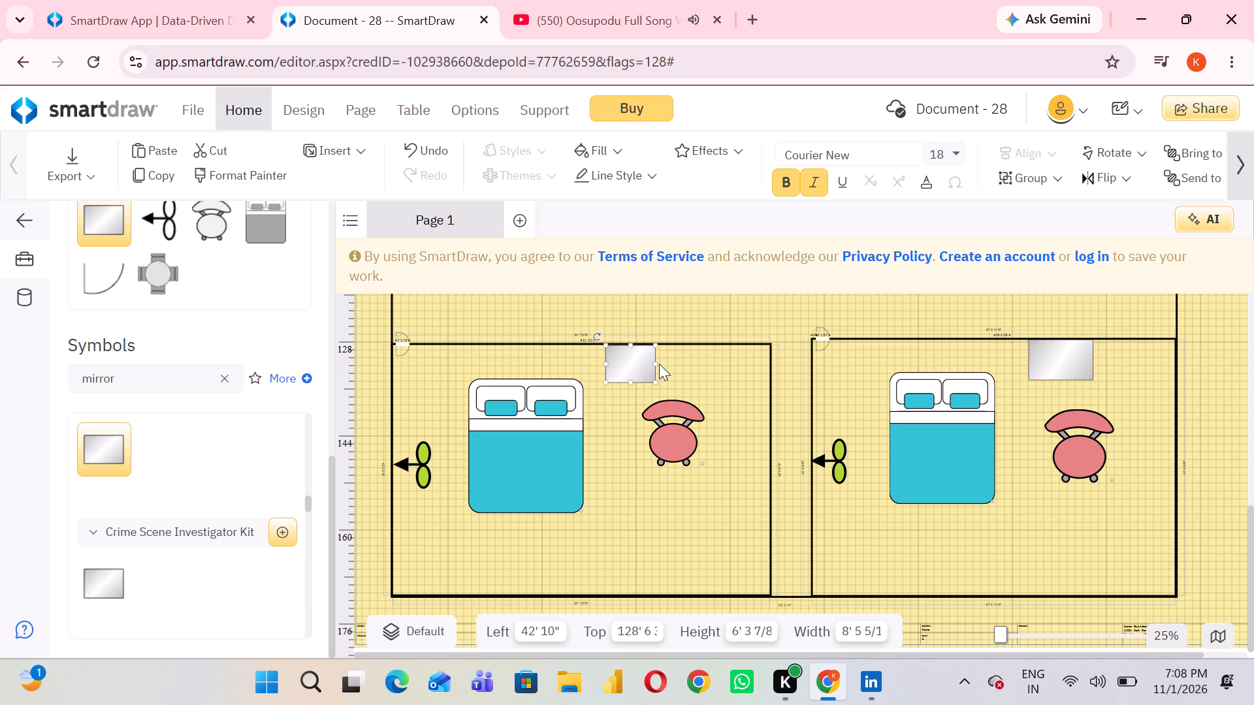
pyautogui.moveTo(656, 362); pyautogui.dragTo(667, 362)
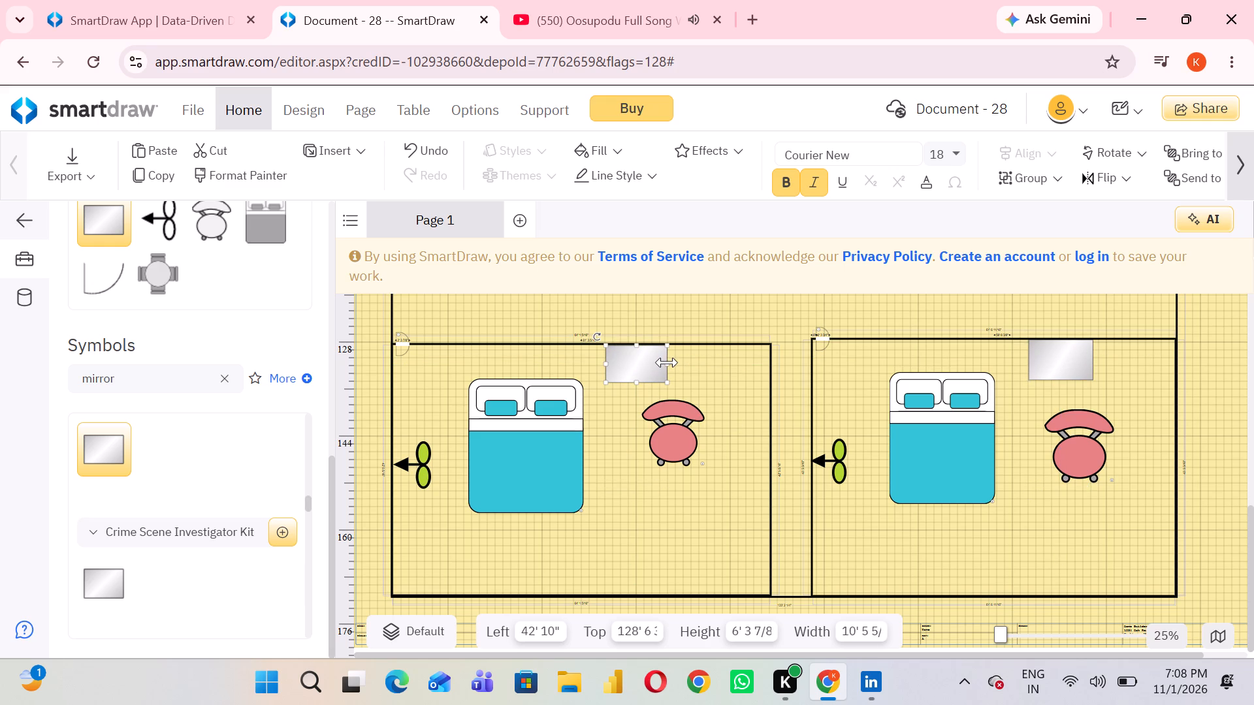
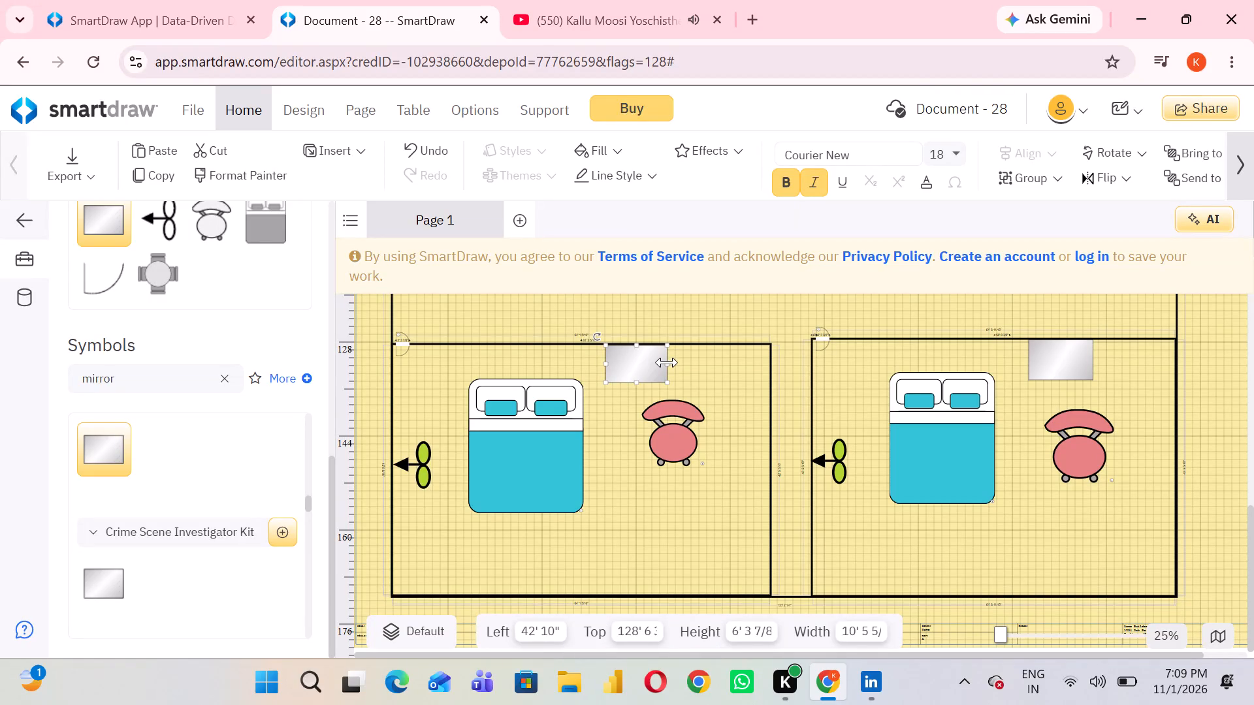
# Fill the mirrors in the lower-left and lower-right rooms with light blue from the recent fills.
pyautogui.rightClick(616, 369)
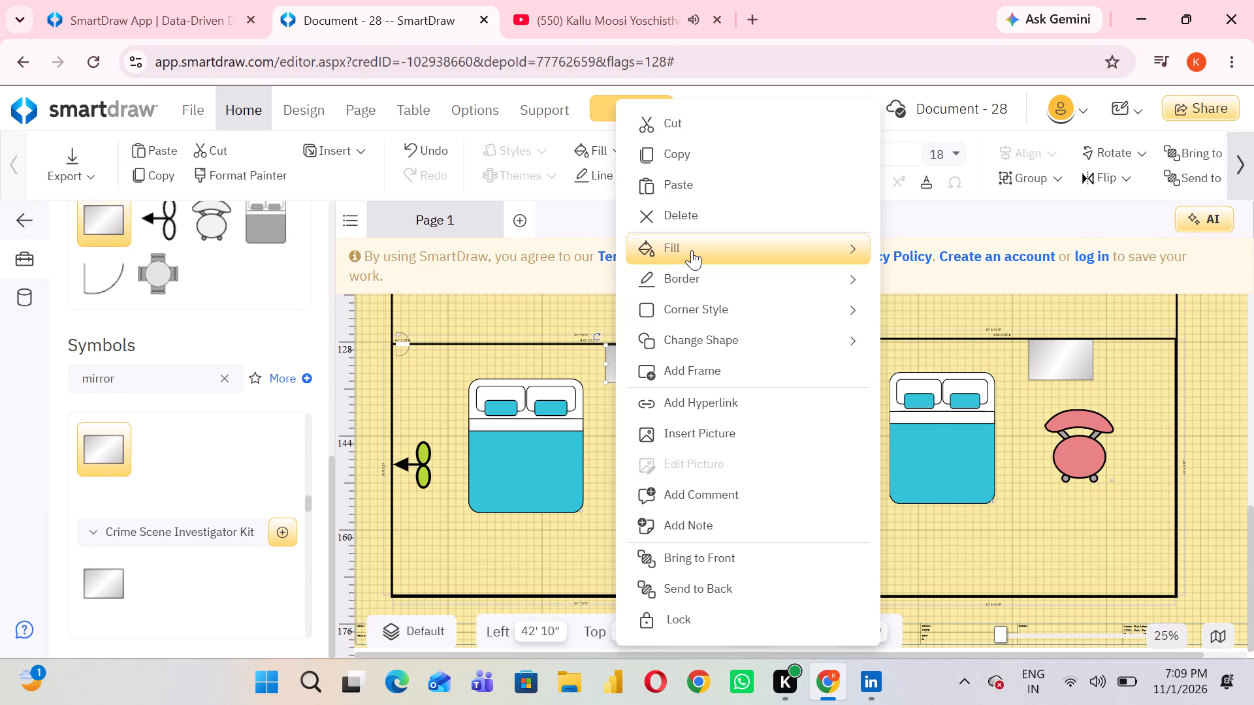
pyautogui.click(692, 250)
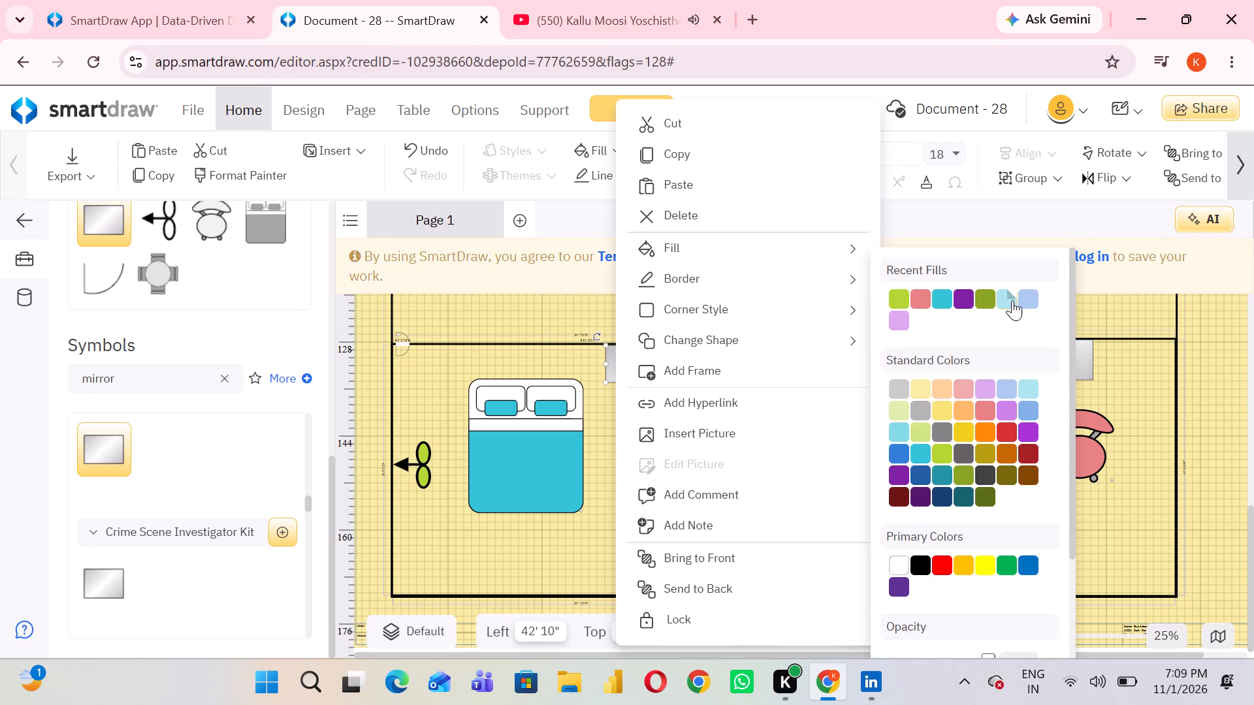
pyautogui.click(1014, 300)
pyautogui.rightClick(1057, 366)
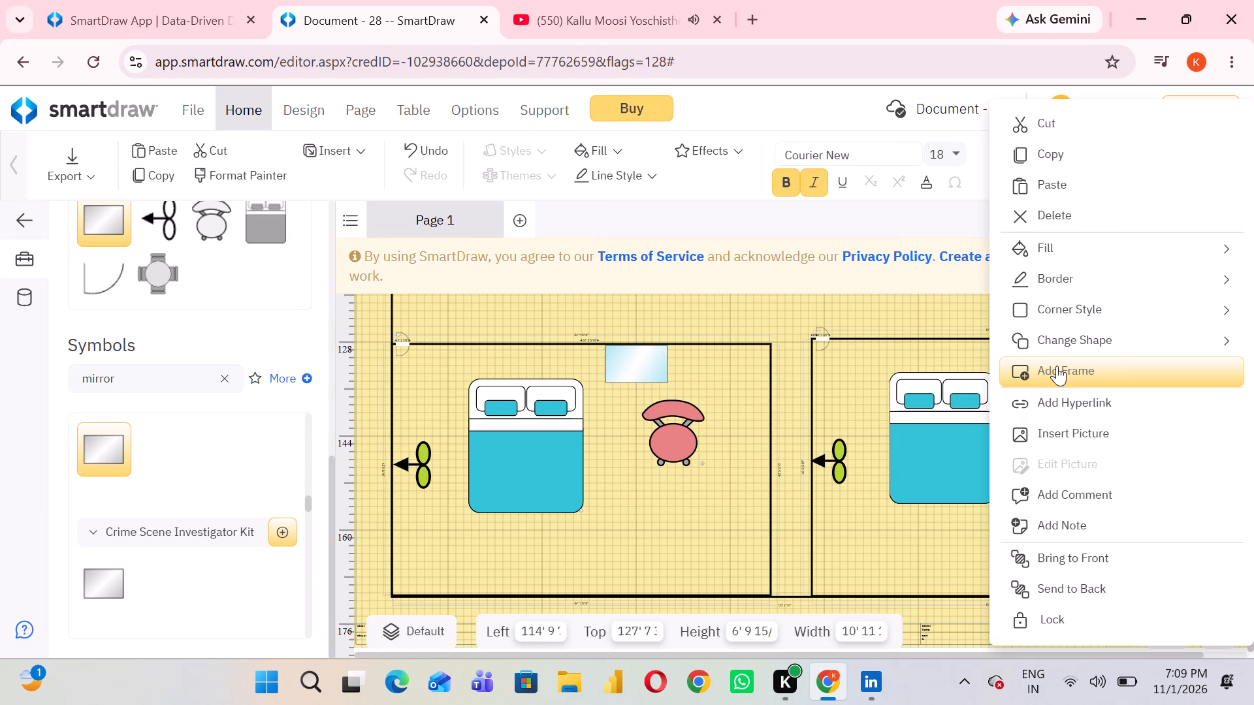
pyautogui.click(1057, 245)
pyautogui.click(820, 292)
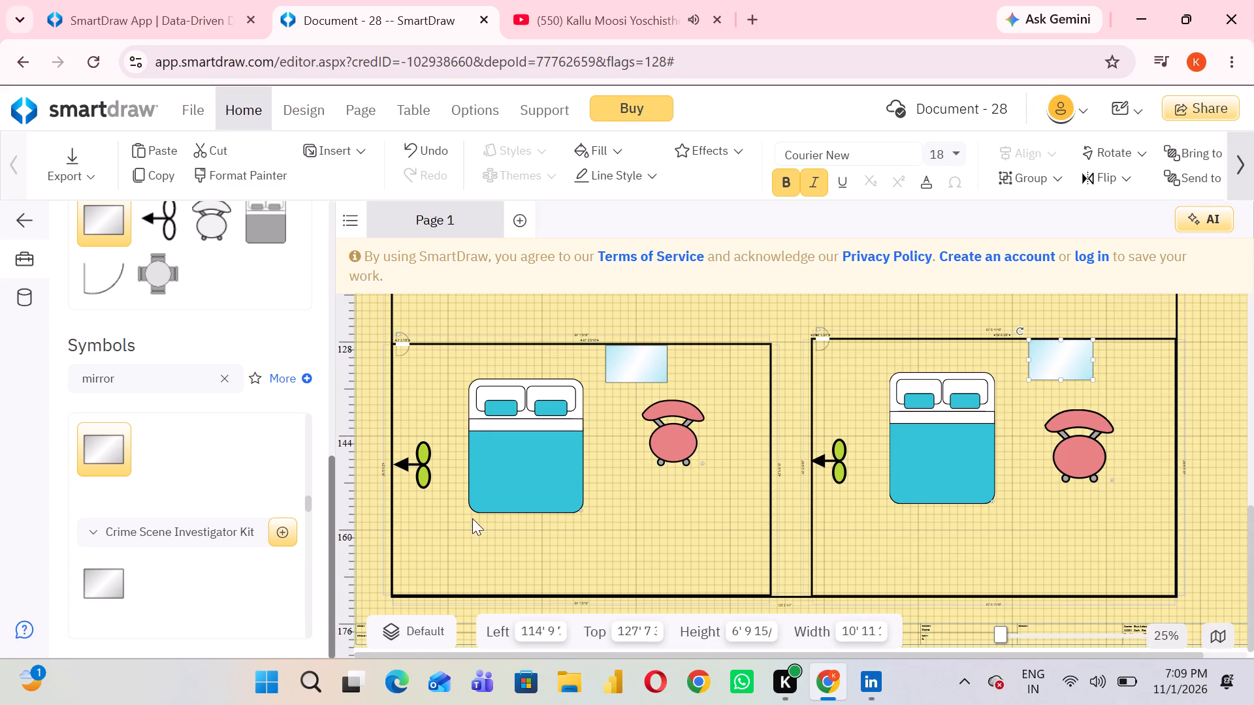
# Place a Wall Fan against the middle-left room's left wall, enlarged to about 7' 1" high and 6' 3" wide.
pyautogui.scroll(-2, 487, 521)
pyautogui.scroll(5, 487, 521)
pyautogui.scroll(-1, 487, 521)
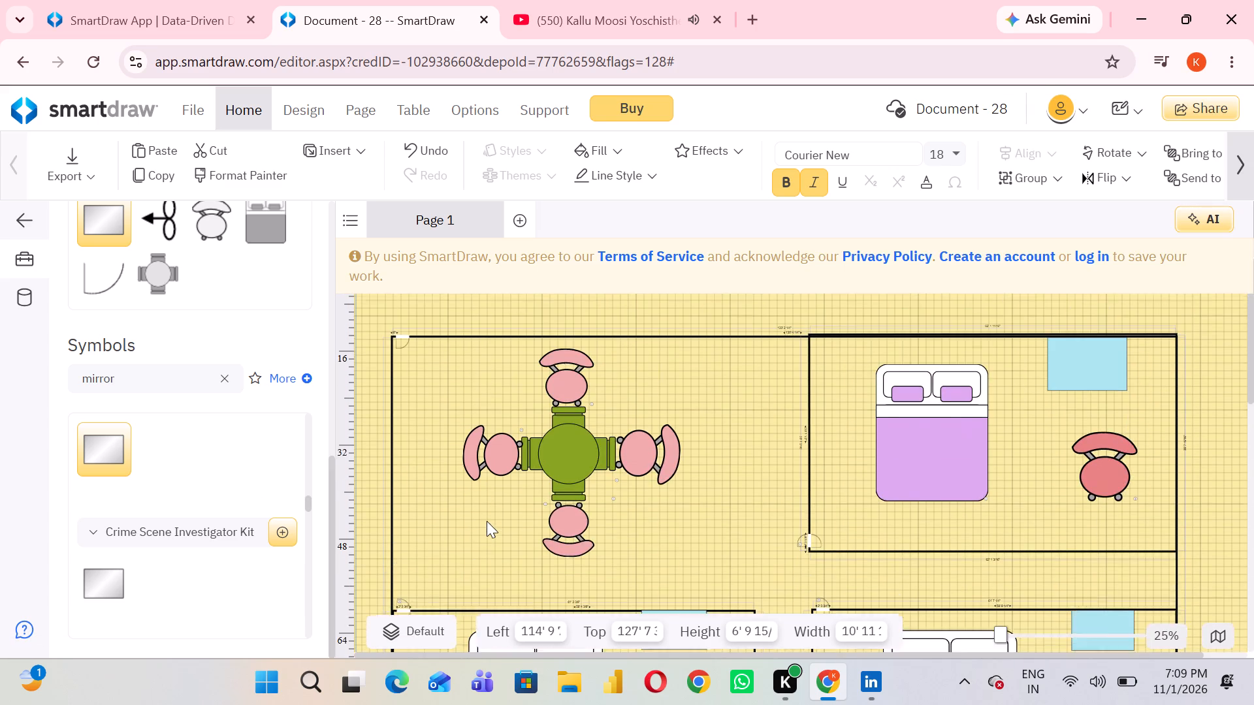
pyautogui.scroll(-3, 487, 521)
pyautogui.scroll(1, 487, 521)
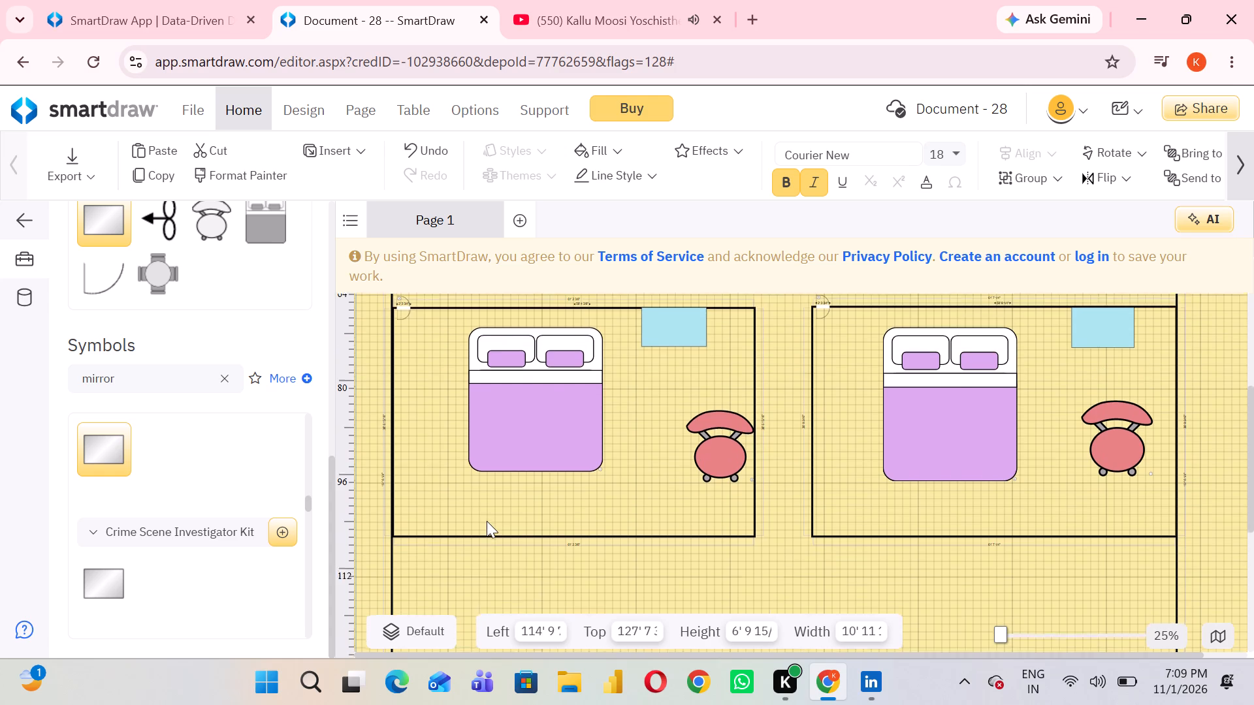
pyautogui.scroll(1, 487, 521)
pyautogui.scroll(1, 172, 350)
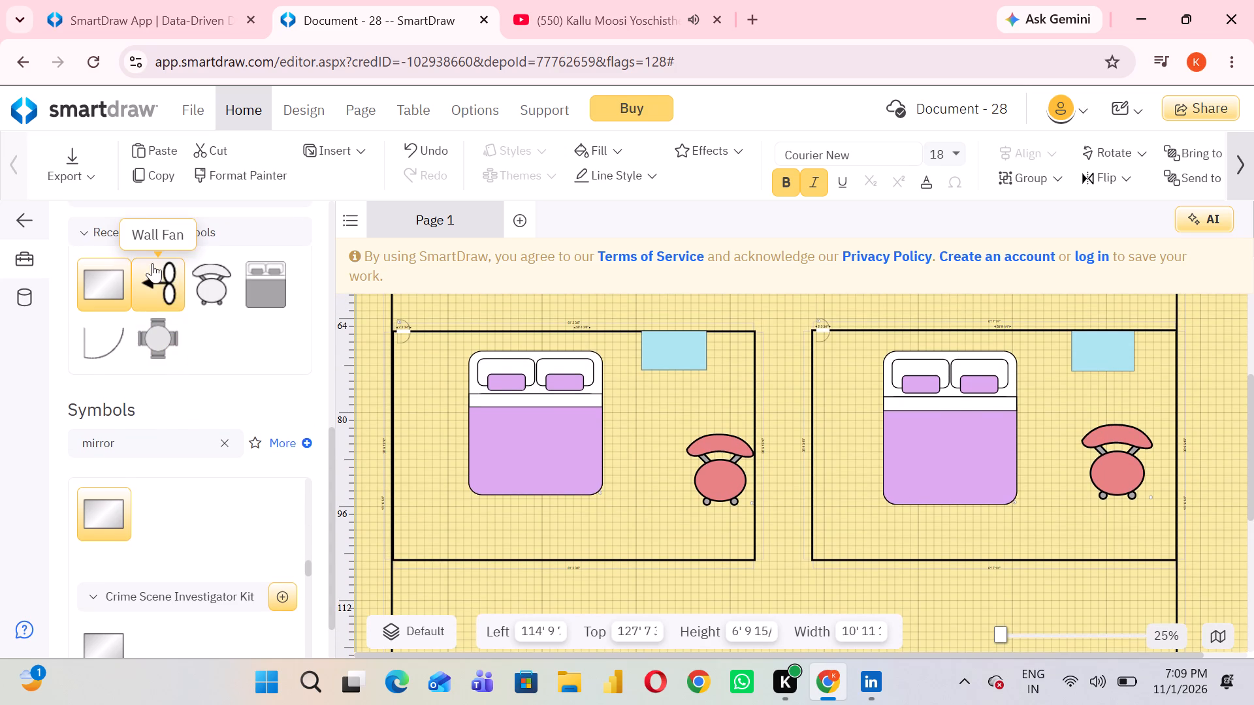
pyautogui.moveTo(159, 274); pyautogui.dragTo(402, 419)
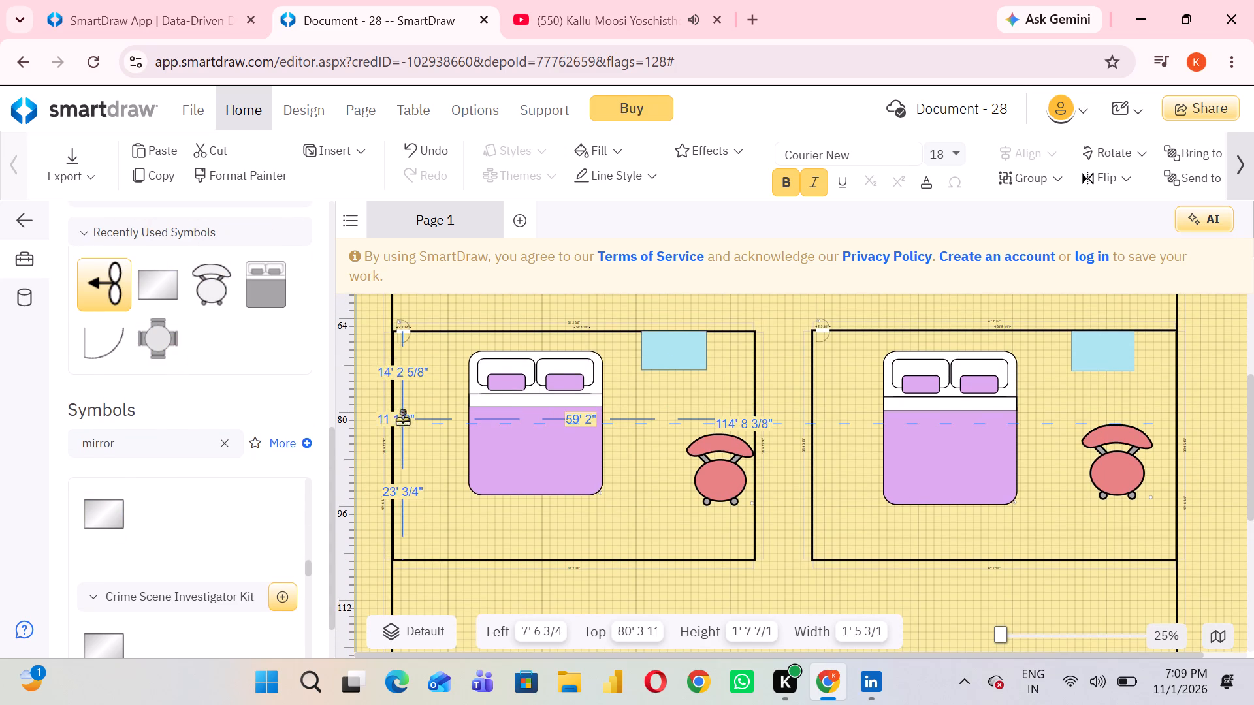
pyautogui.moveTo(406, 422); pyautogui.dragTo(419, 451)
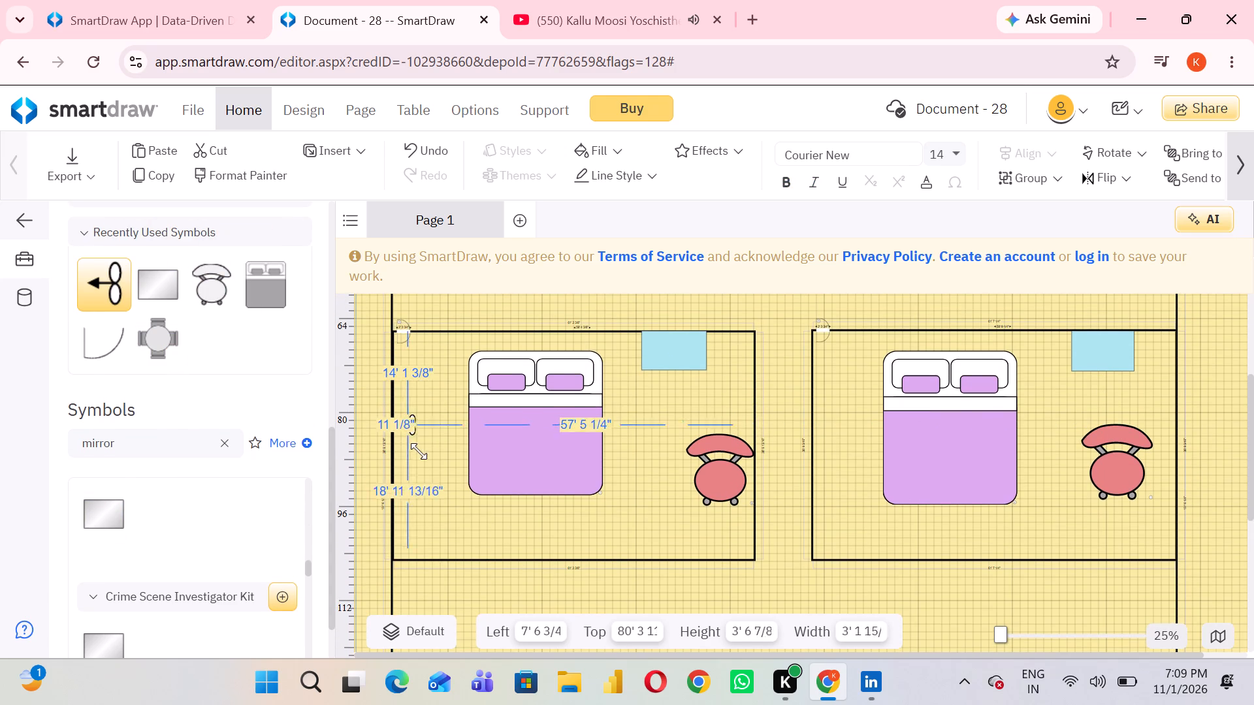
pyautogui.moveTo(419, 451); pyautogui.dragTo(425, 483)
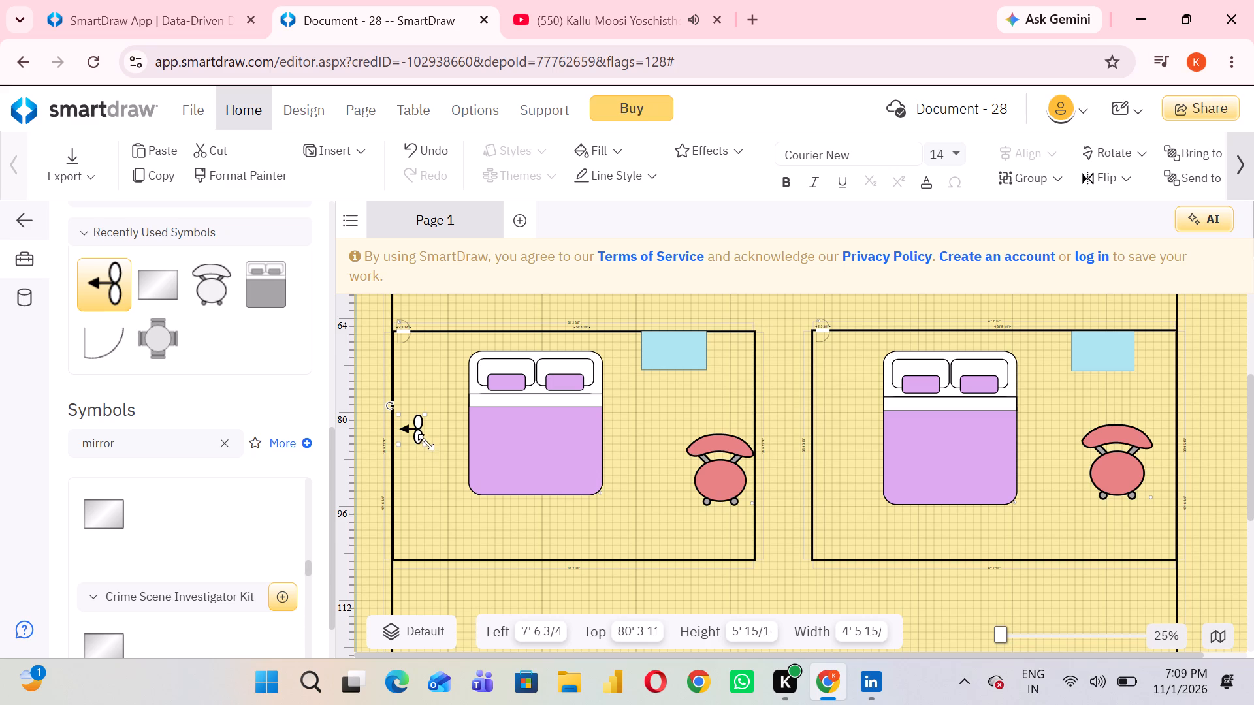
pyautogui.moveTo(426, 441); pyautogui.dragTo(435, 454)
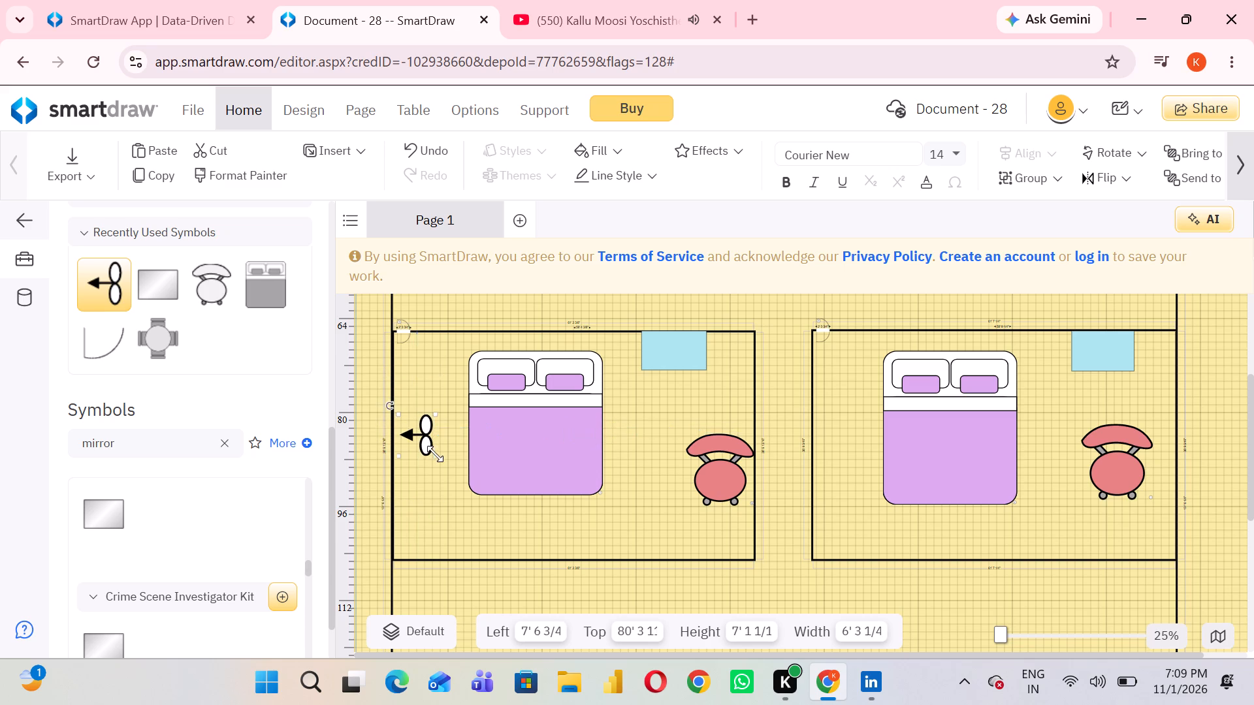
pyautogui.moveTo(428, 450); pyautogui.dragTo(423, 456)
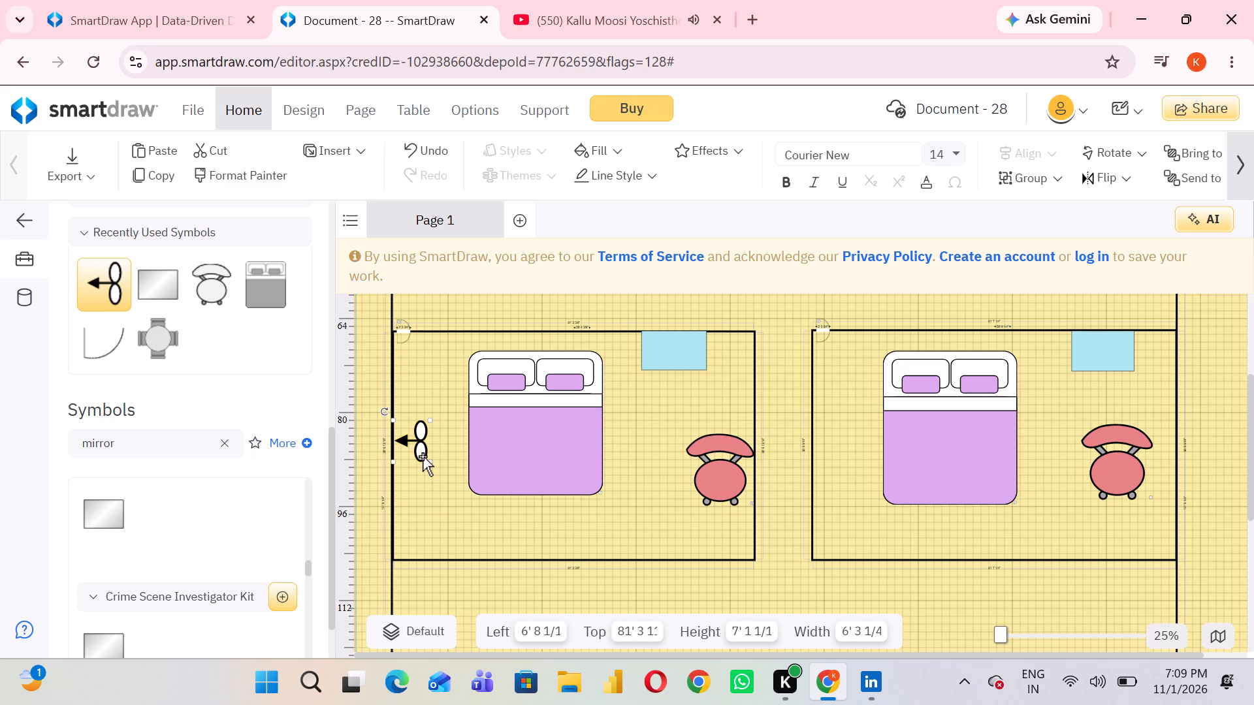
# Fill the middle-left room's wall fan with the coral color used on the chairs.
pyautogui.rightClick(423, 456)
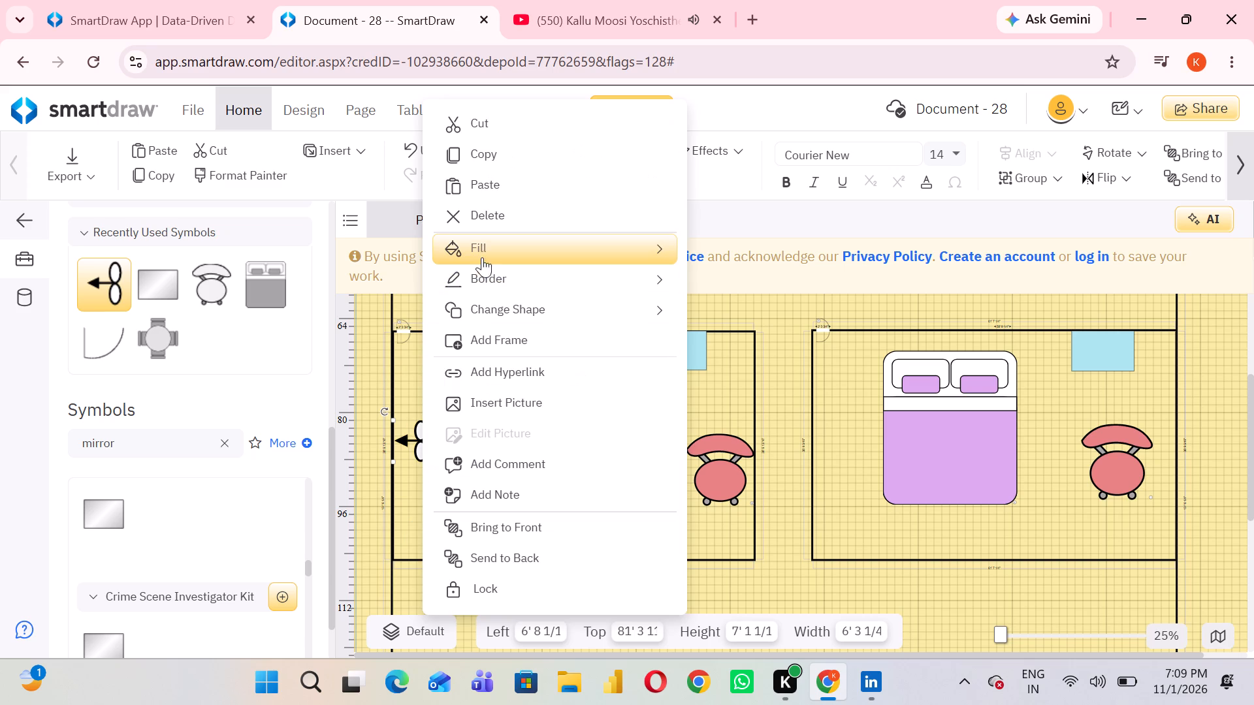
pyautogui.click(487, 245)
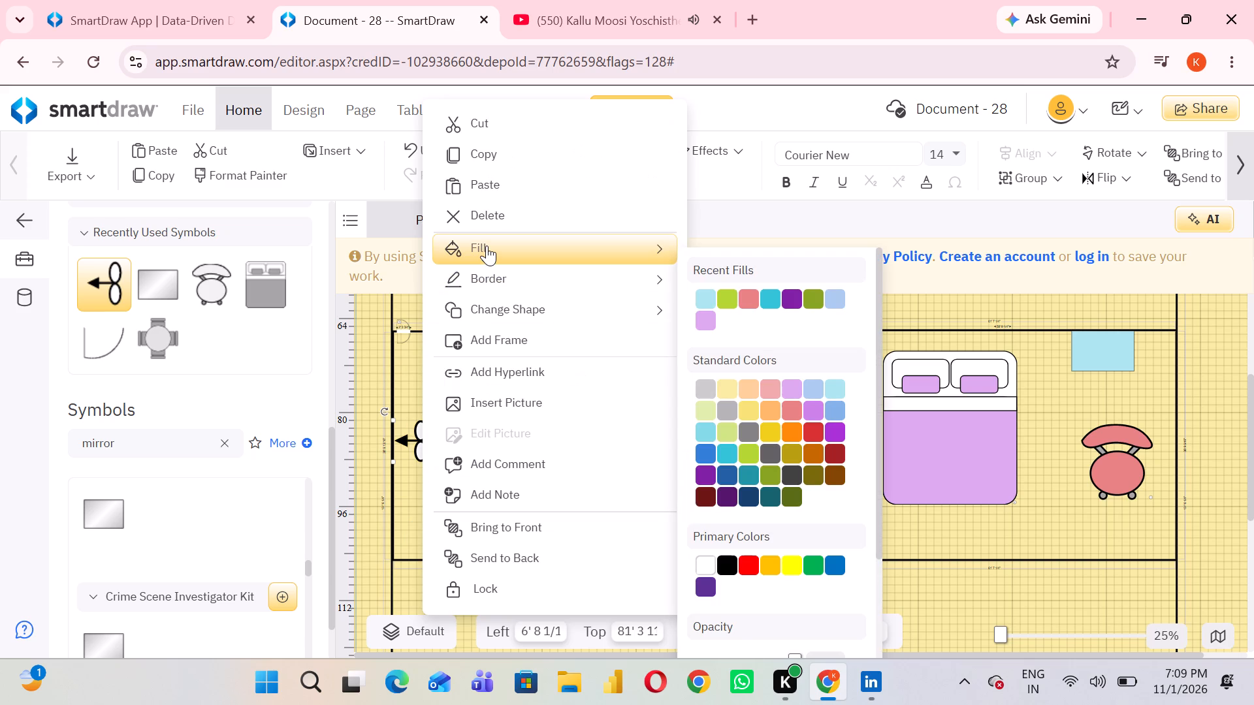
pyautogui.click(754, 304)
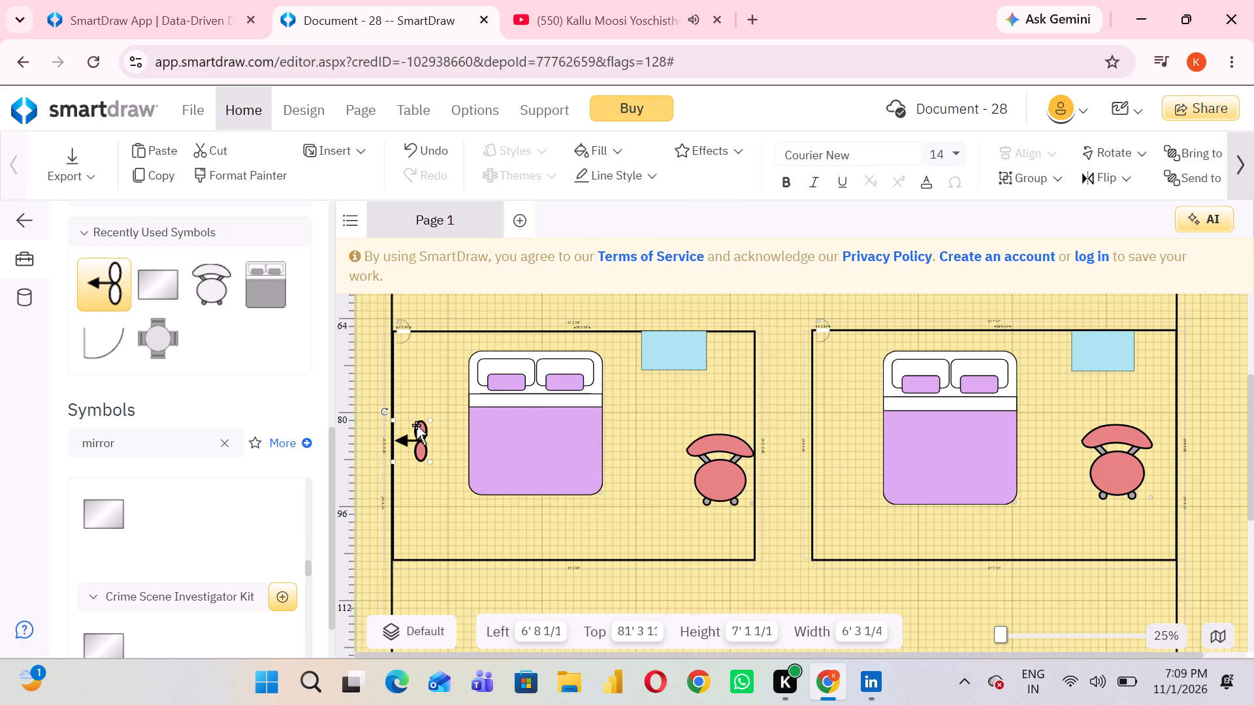
# Fill the middle-left room's wall fan with orange from the standard colors.
pyautogui.rightClick(416, 425)
pyautogui.click(506, 253)
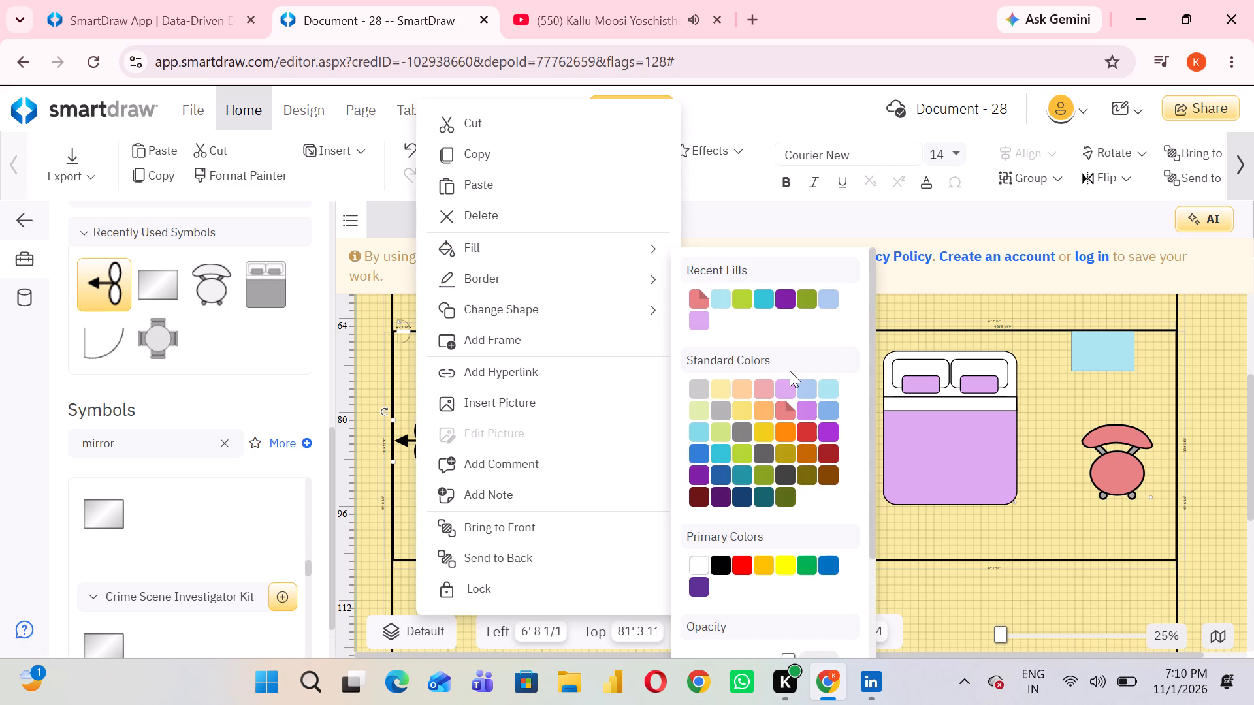
pyautogui.click(796, 436)
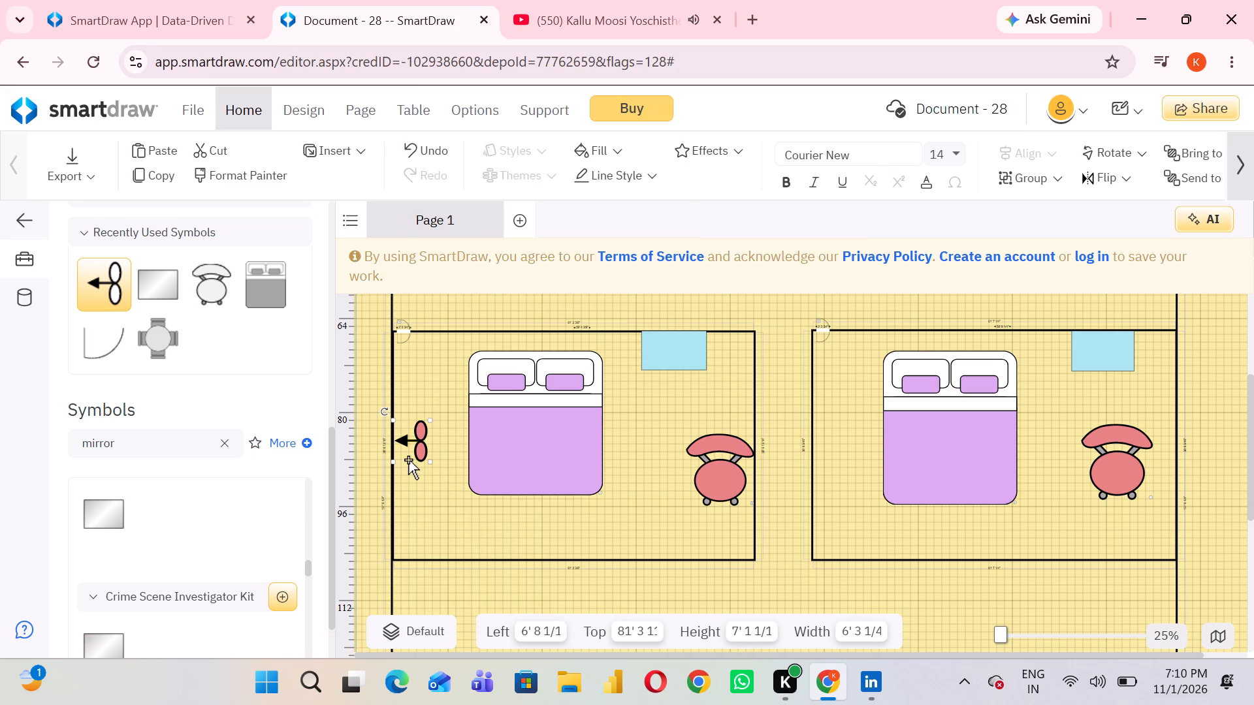
pyautogui.rightClick(424, 460)
pyautogui.click(488, 247)
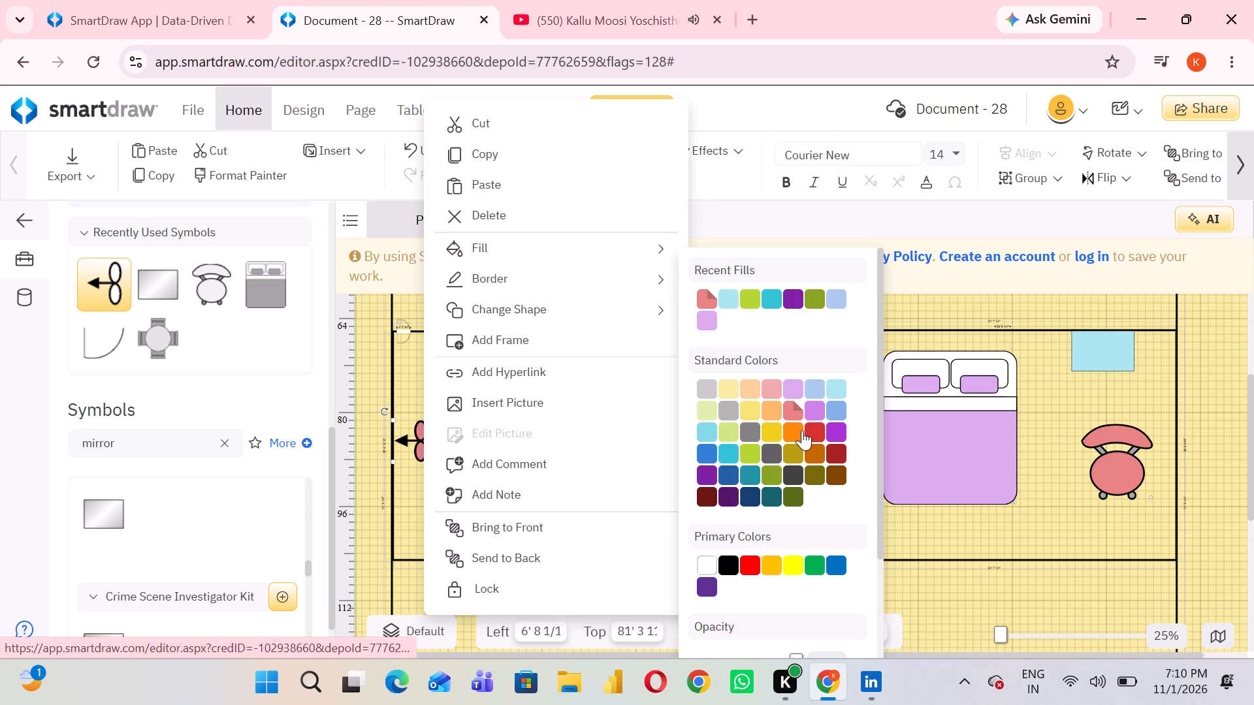
pyautogui.click(797, 431)
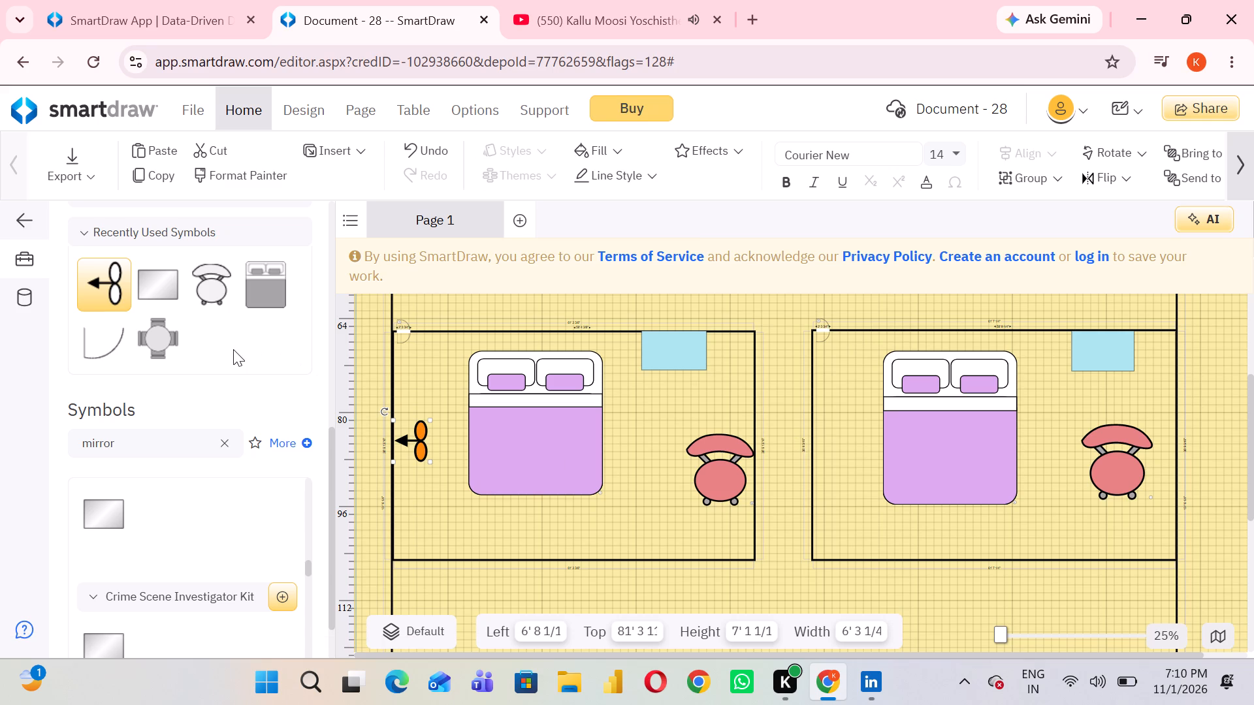
# Place a Wall Fan against the middle-right room's left wall, enlarged to about 7' 6" high and 6' 7" wide.
pyautogui.moveTo(86, 287); pyautogui.dragTo(773, 426)
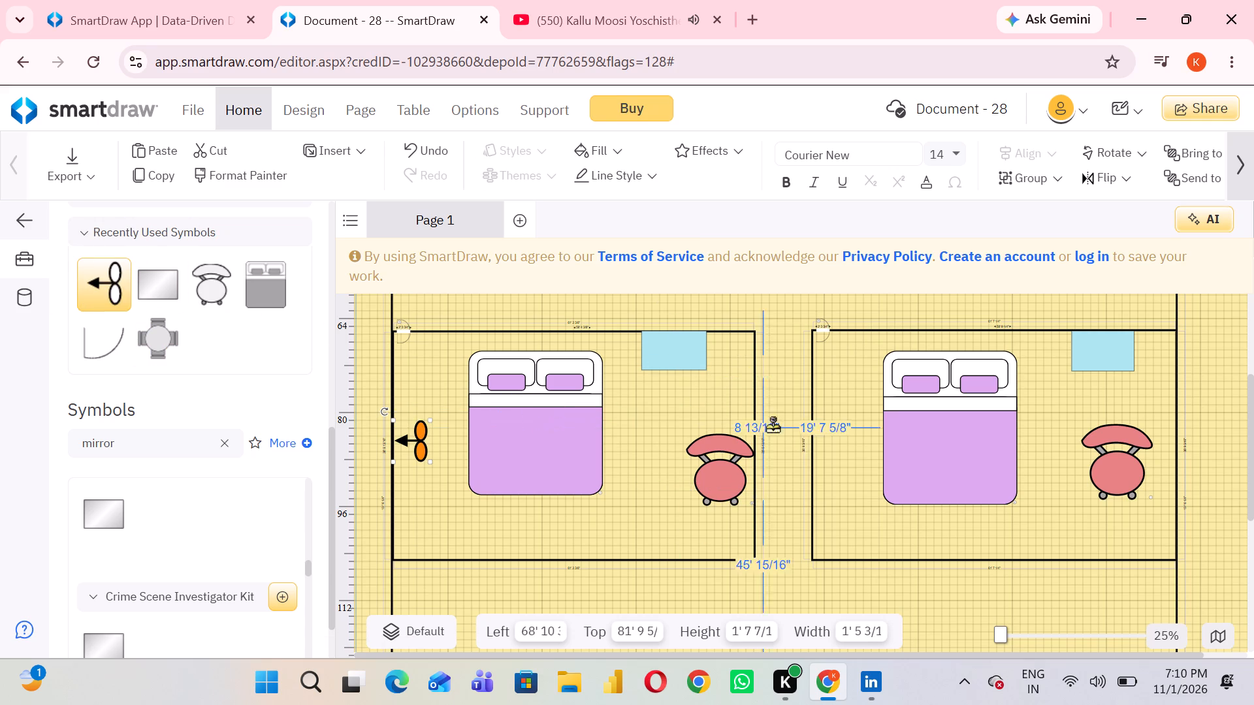
pyautogui.moveTo(773, 426); pyautogui.dragTo(824, 446)
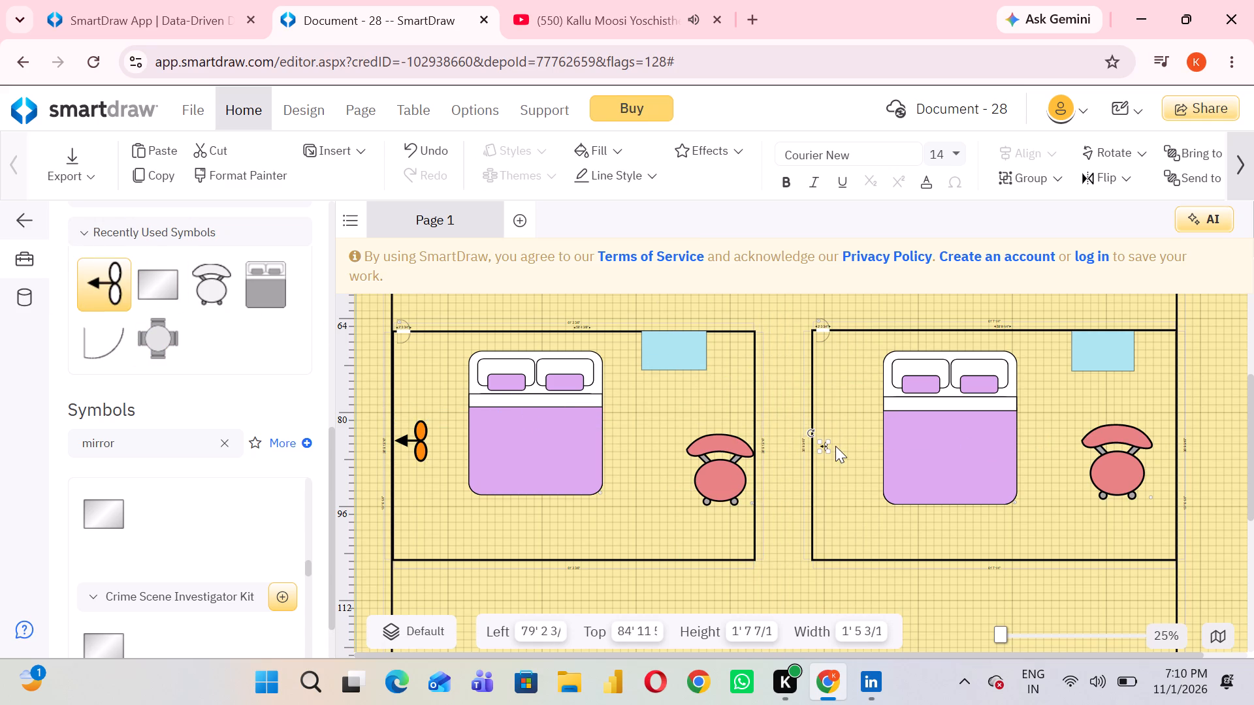
pyautogui.moveTo(829, 439); pyautogui.dragTo(831, 433)
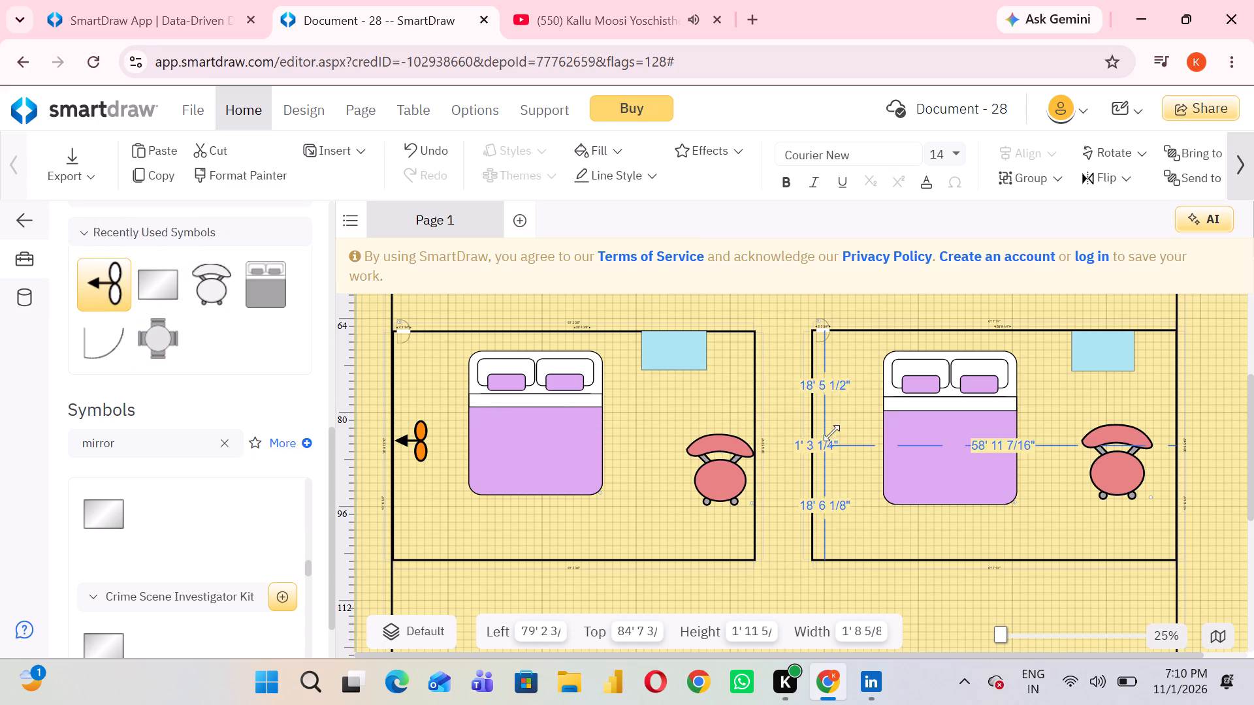
pyautogui.moveTo(831, 433); pyautogui.dragTo(843, 383)
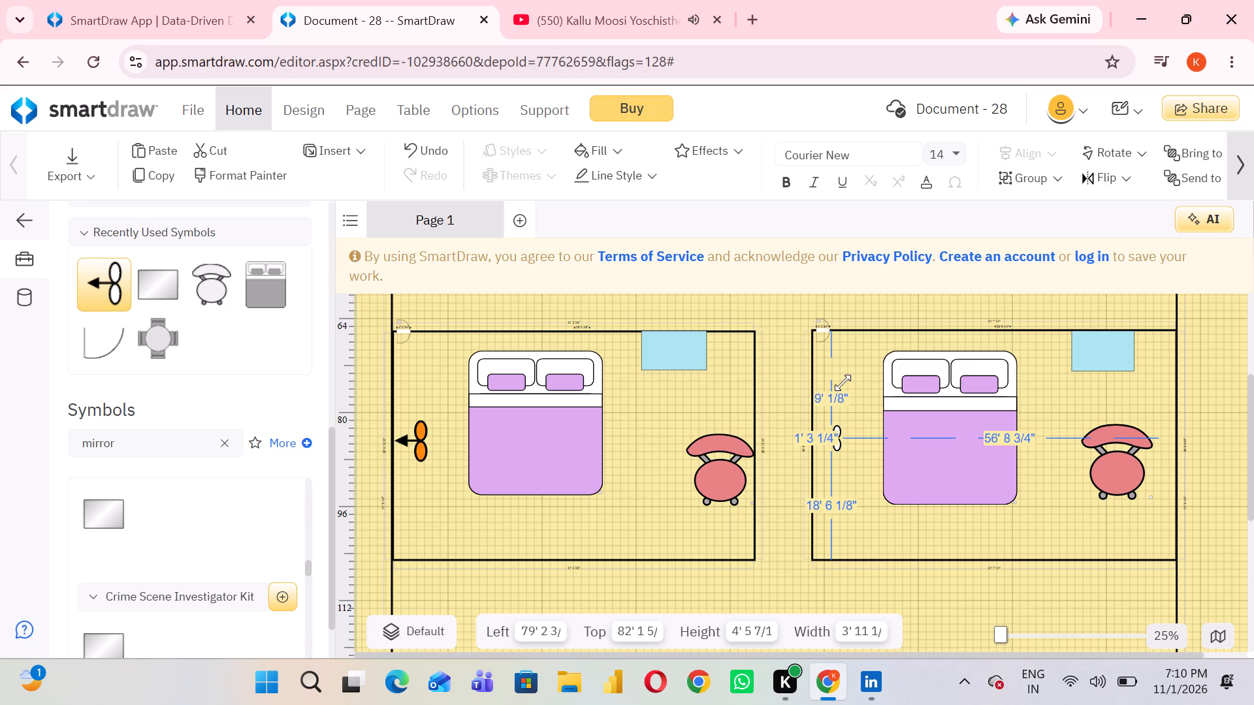
pyautogui.moveTo(843, 383); pyautogui.dragTo(858, 414)
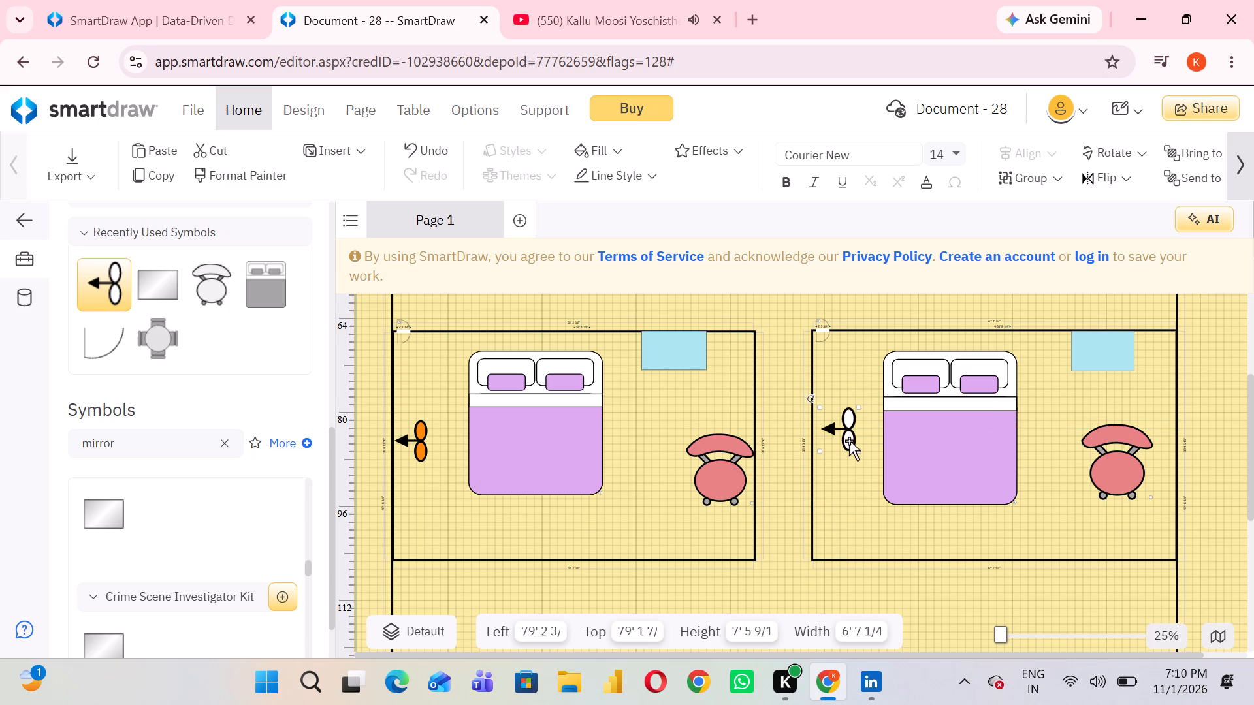
pyautogui.moveTo(849, 441); pyautogui.dragTo(841, 452)
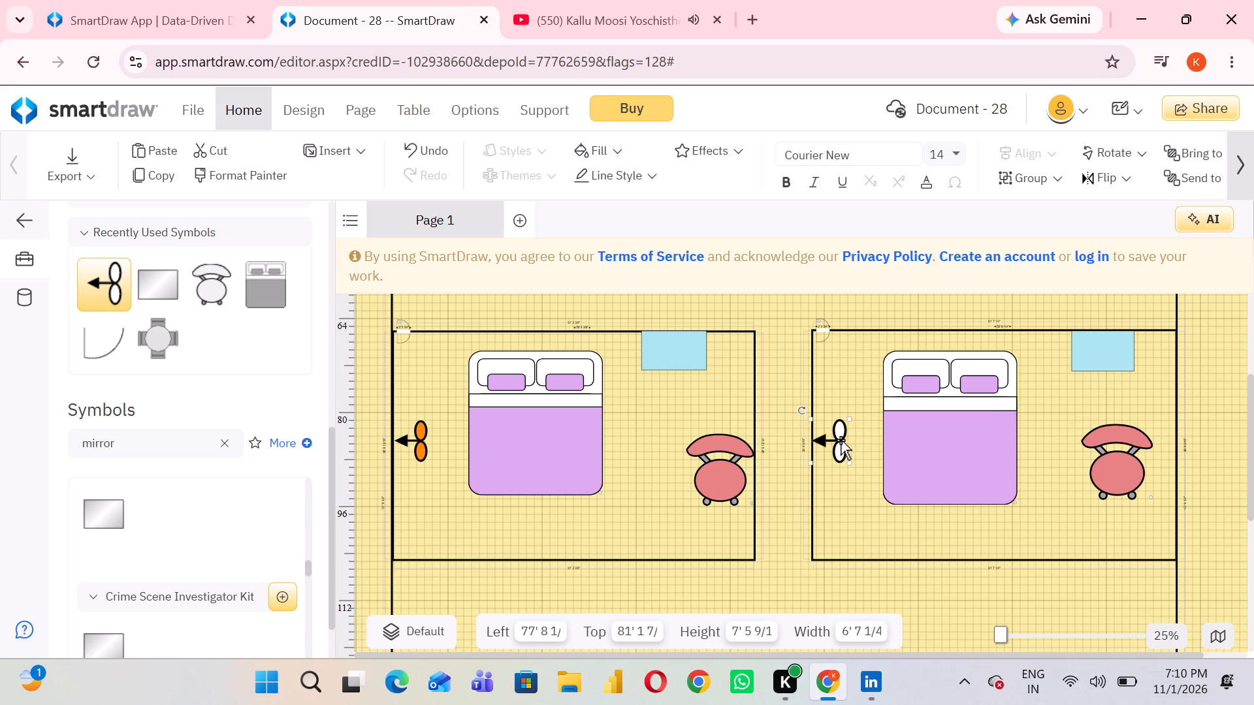
# Fill the middle-right room's wall fan with the same orange.
pyautogui.rightClick(839, 434)
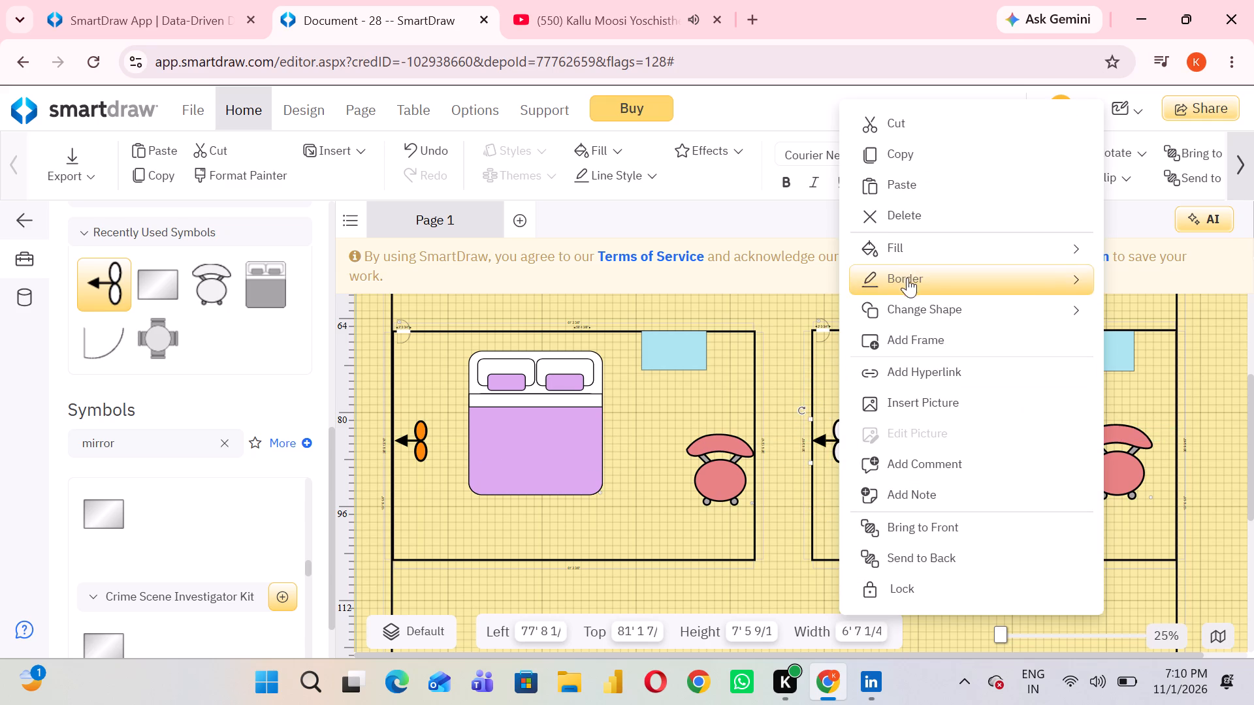
pyautogui.click(910, 257)
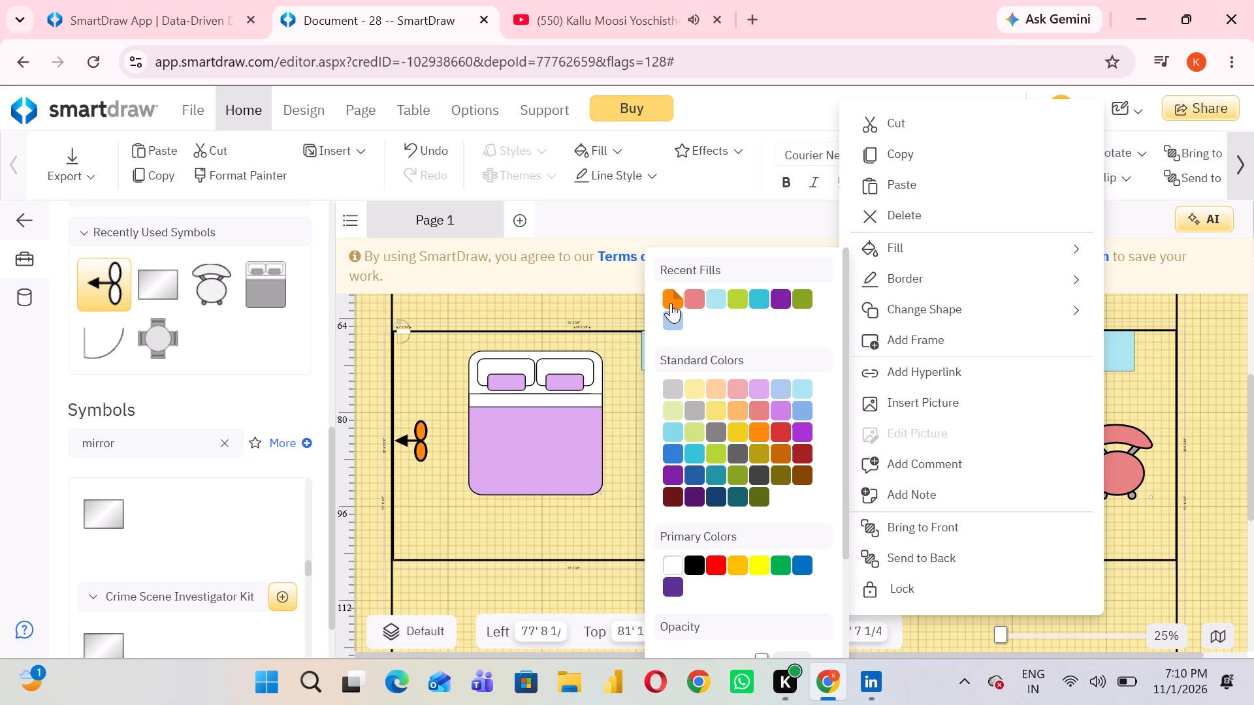
pyautogui.click(669, 302)
# Place a Wall Fan against the top-right room's left wall, enlarged to about 7' 8" high and 6' 9" wide.
pyautogui.scroll(3, 669, 302)
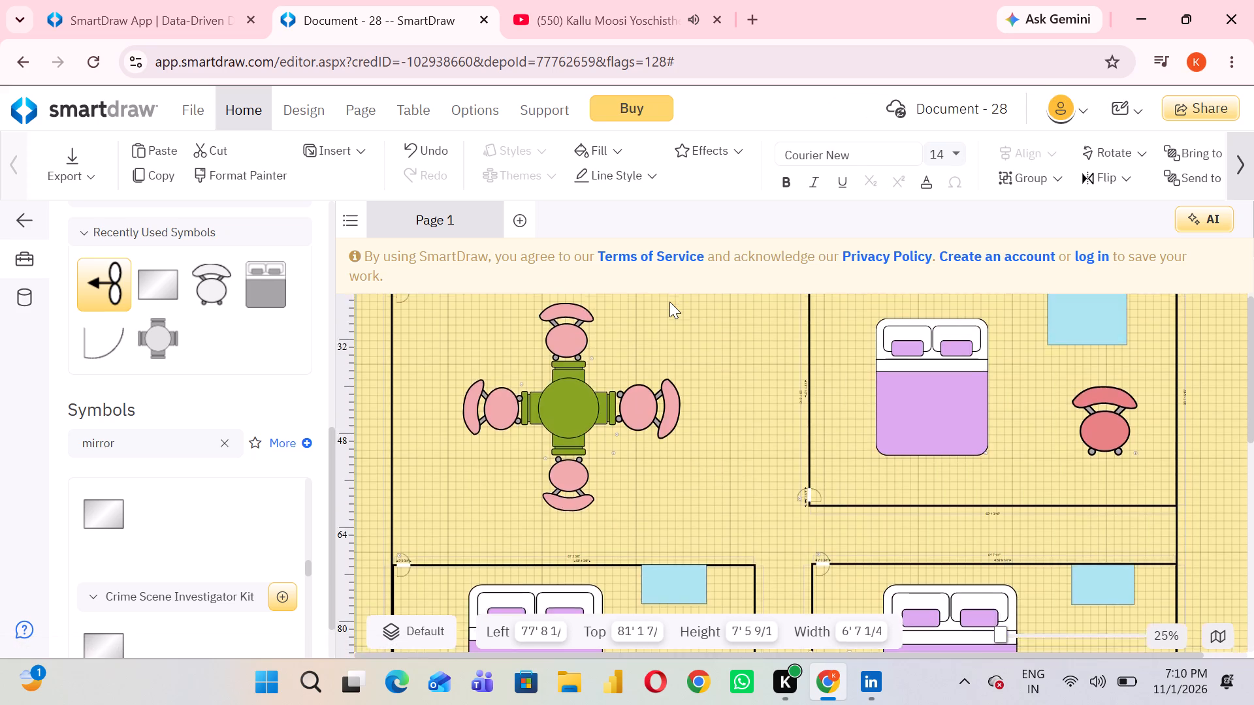
pyautogui.scroll(1, 669, 302)
pyautogui.scroll(-1, 669, 302)
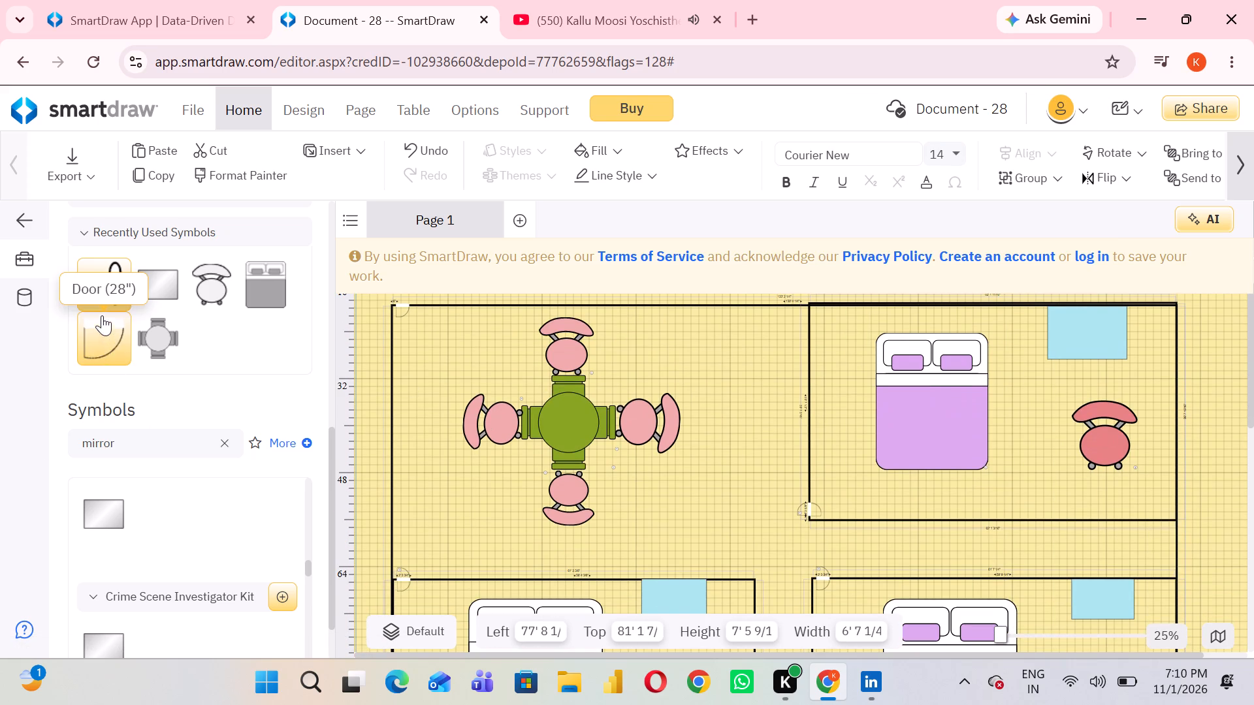
pyautogui.moveTo(99, 307); pyautogui.dragTo(697, 394)
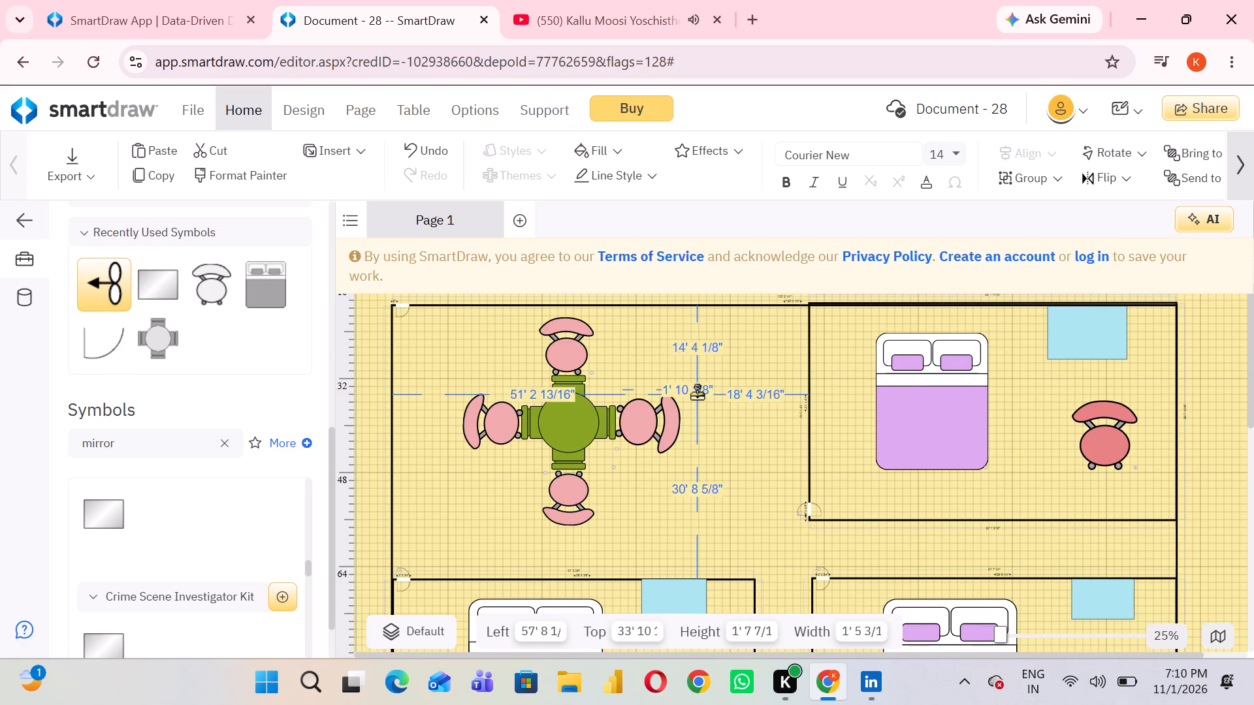
pyautogui.moveTo(697, 394); pyautogui.dragTo(828, 415)
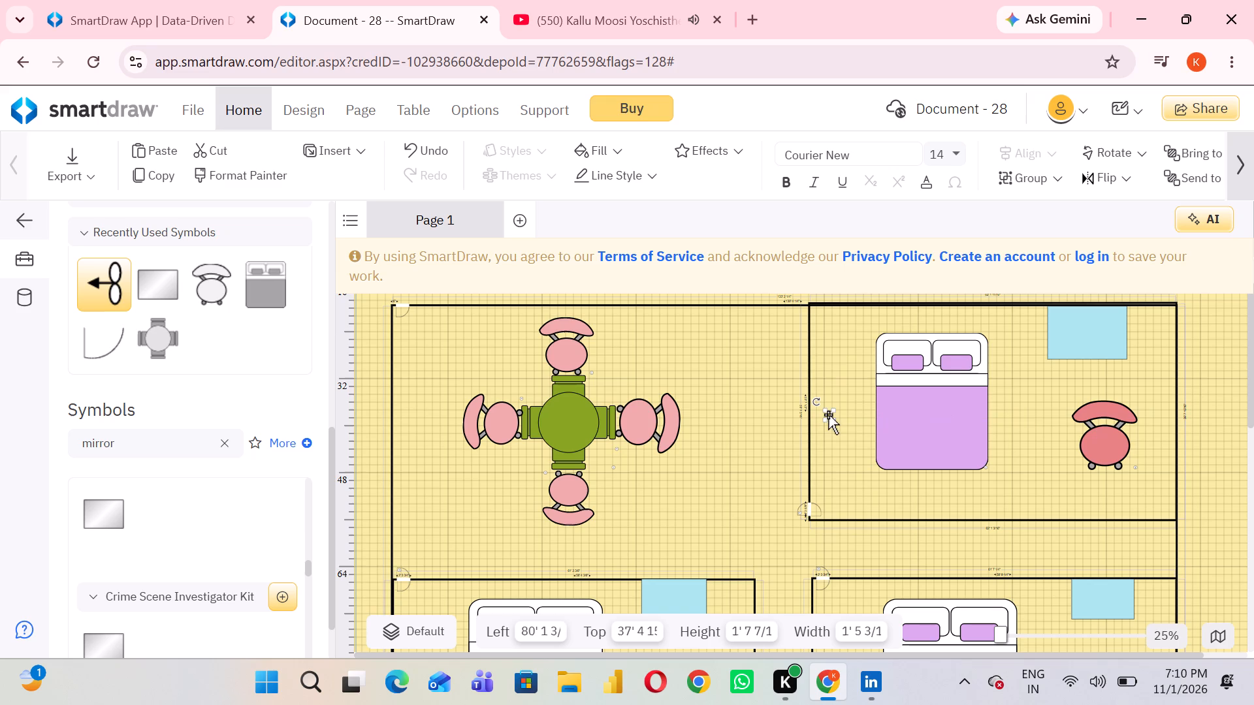
pyautogui.doubleClick(836, 420)
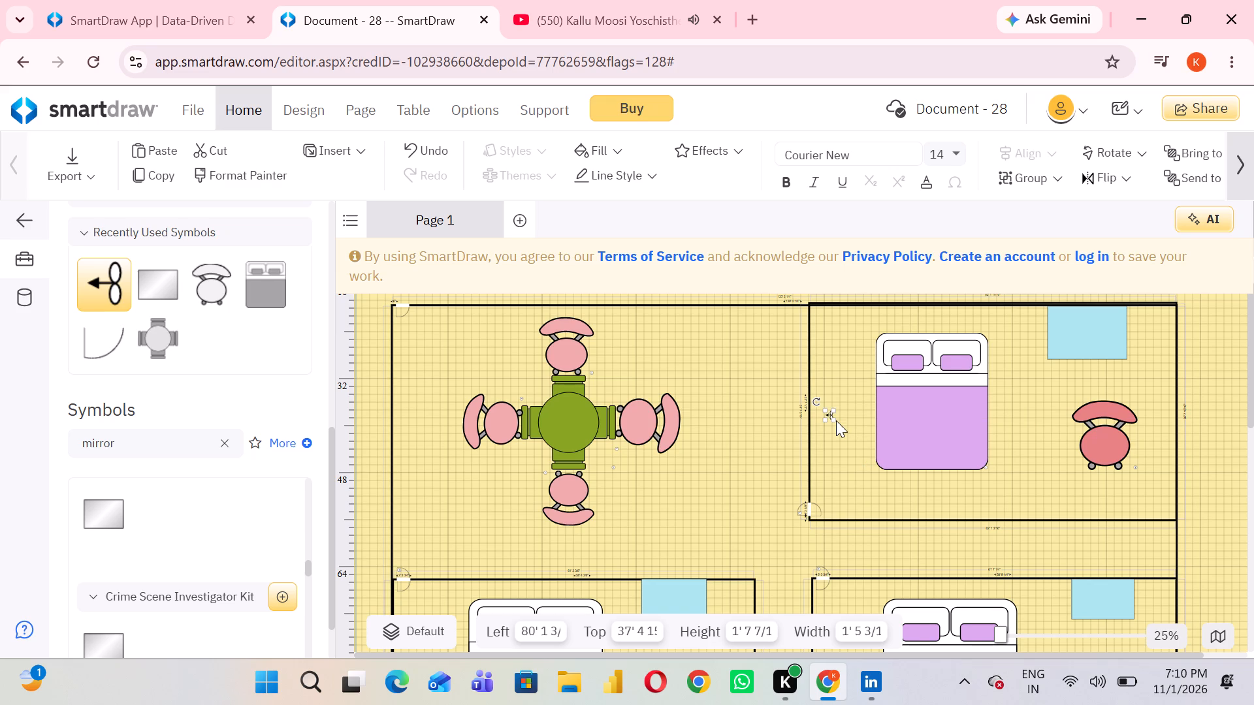
pyautogui.click(831, 420)
pyautogui.click(831, 420)
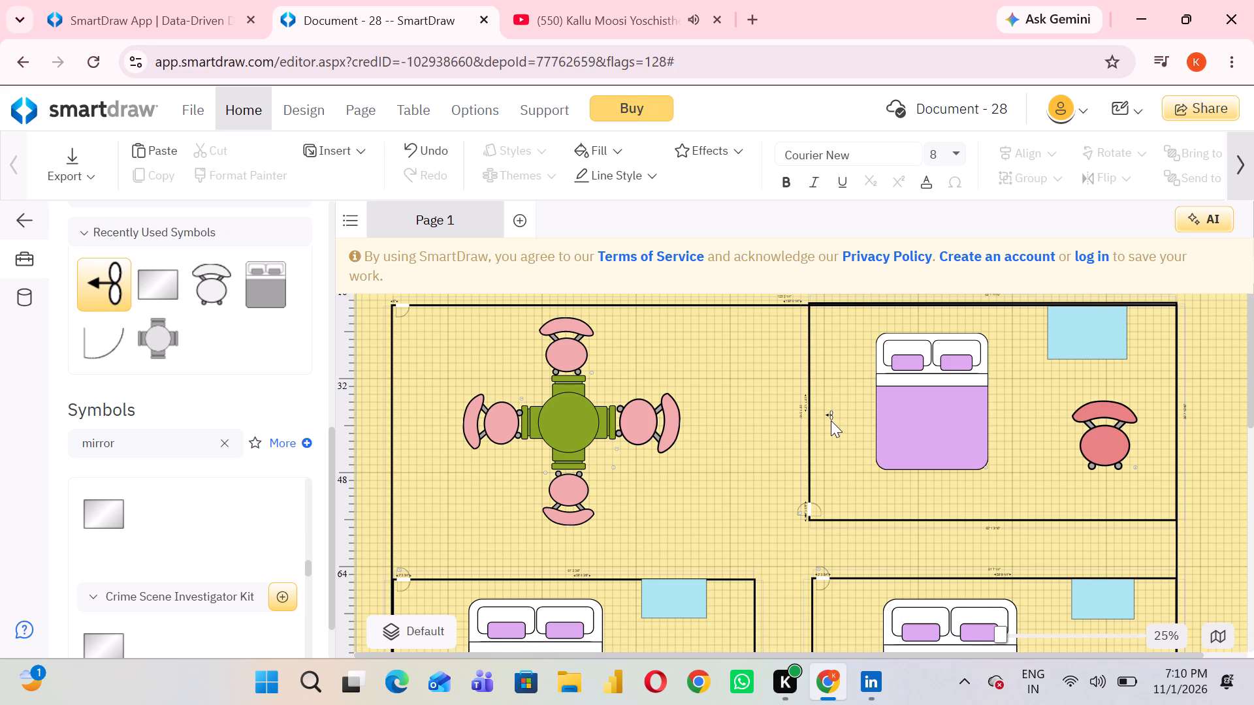
pyautogui.click(830, 417)
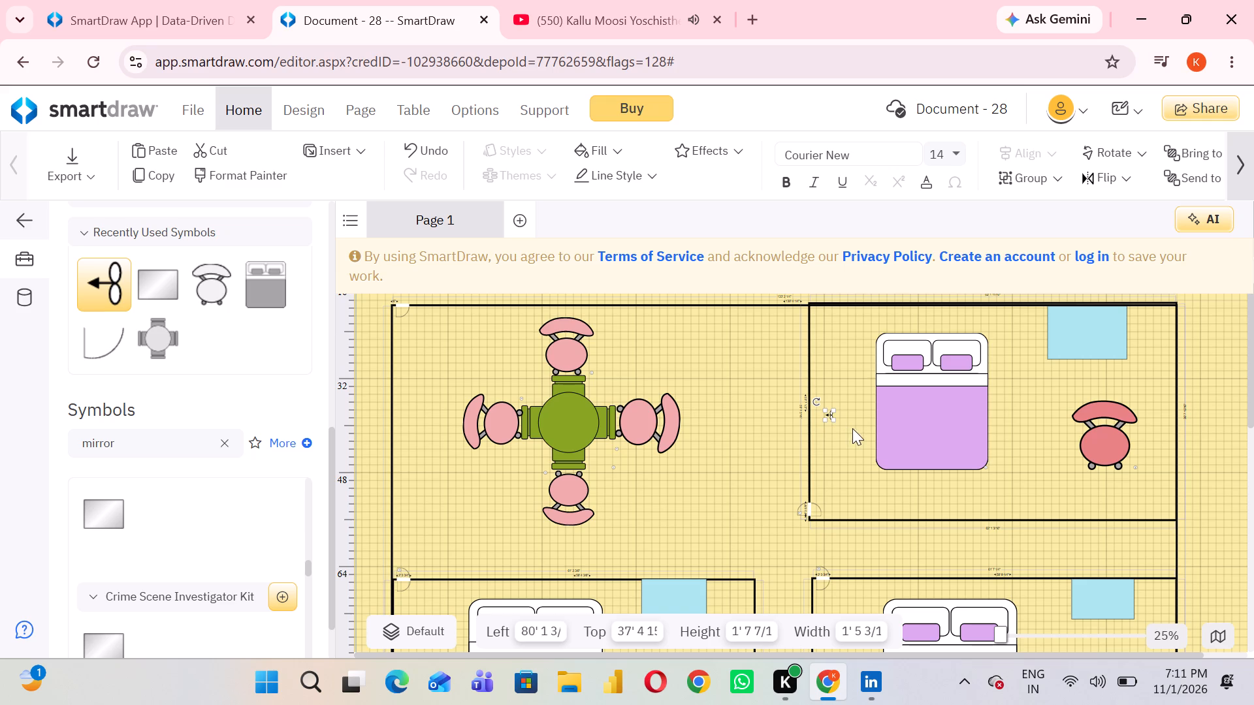
pyautogui.moveTo(833, 418); pyautogui.dragTo(860, 436)
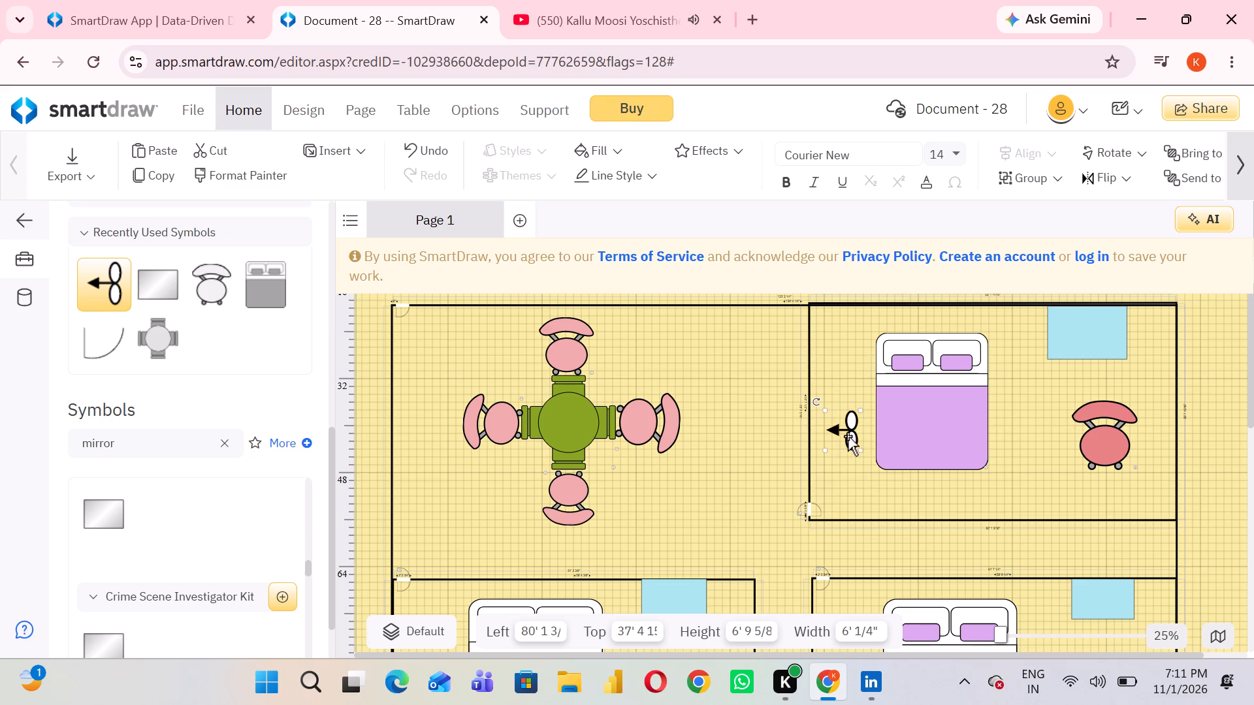
pyautogui.moveTo(844, 436); pyautogui.dragTo(826, 418)
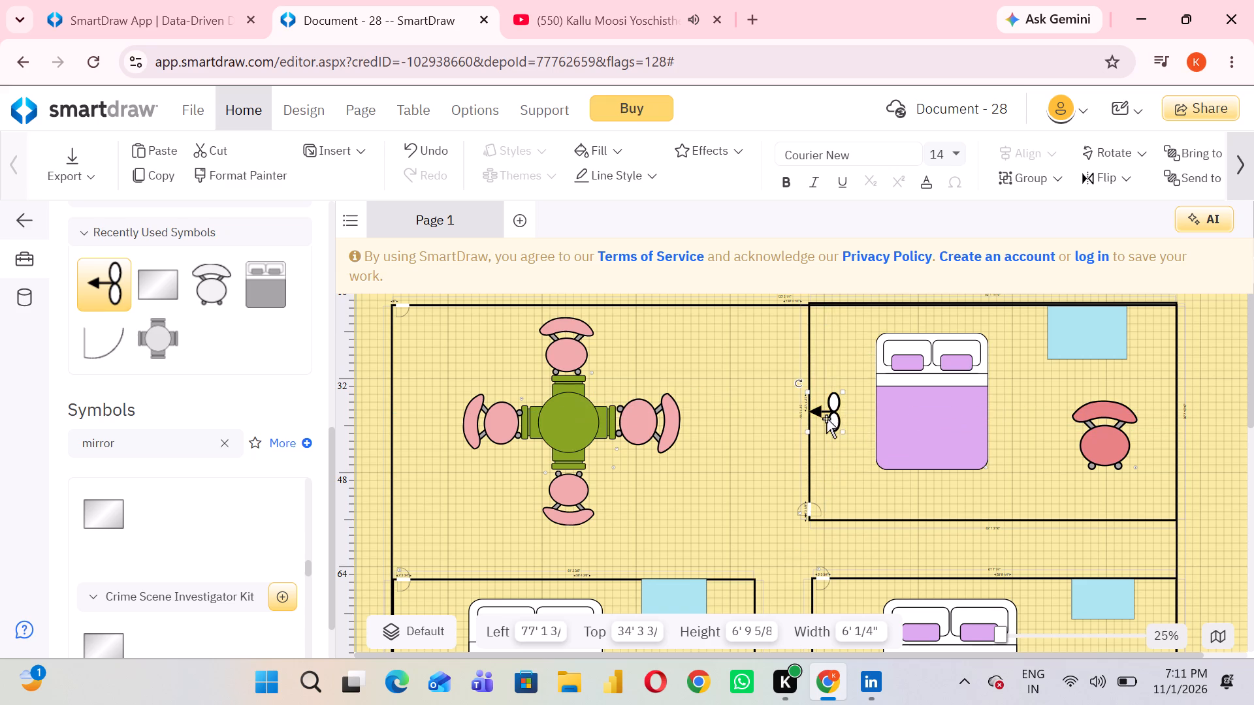
pyautogui.moveTo(843, 392); pyautogui.dragTo(847, 386)
# Fill the top-right room's wall fan with the same orange as the middle rooms' fans.
pyautogui.scroll(-5, 848, 439)
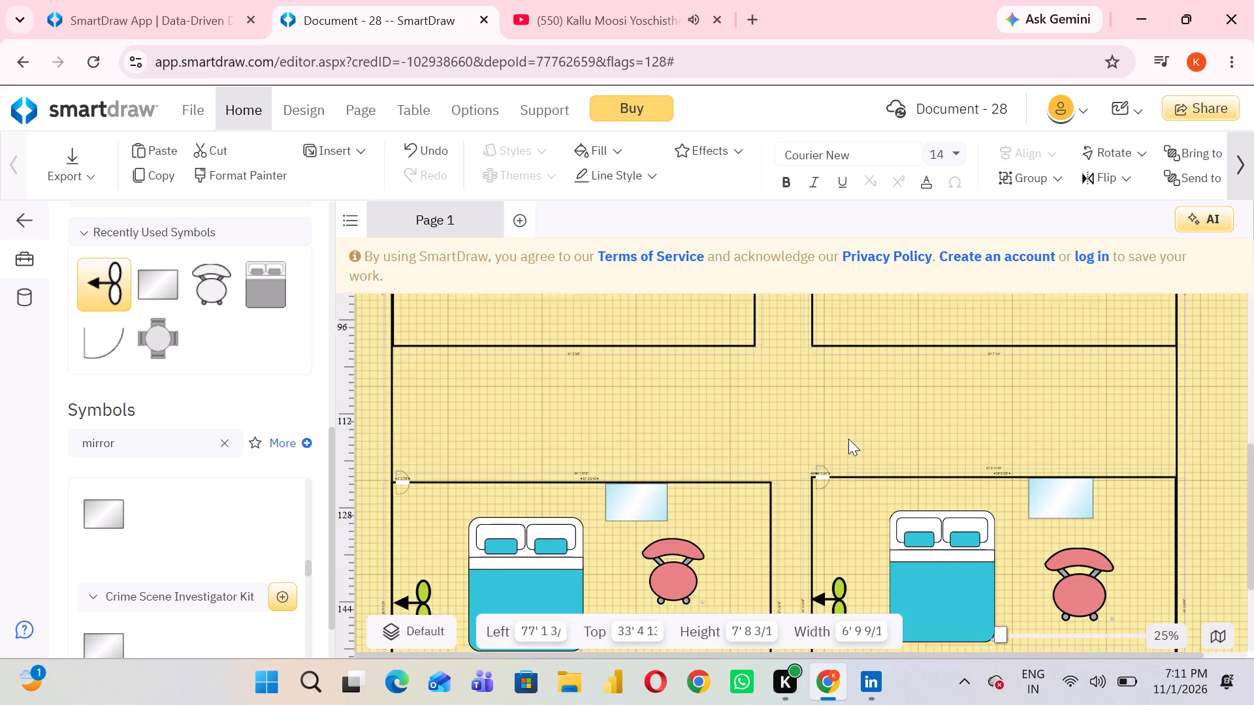
pyautogui.scroll(3, 848, 439)
pyautogui.scroll(-3, 848, 439)
pyautogui.scroll(2, 848, 439)
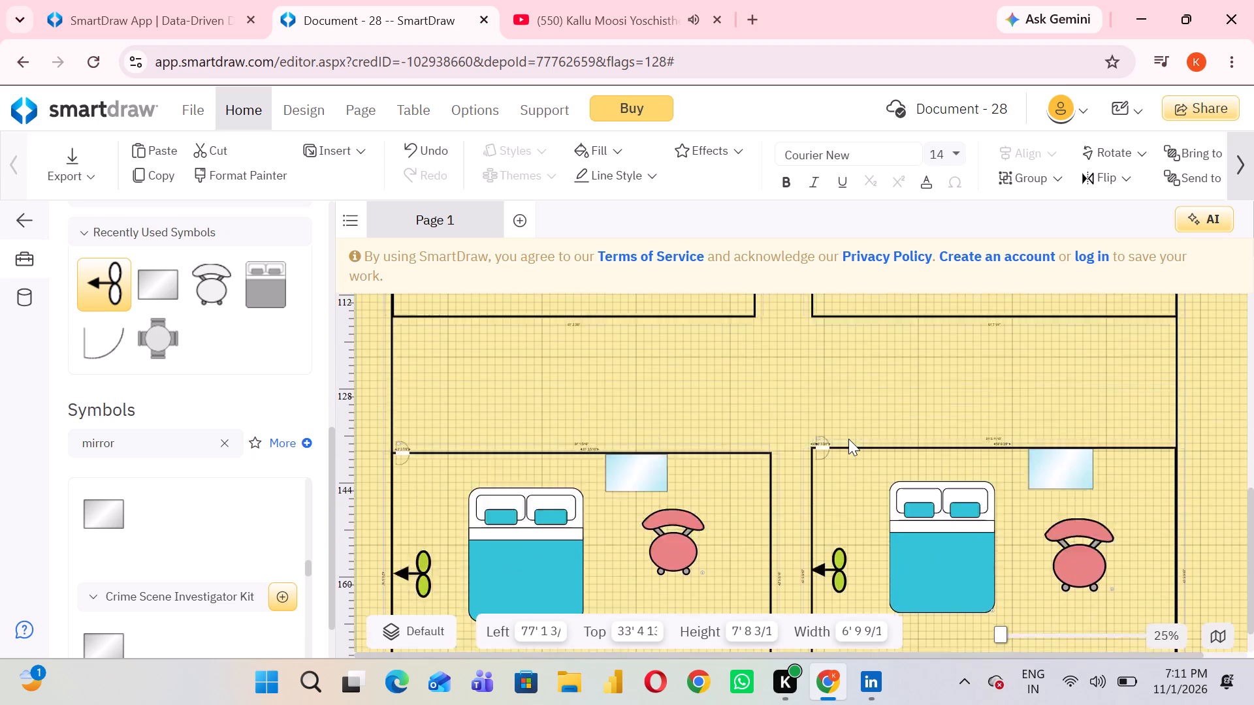
pyautogui.scroll(2, 848, 439)
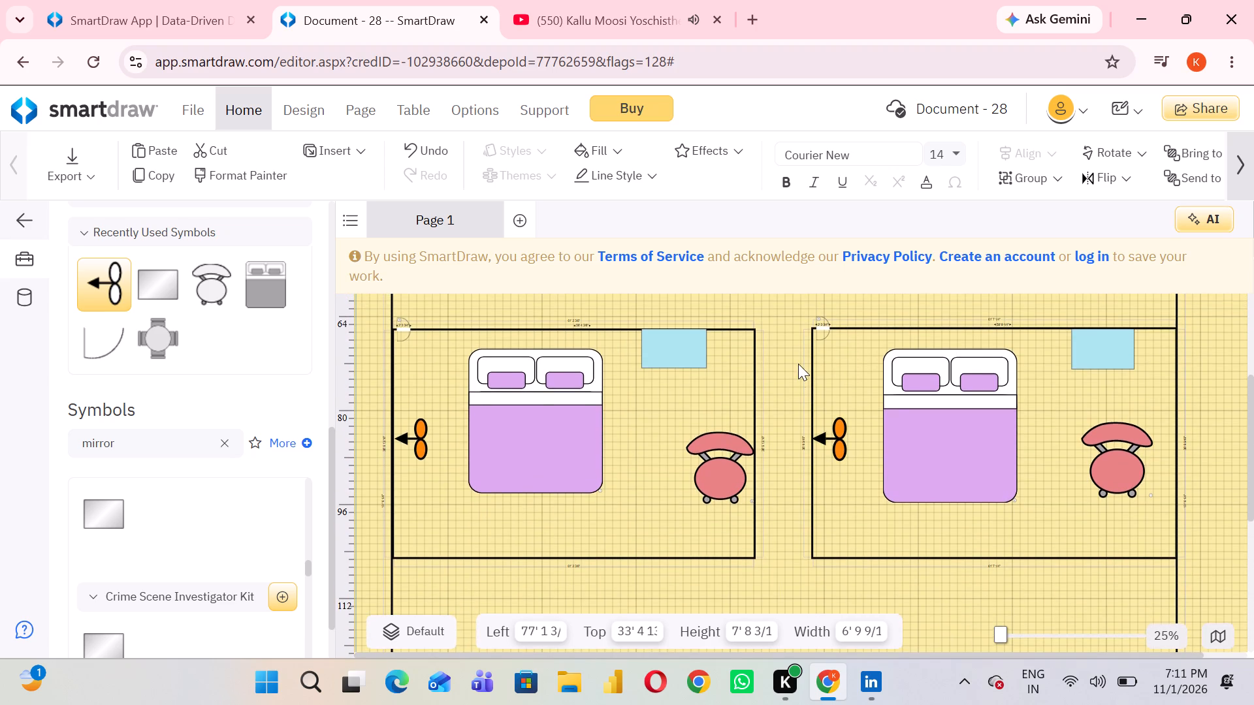
pyautogui.scroll(3, 798, 364)
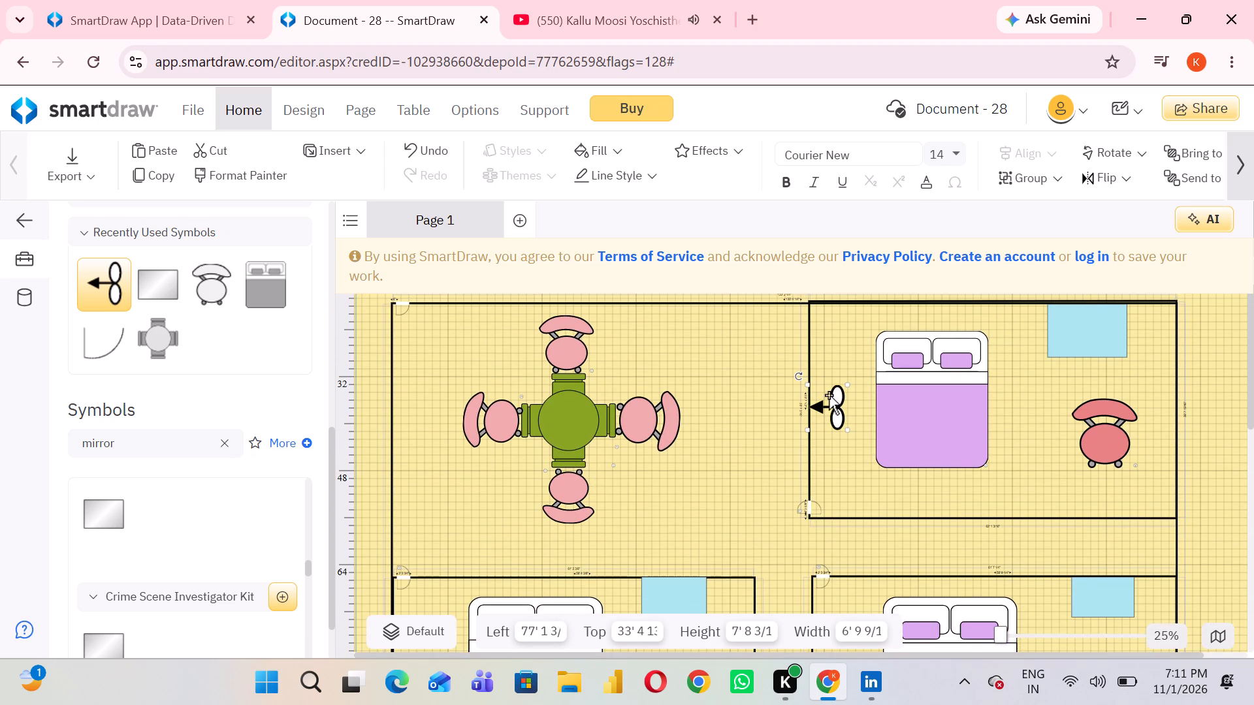
pyautogui.rightClick(836, 396)
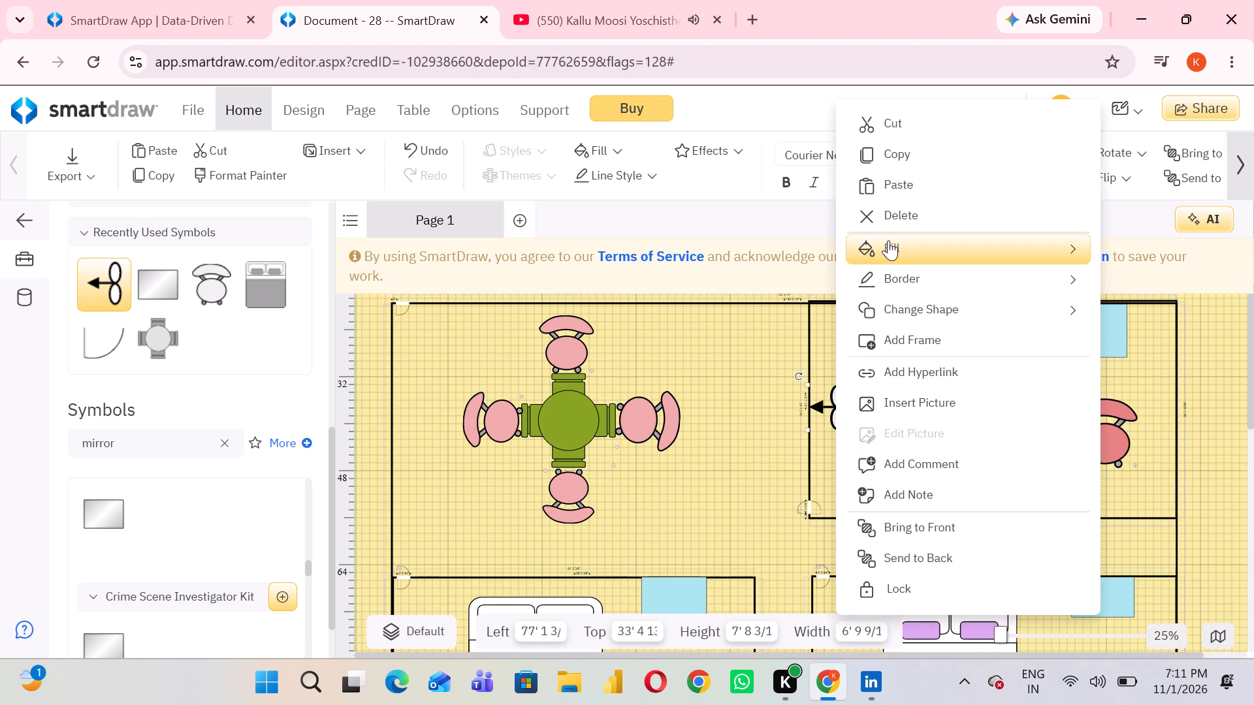
pyautogui.click(888, 240)
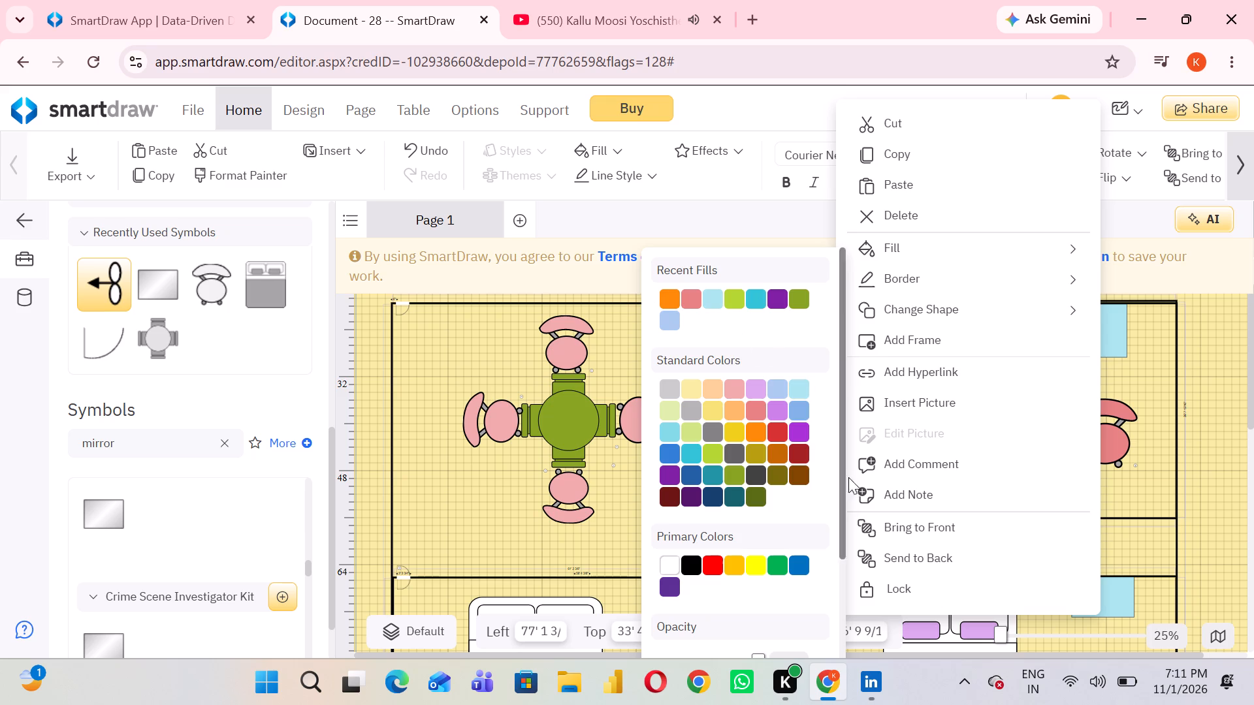
pyautogui.click(679, 297)
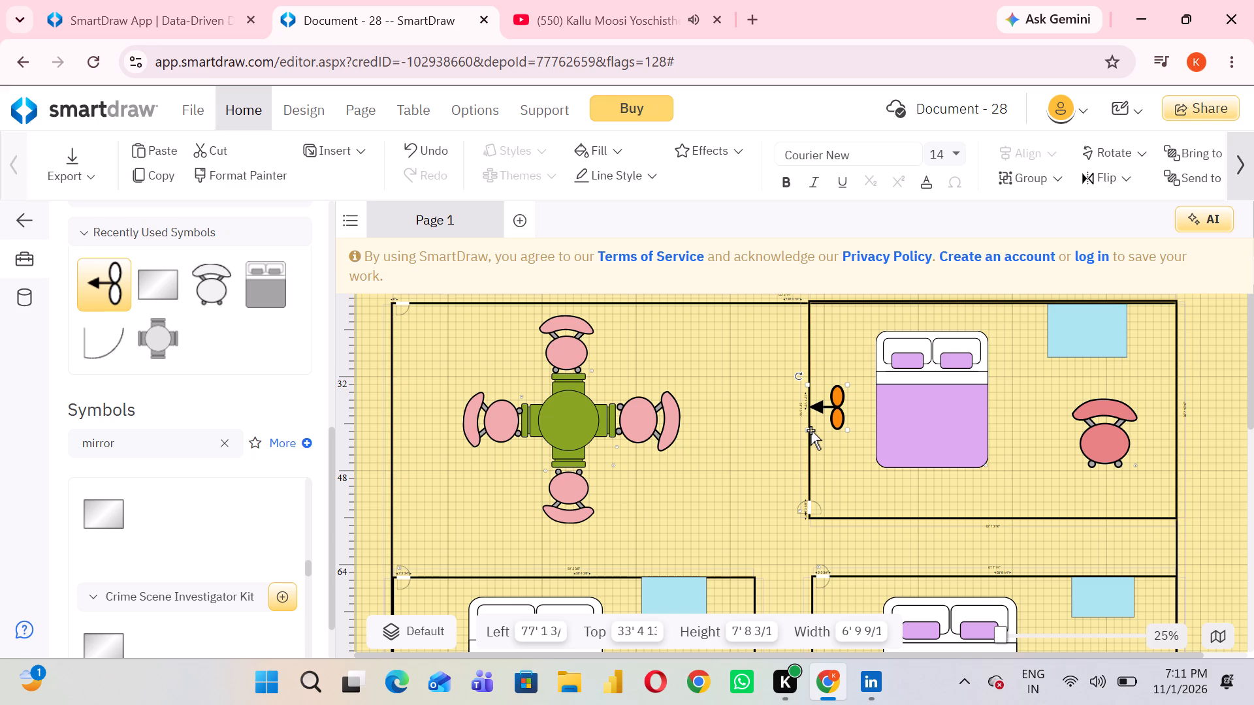
# Review the furniture and colors across the middle and lower rooms of the floor plan.
pyautogui.scroll(-2, 811, 430)
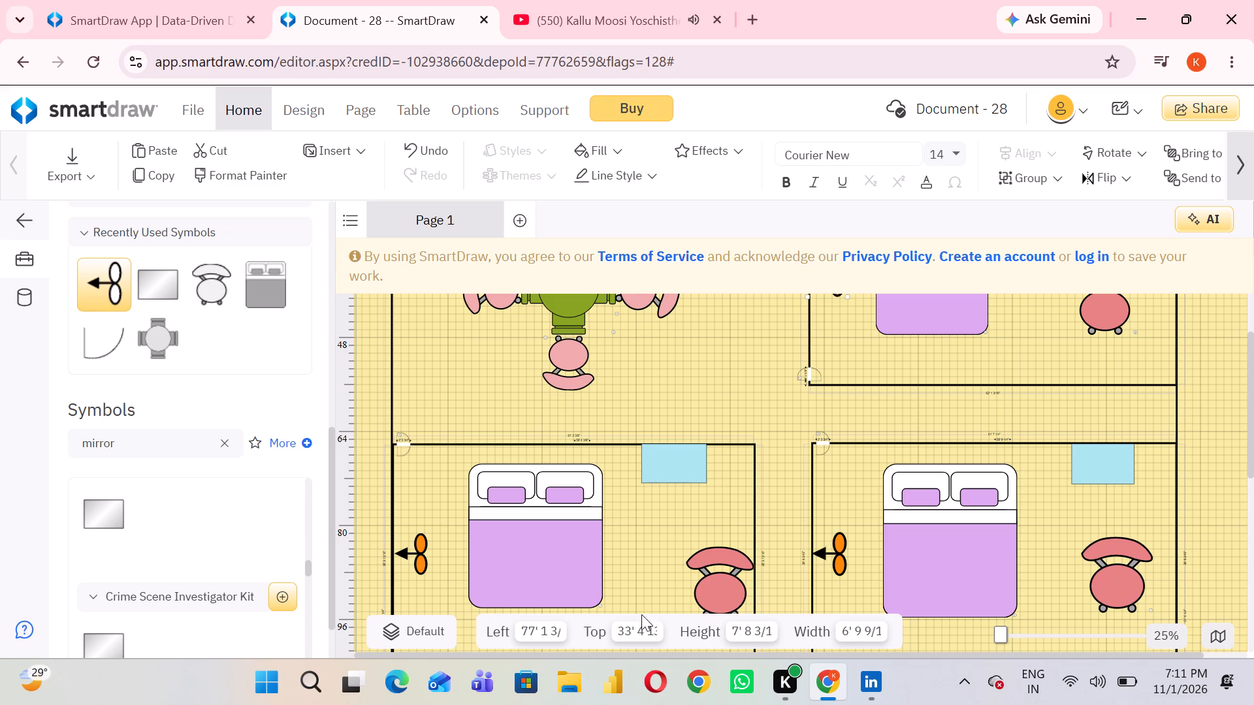
pyautogui.scroll(-5, 485, 454)
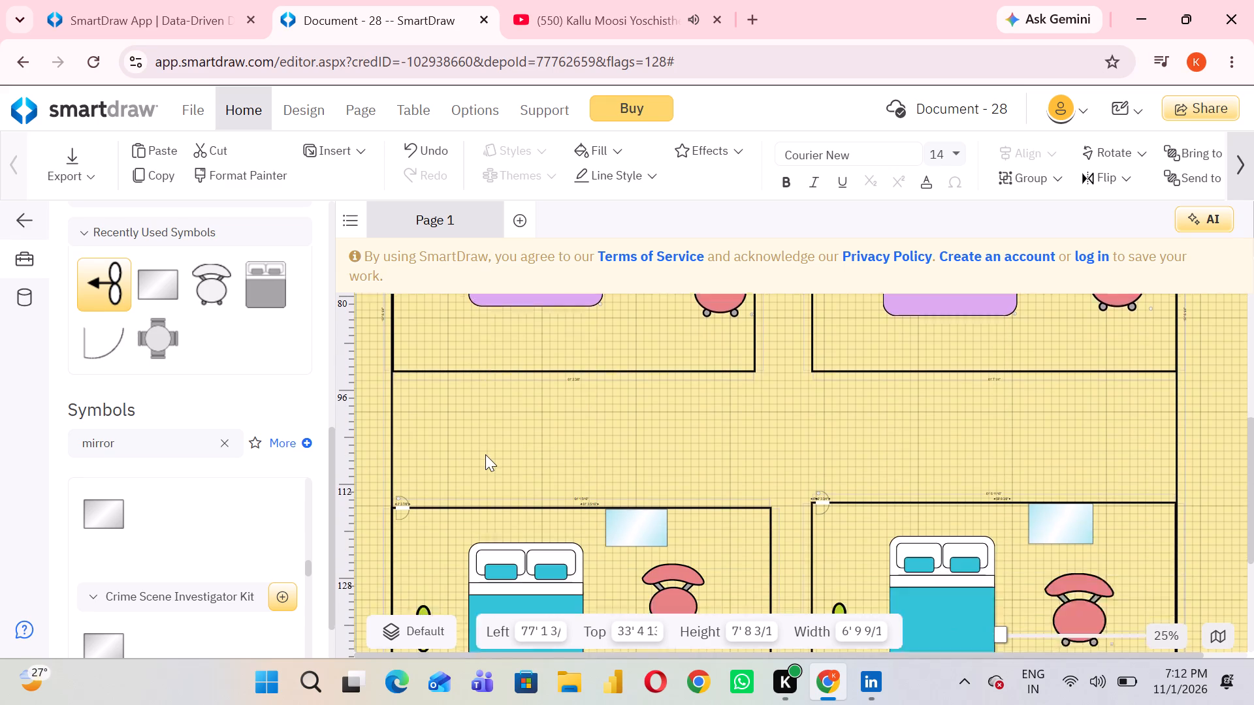
pyautogui.scroll(-1, 485, 454)
pyautogui.scroll(6, 485, 454)
pyautogui.scroll(-3, 485, 454)
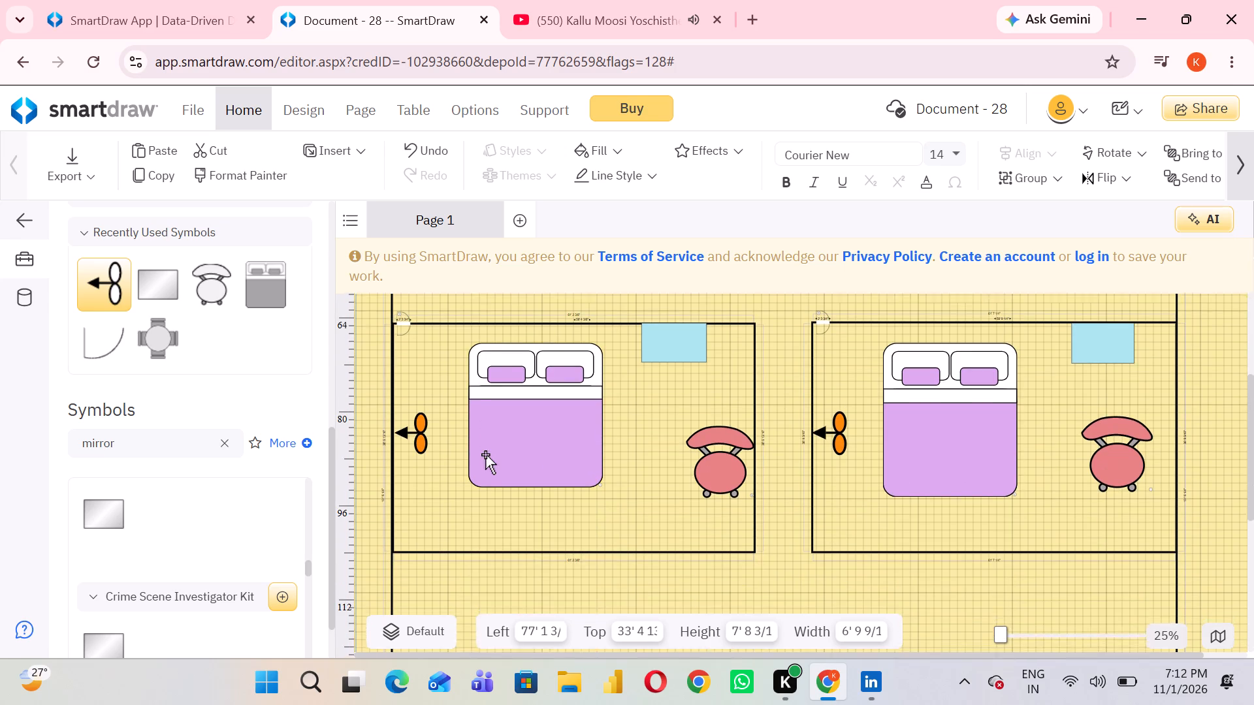
pyautogui.hscroll(1, 815, 488)
pyautogui.scroll(4, 815, 488)
pyautogui.scroll(-5, 815, 488)
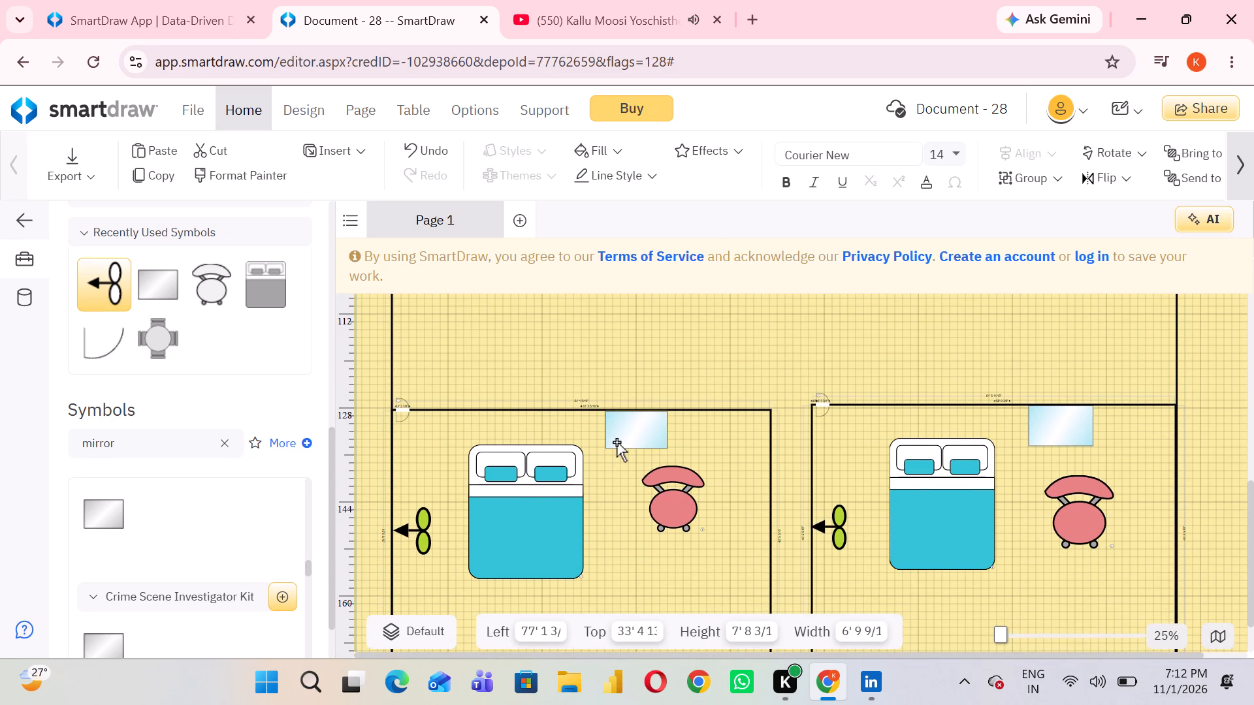
pyautogui.scroll(3, 634, 509)
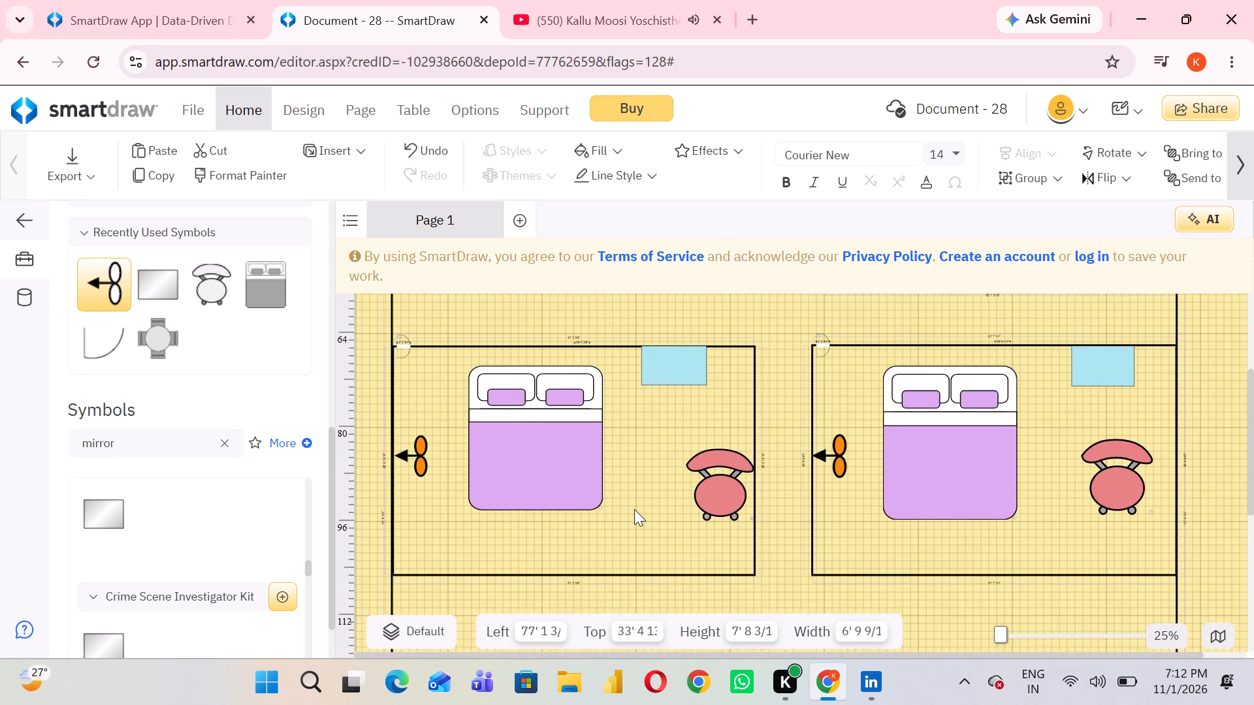
pyautogui.scroll(1, 634, 509)
# Fill the middle-left room's mirror with light blue.
pyautogui.rightClick(670, 433)
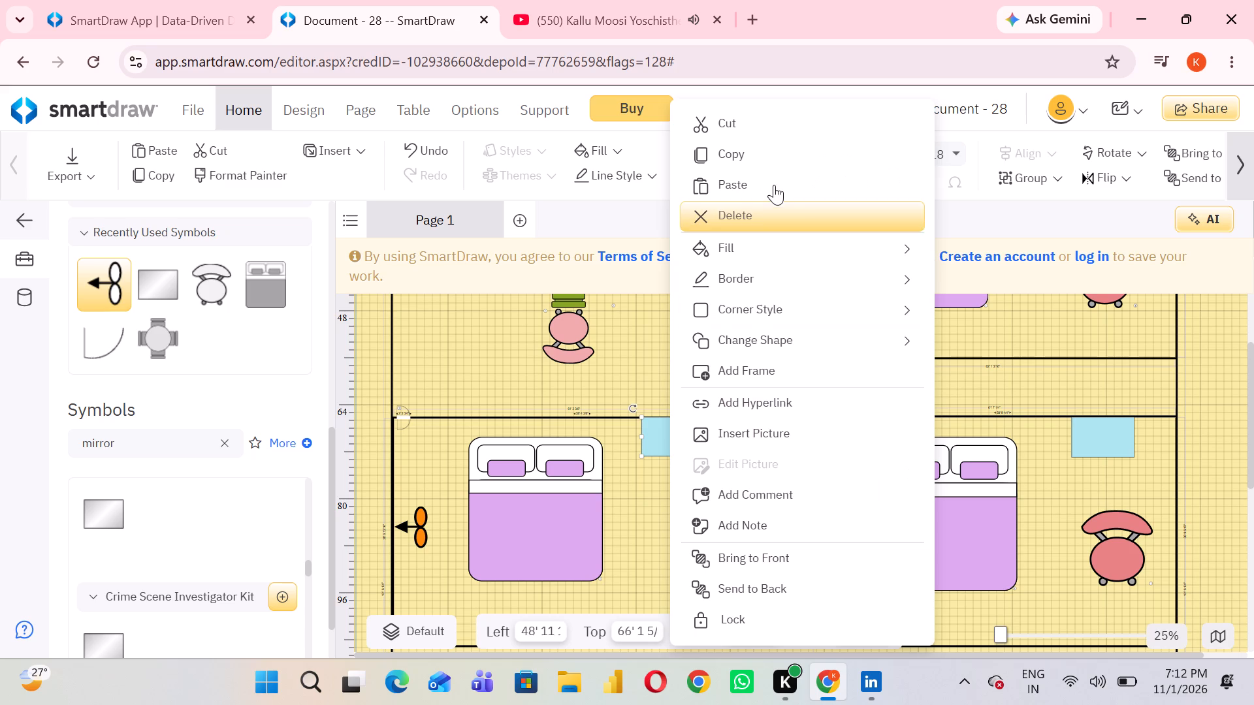
pyautogui.click(776, 258)
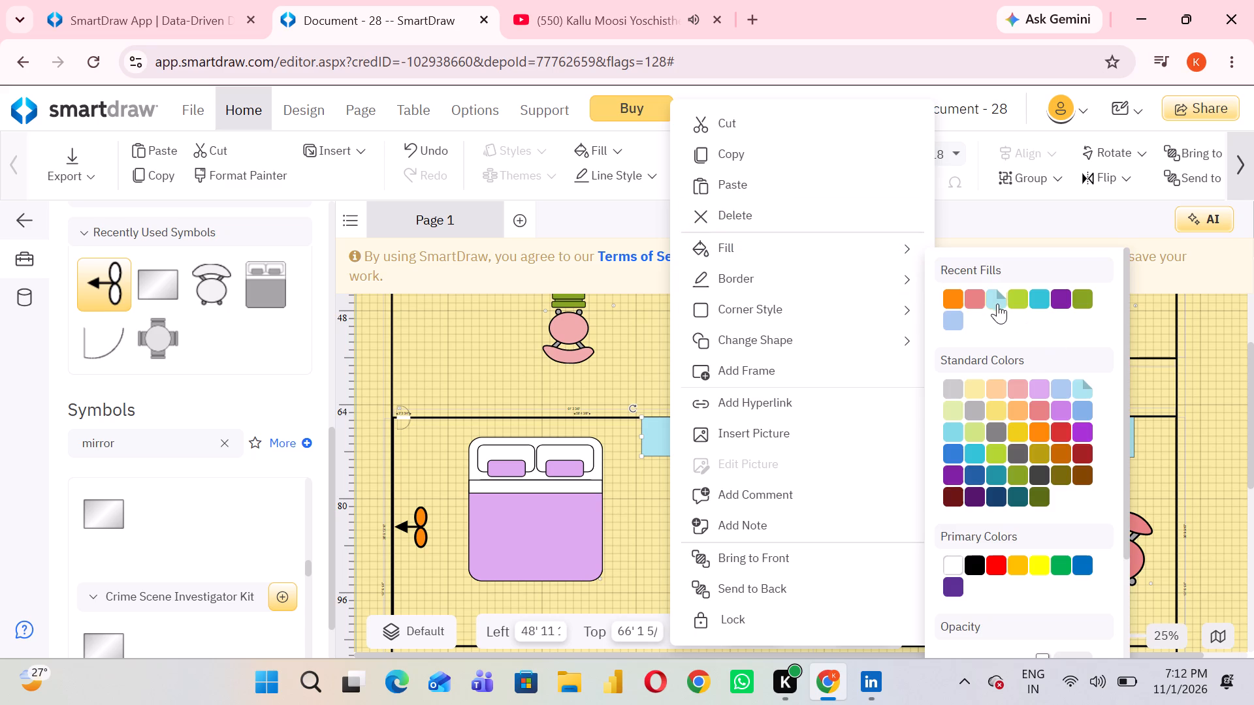
pyautogui.click(994, 302)
# Search the symbol library for "light".
pyautogui.scroll(3, 1038, 454)
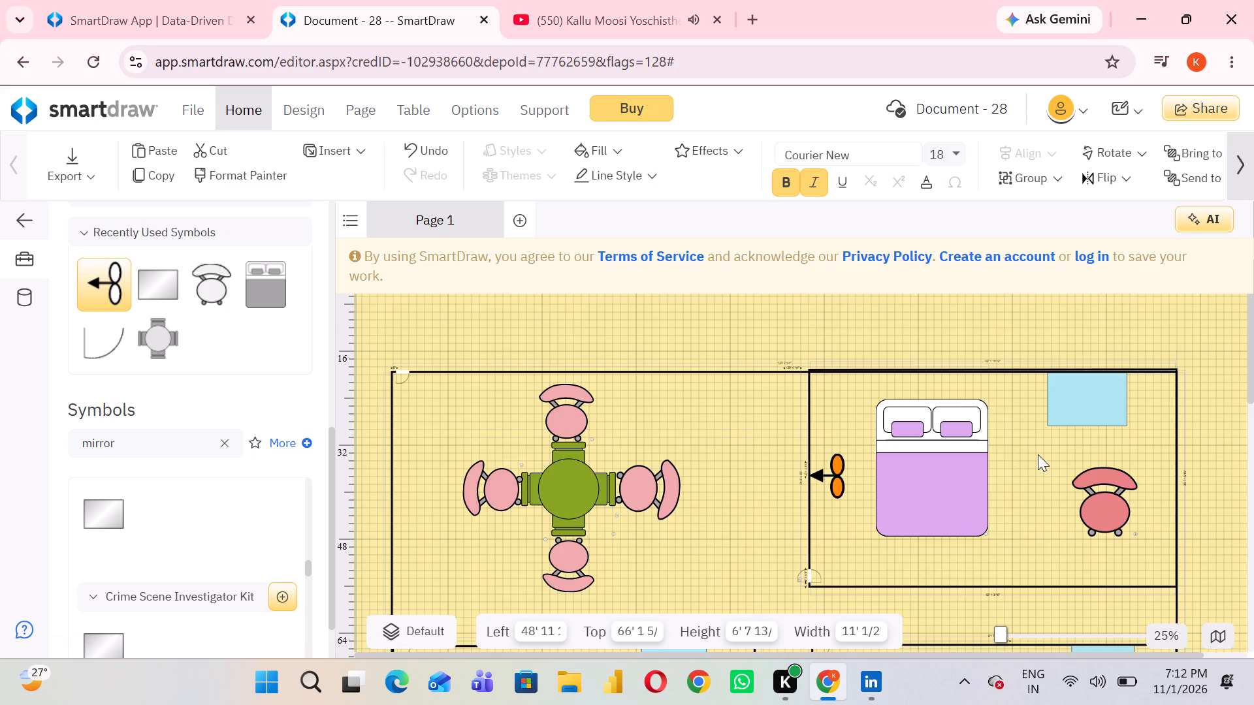
pyautogui.scroll(-5, 1038, 454)
pyautogui.scroll(-3, 716, 402)
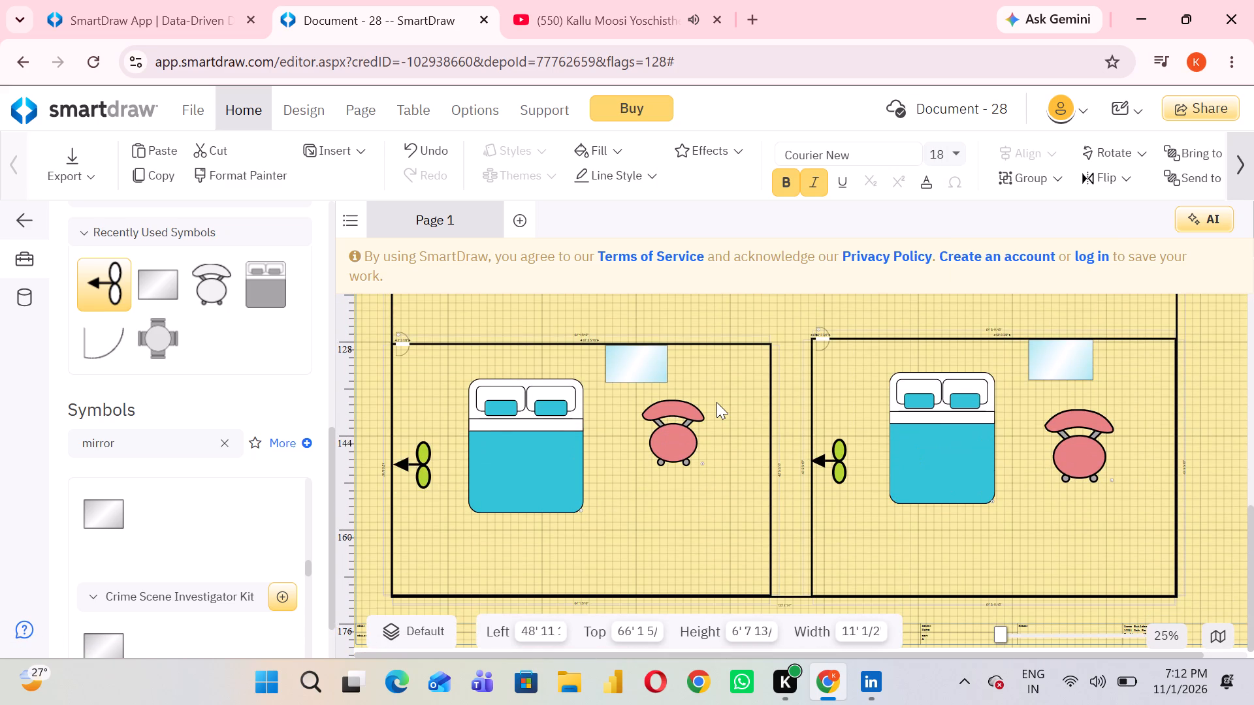
pyautogui.click(219, 445)
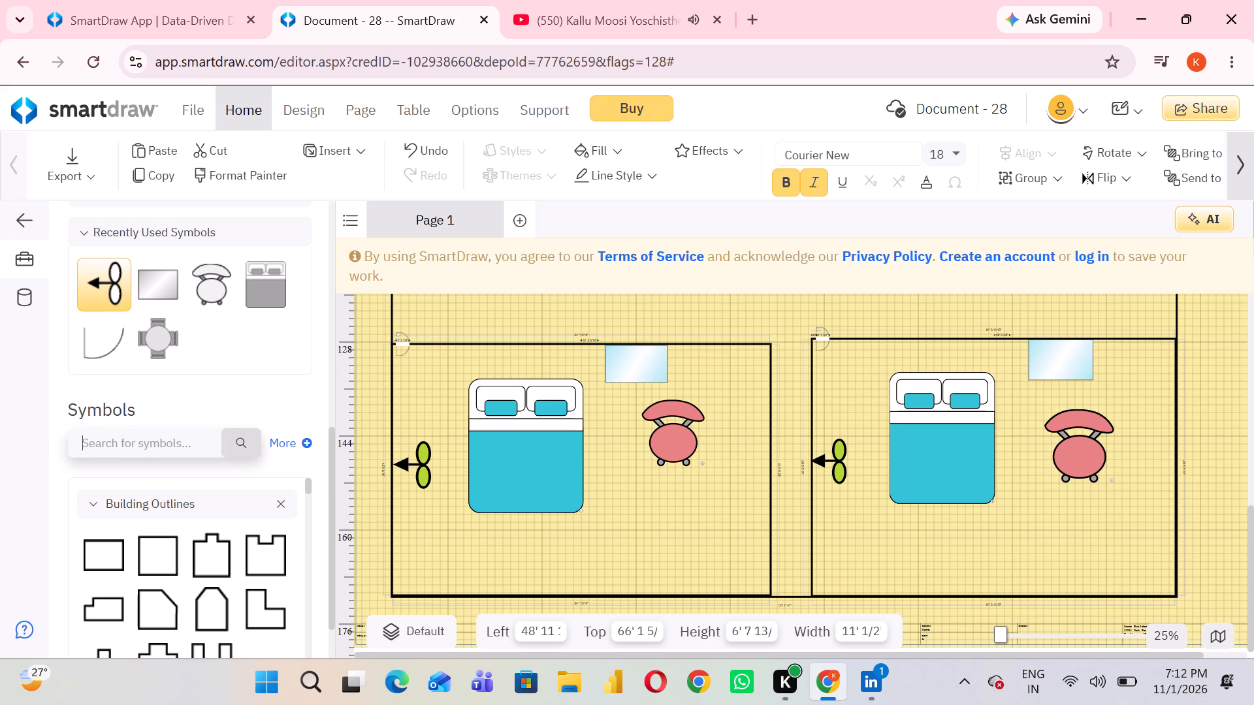
pyautogui.write('li')
pyautogui.write('ght')
pyautogui.press('Return')
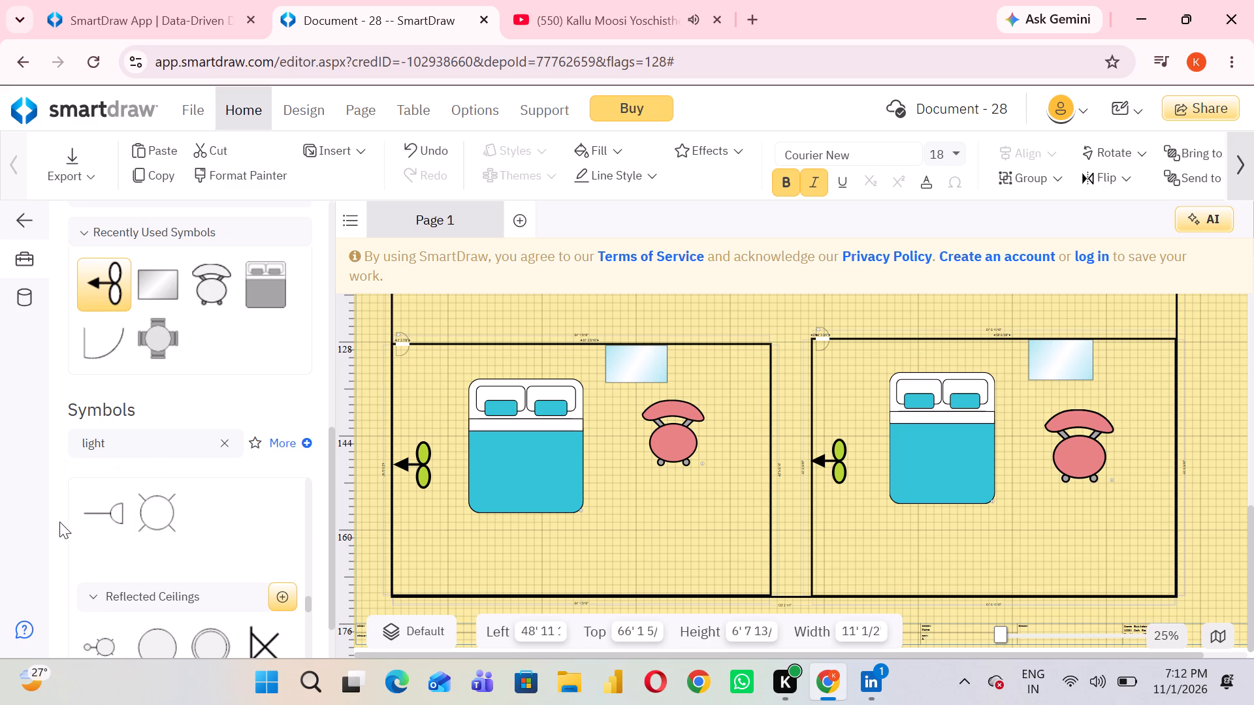
# Place the round Landscape Furniture light near the lower-left room's bottom wall, enlarged to about 6' 3" high and 5' 11" wide.
pyautogui.scroll(-3, 116, 521)
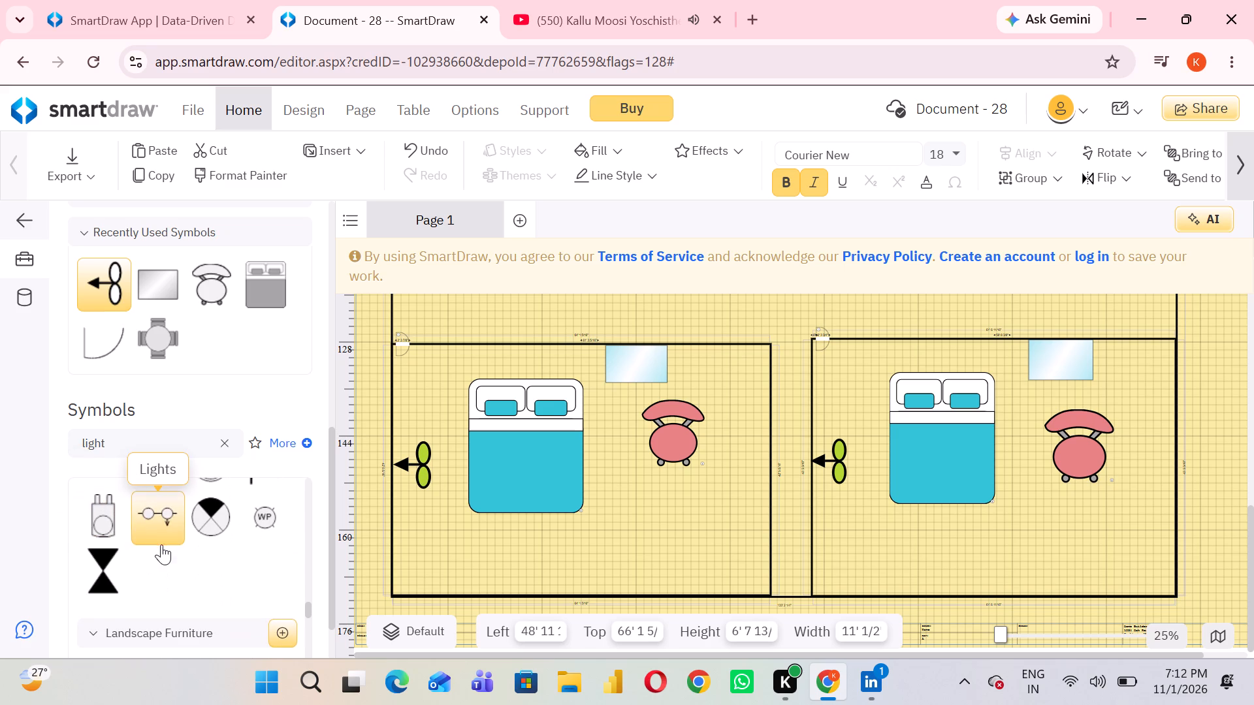
pyautogui.scroll(-1, 161, 544)
pyautogui.moveTo(112, 550); pyautogui.dragTo(625, 577)
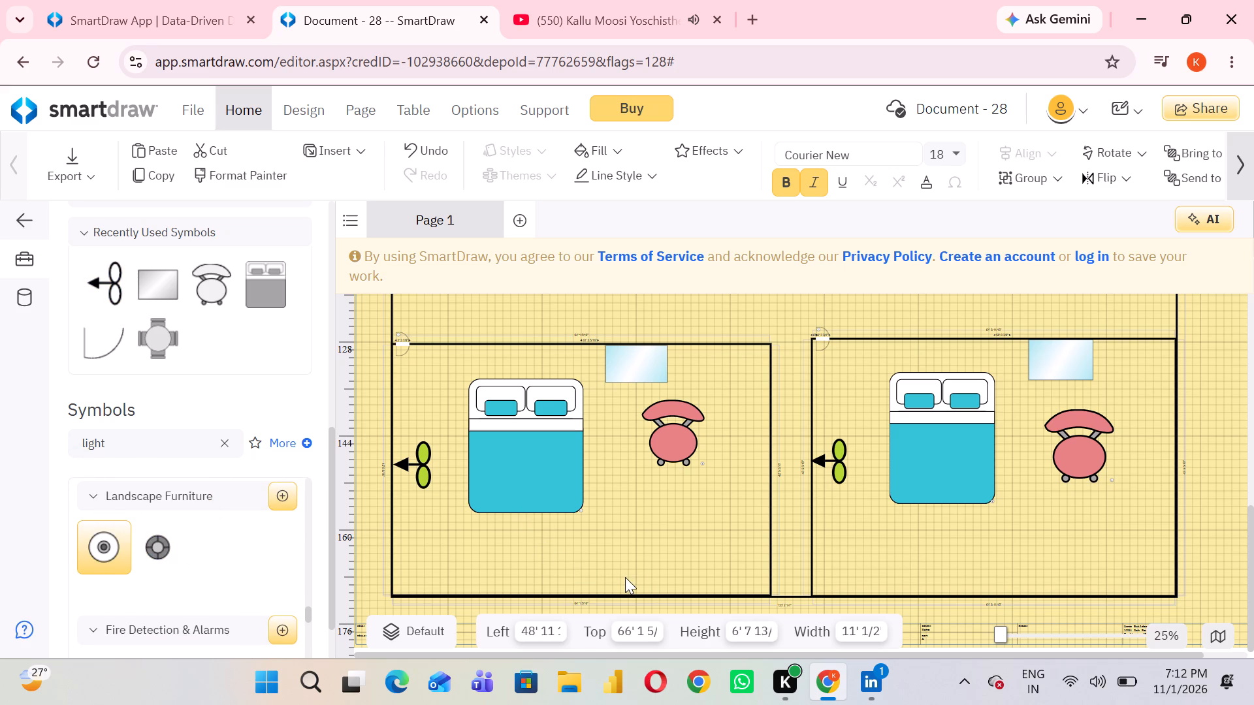
pyautogui.moveTo(117, 535); pyautogui.dragTo(528, 564)
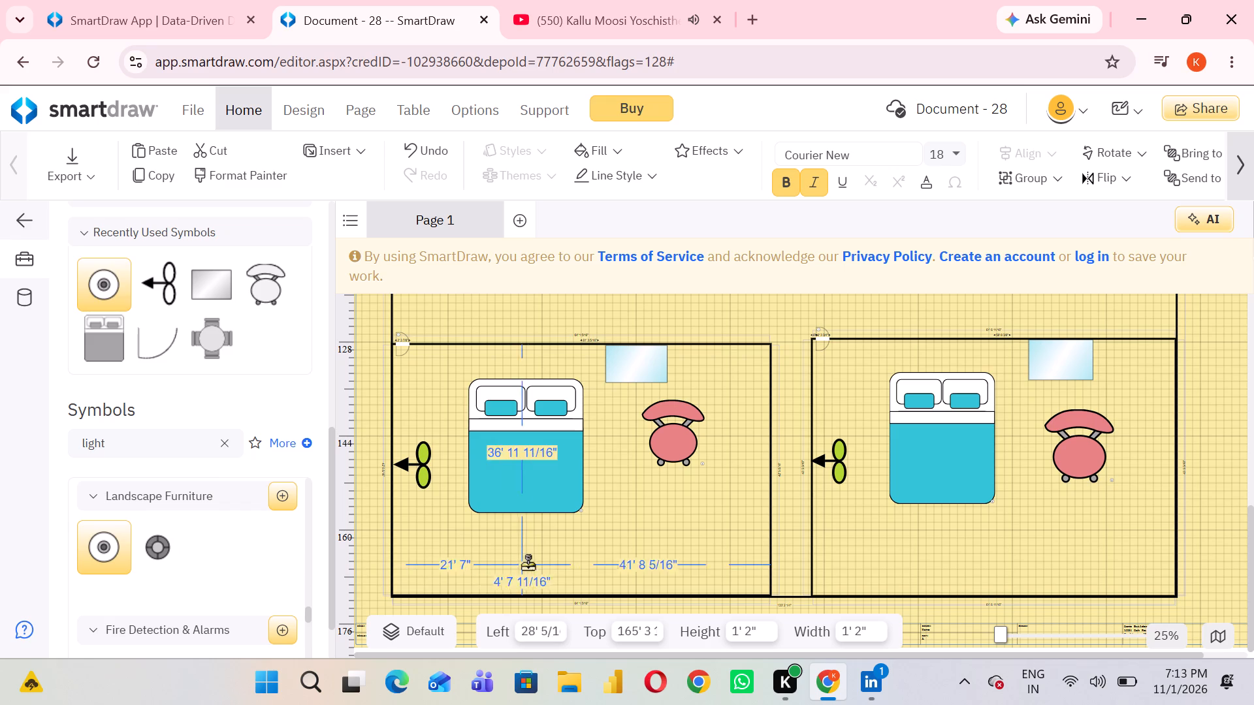
pyautogui.moveTo(528, 564); pyautogui.dragTo(648, 582)
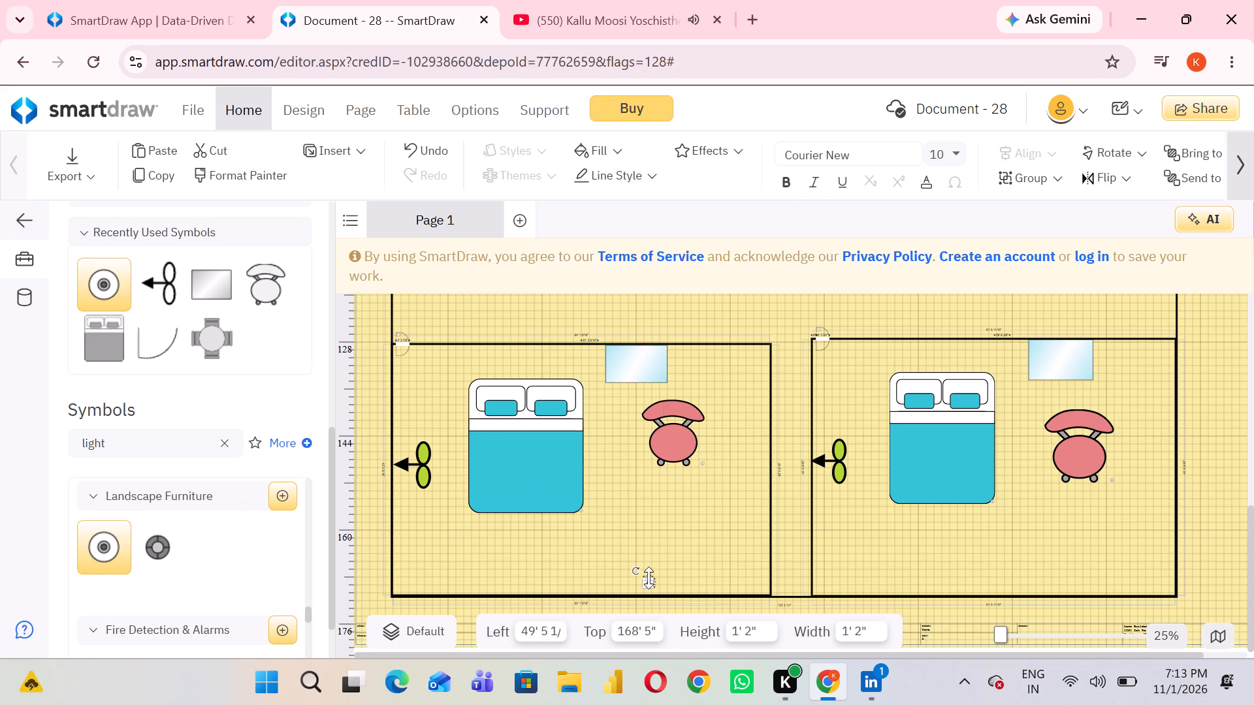
pyautogui.moveTo(649, 578); pyautogui.dragTo(649, 549)
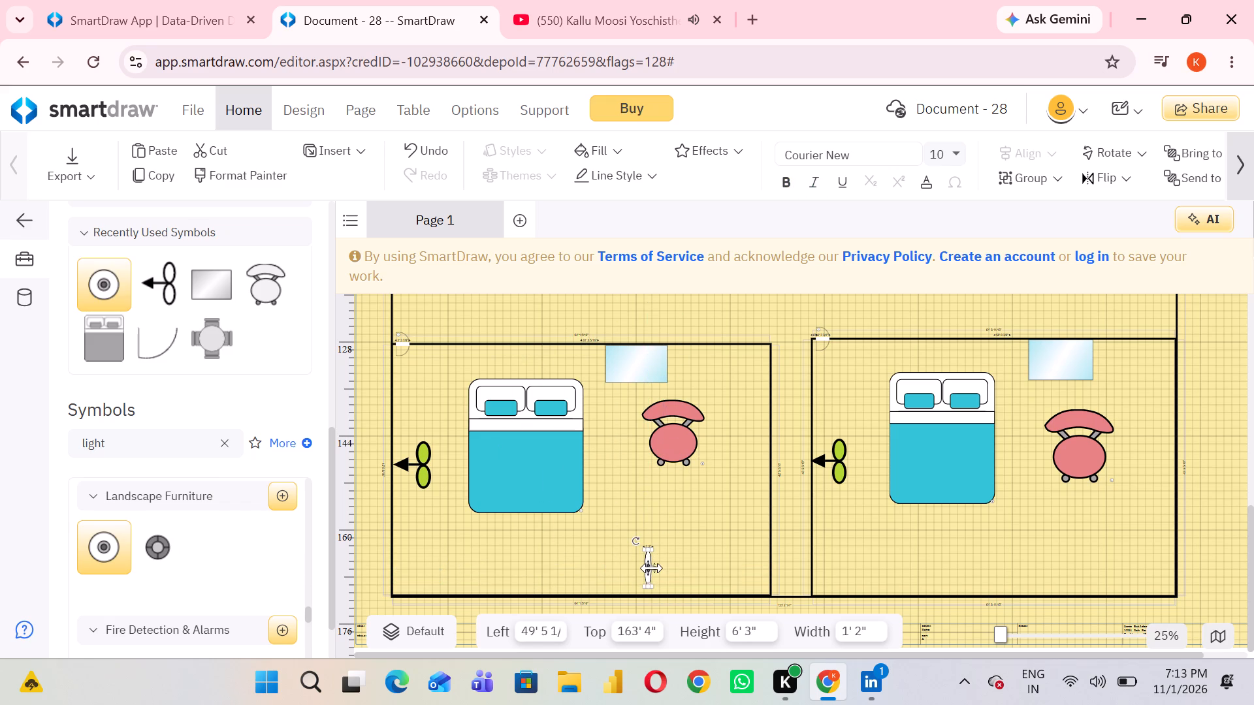
pyautogui.moveTo(652, 568); pyautogui.dragTo(679, 568)
pyautogui.moveTo(671, 568); pyautogui.dragTo(650, 572)
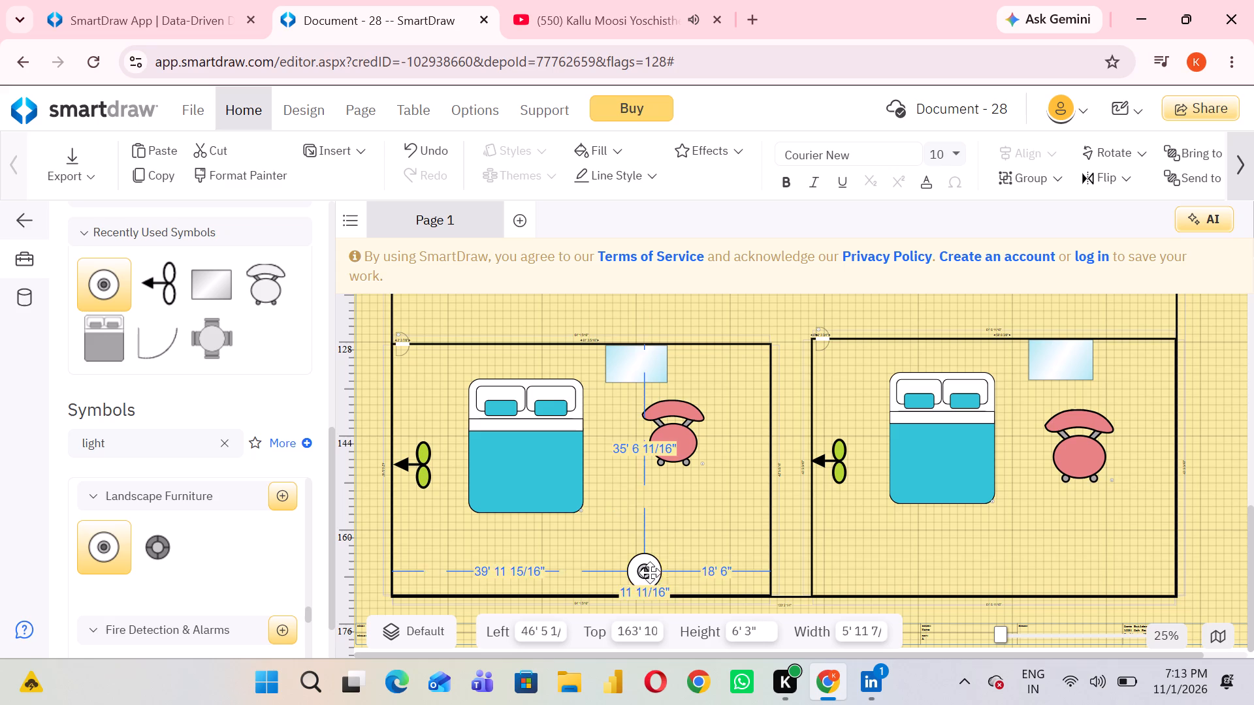
pyautogui.moveTo(650, 572); pyautogui.dragTo(640, 574)
# Place the round Landscape Furniture light near the lower-right room's bottom wall, enlarged to about 5' 4" high and 5' 6" wide.
pyautogui.hscroll(-1, 642, 471)
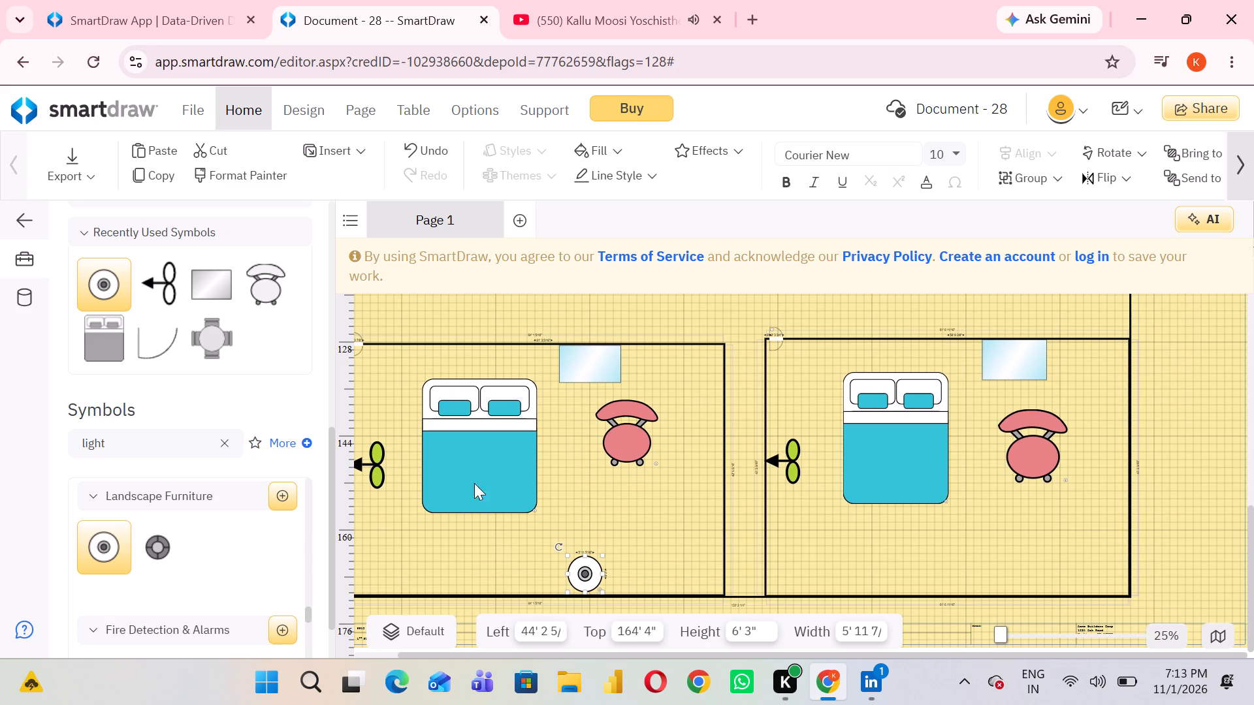
pyautogui.moveTo(105, 556); pyautogui.dragTo(877, 525)
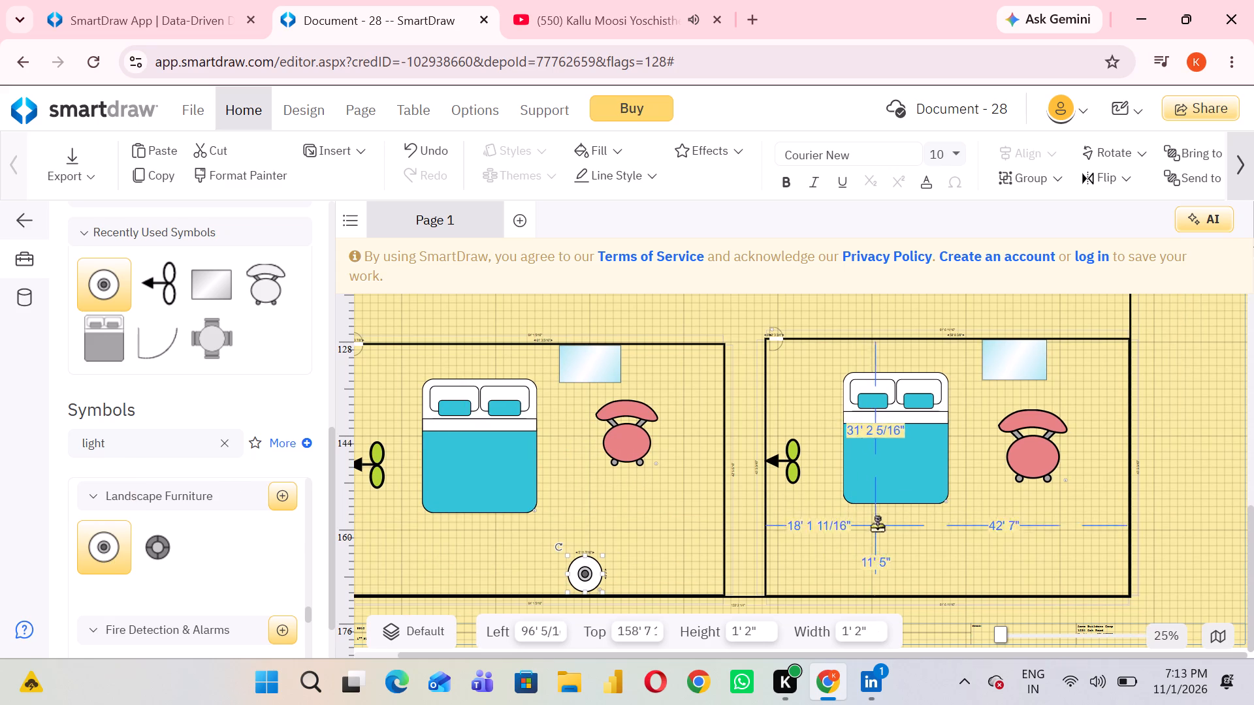
pyautogui.moveTo(877, 525); pyautogui.dragTo(963, 570)
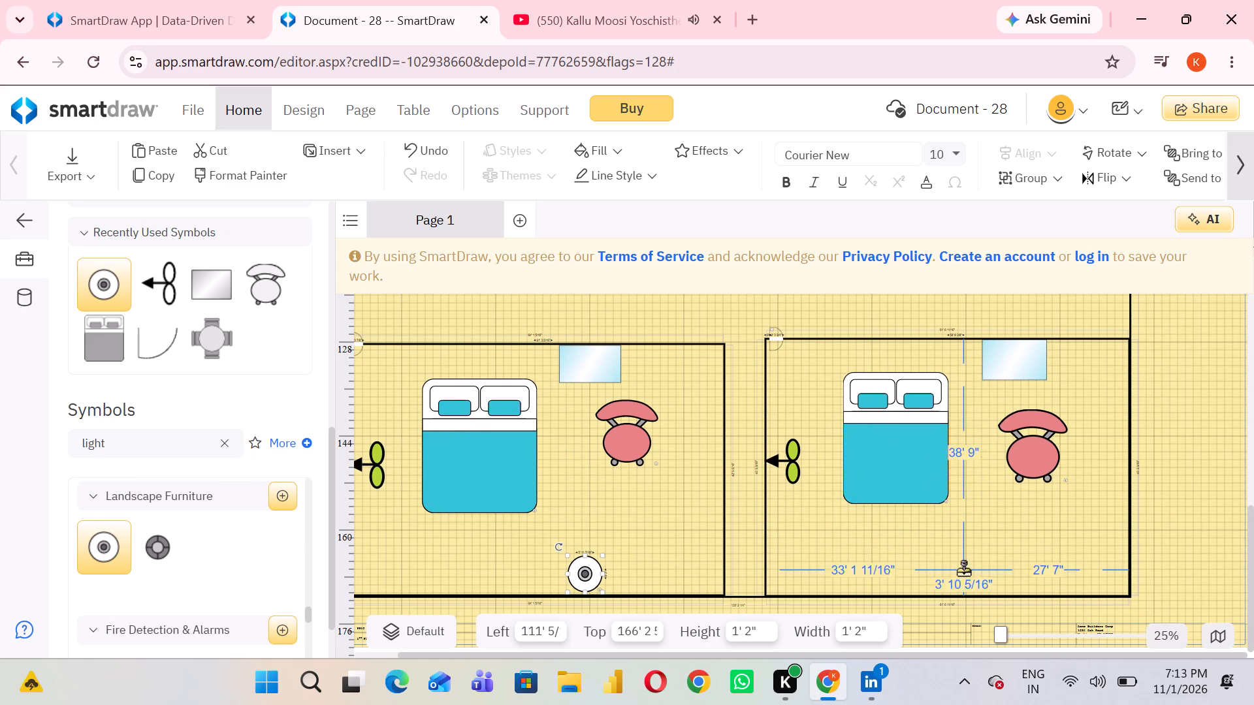
pyautogui.moveTo(963, 570); pyautogui.dragTo(965, 582)
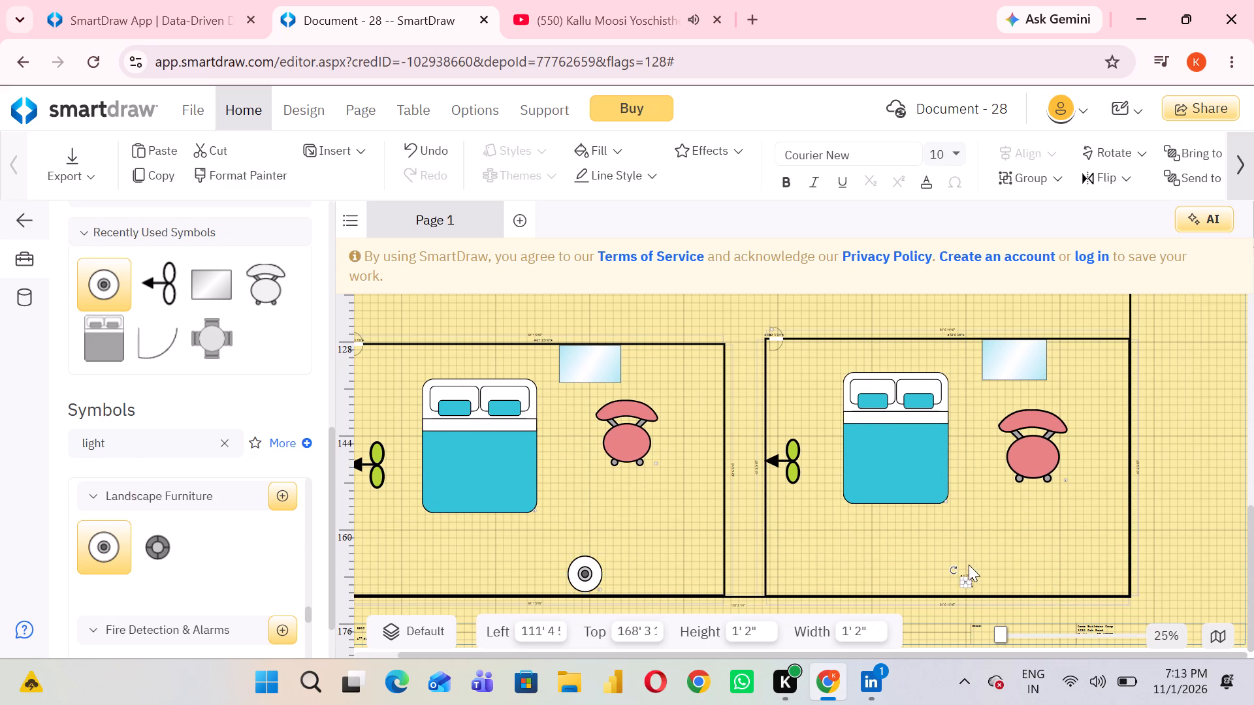
pyautogui.moveTo(965, 580); pyautogui.dragTo(965, 564)
pyautogui.moveTo(968, 574); pyautogui.dragTo(994, 571)
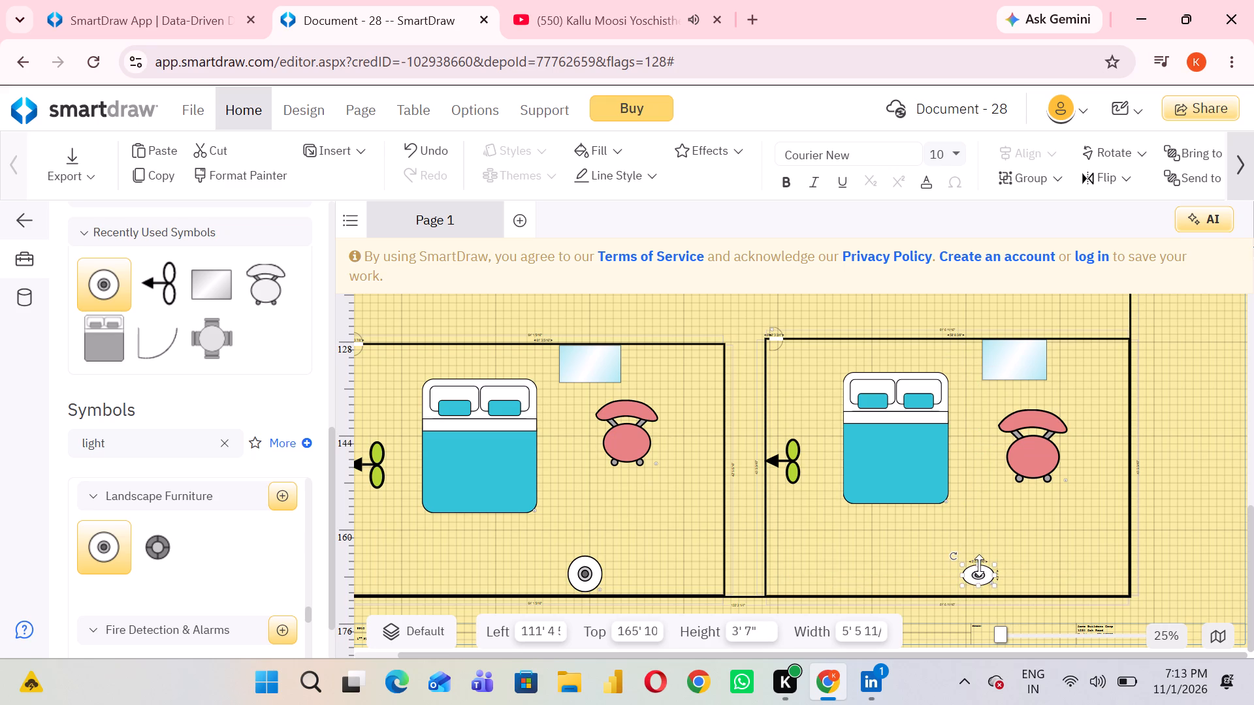
pyautogui.moveTo(979, 565); pyautogui.dragTo(979, 559)
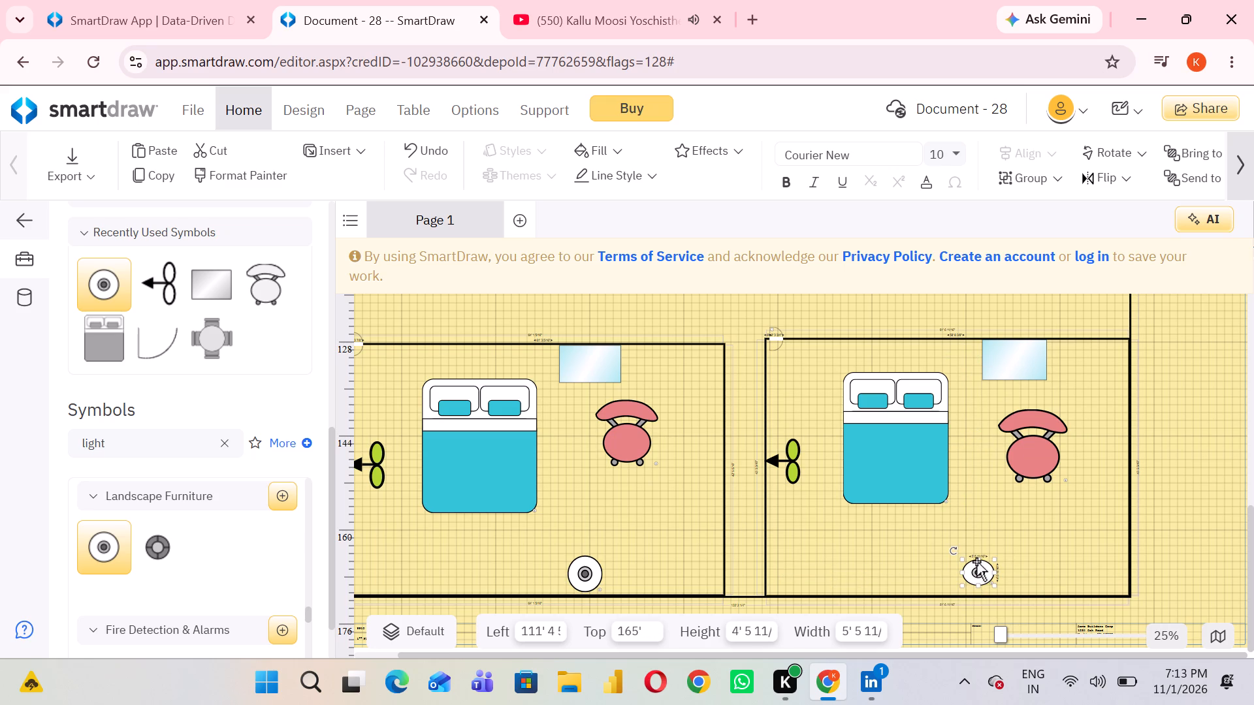
pyautogui.click(976, 557)
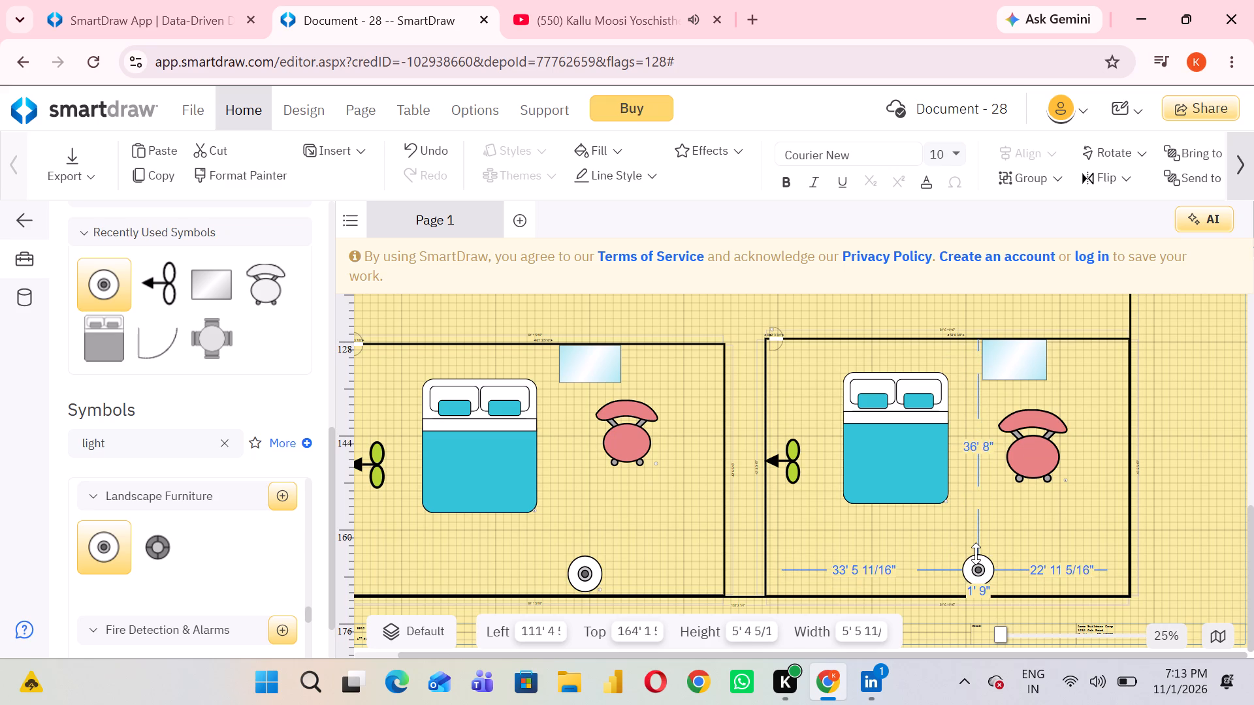
# Place the round light near the middle-left room's bottom wall, enlarged to about 3' 7" high and 5' 7" wide.
pyautogui.scroll(3, 849, 507)
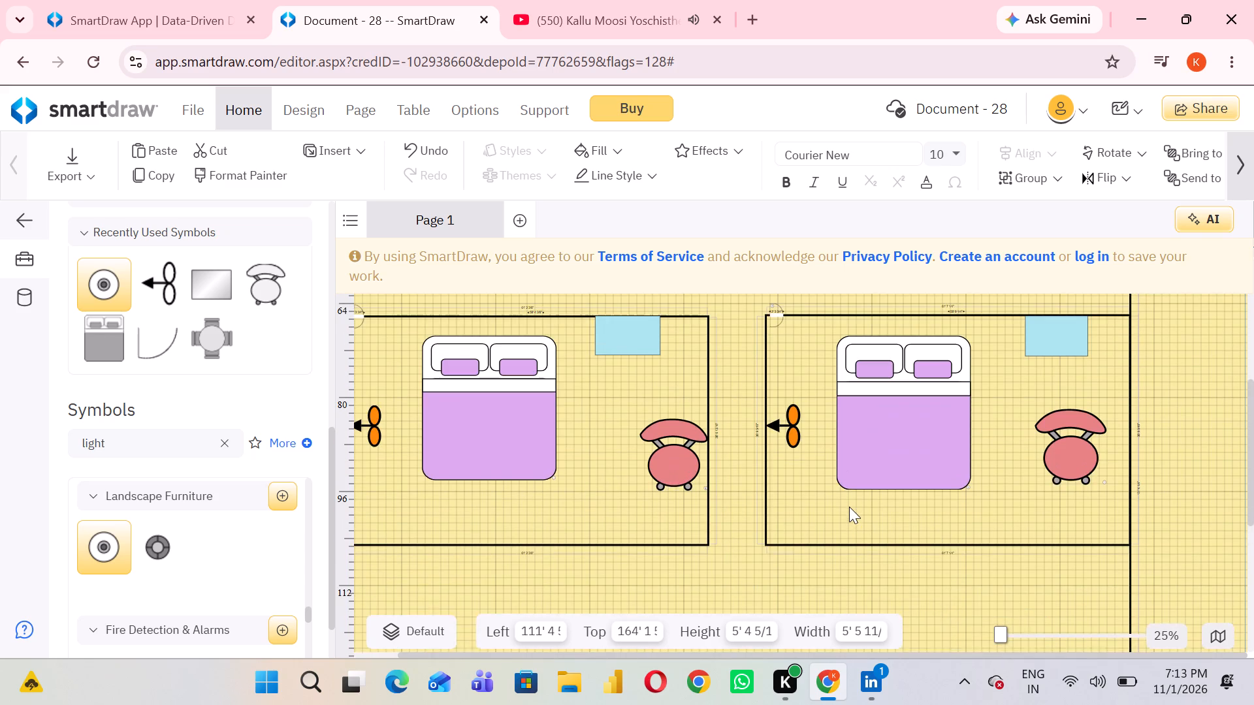
pyautogui.moveTo(97, 564); pyautogui.dragTo(523, 527)
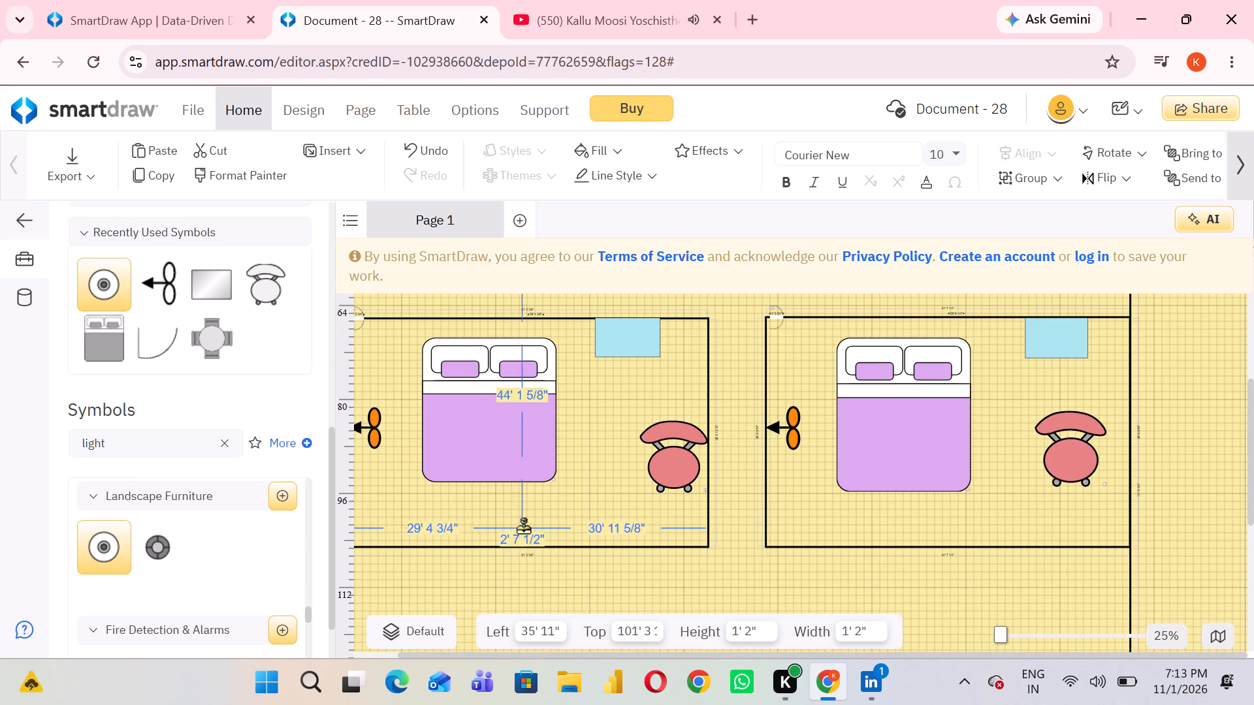
pyautogui.moveTo(523, 527); pyautogui.dragTo(602, 534)
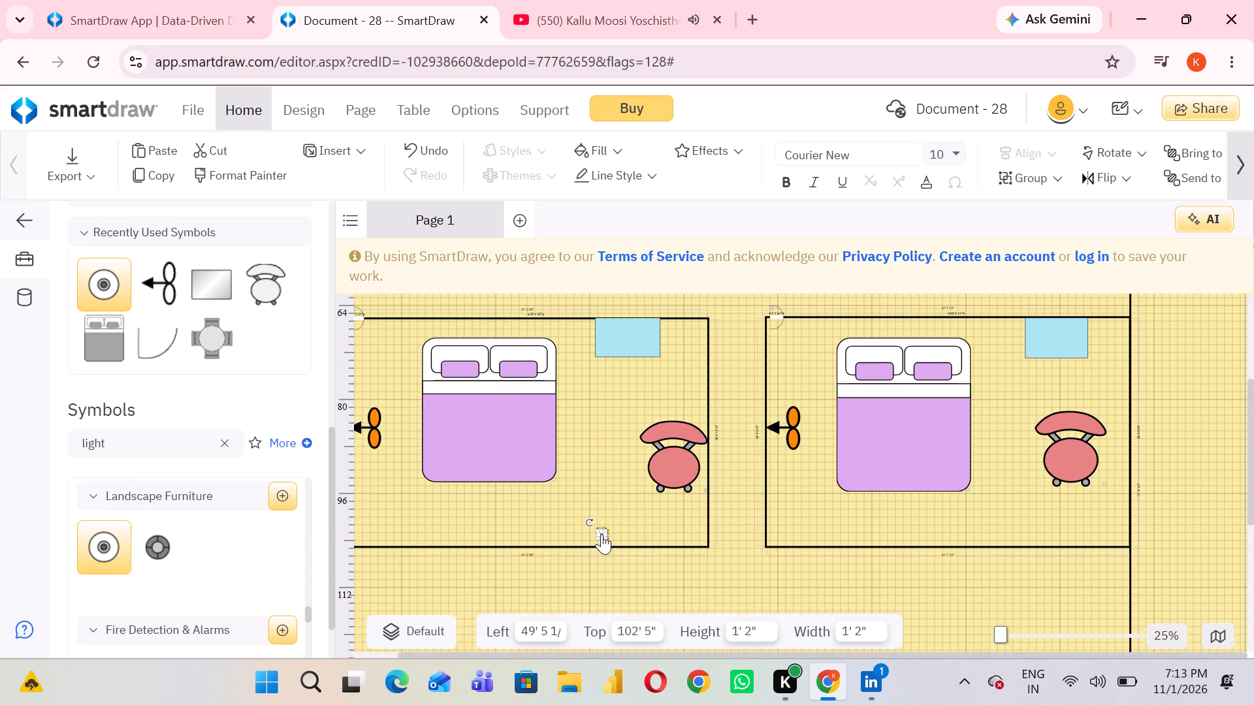
pyautogui.moveTo(602, 526); pyautogui.dragTo(598, 533)
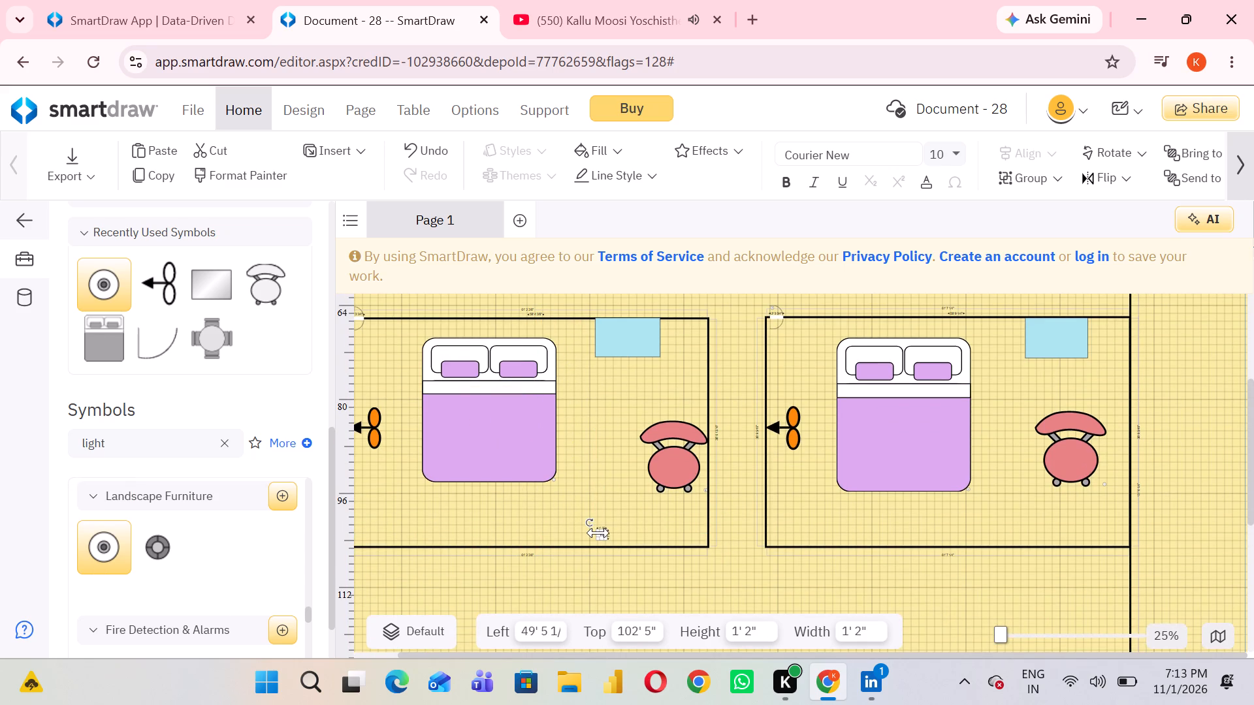
pyautogui.click(598, 533)
pyautogui.moveTo(598, 533); pyautogui.dragTo(587, 535)
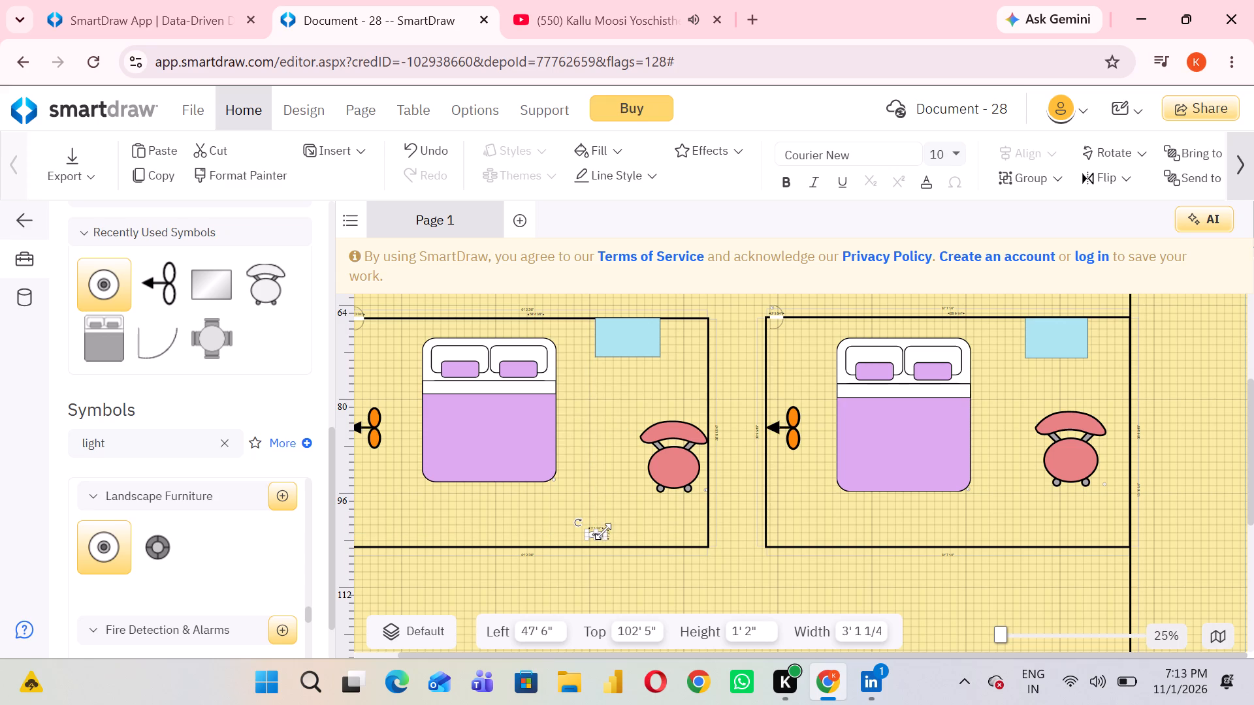
pyautogui.moveTo(596, 531); pyautogui.dragTo(596, 516)
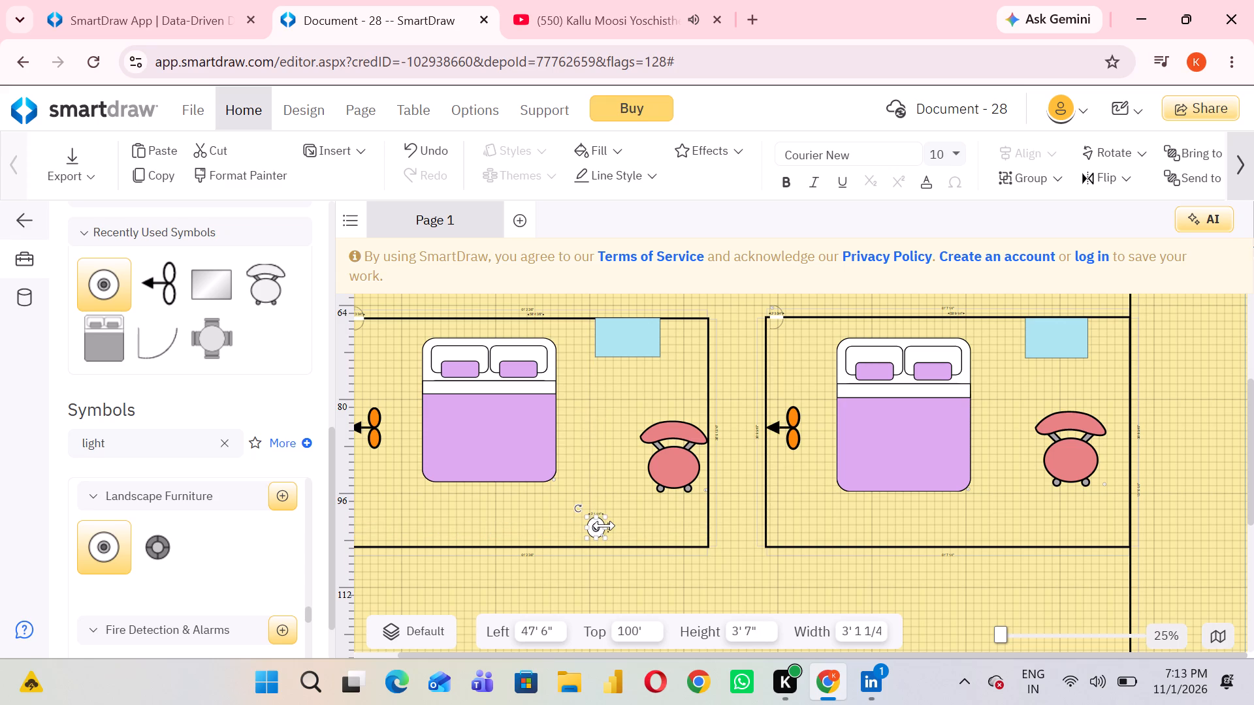
pyautogui.moveTo(604, 525); pyautogui.dragTo(619, 525)
# Place the round light near the middle-right room's bottom wall, enlarged to about 3' 11" high and 5' 4" wide.
pyautogui.moveTo(109, 546); pyautogui.dragTo(1007, 526)
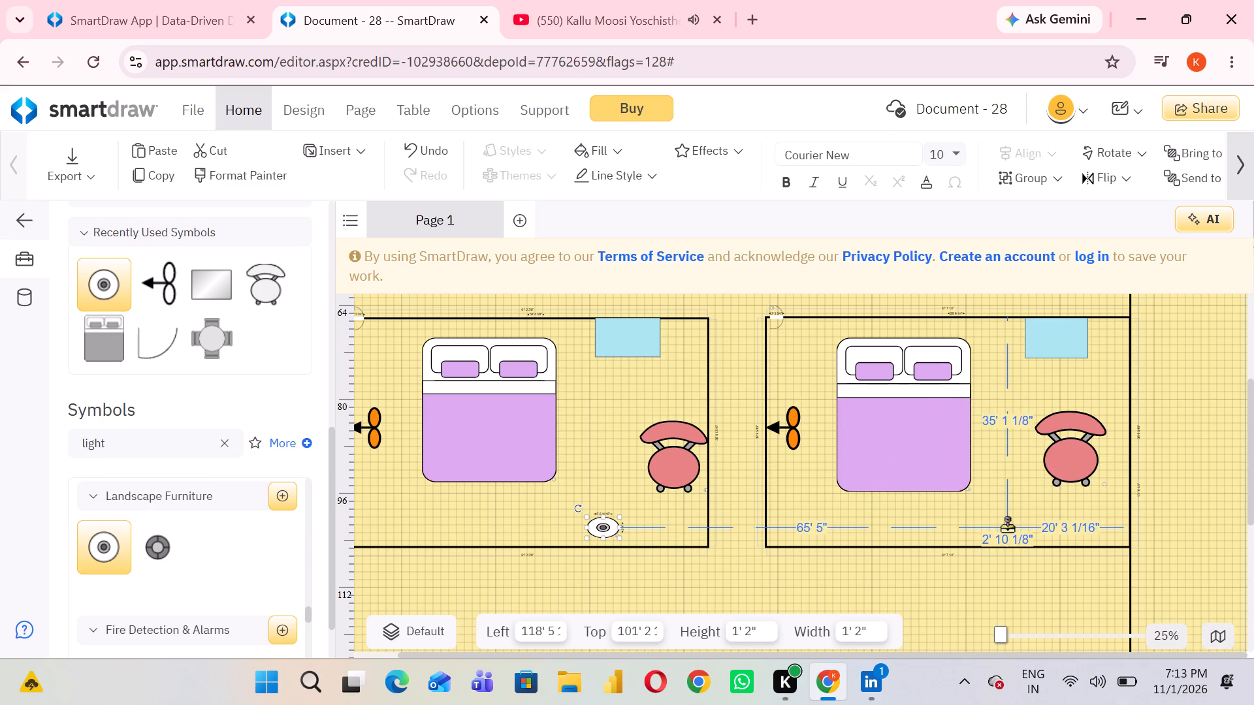
pyautogui.moveTo(1007, 526); pyautogui.dragTo(1008, 536)
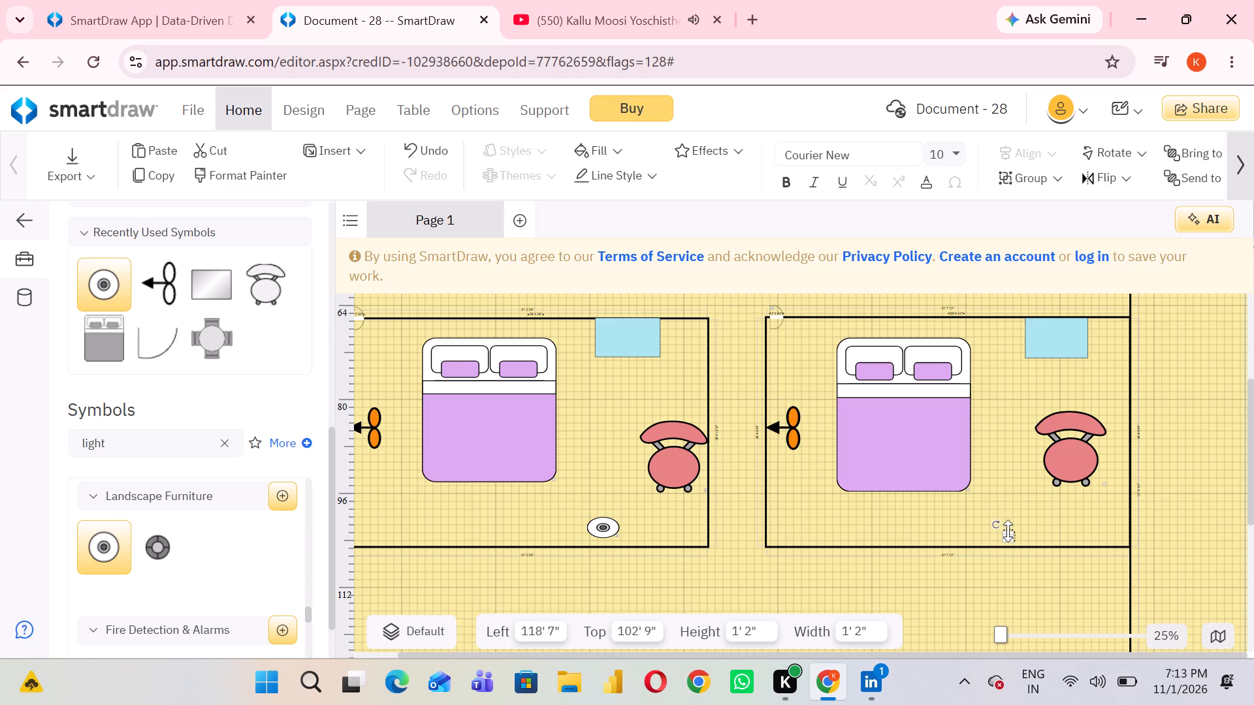
pyautogui.moveTo(1008, 531); pyautogui.dragTo(1006, 516)
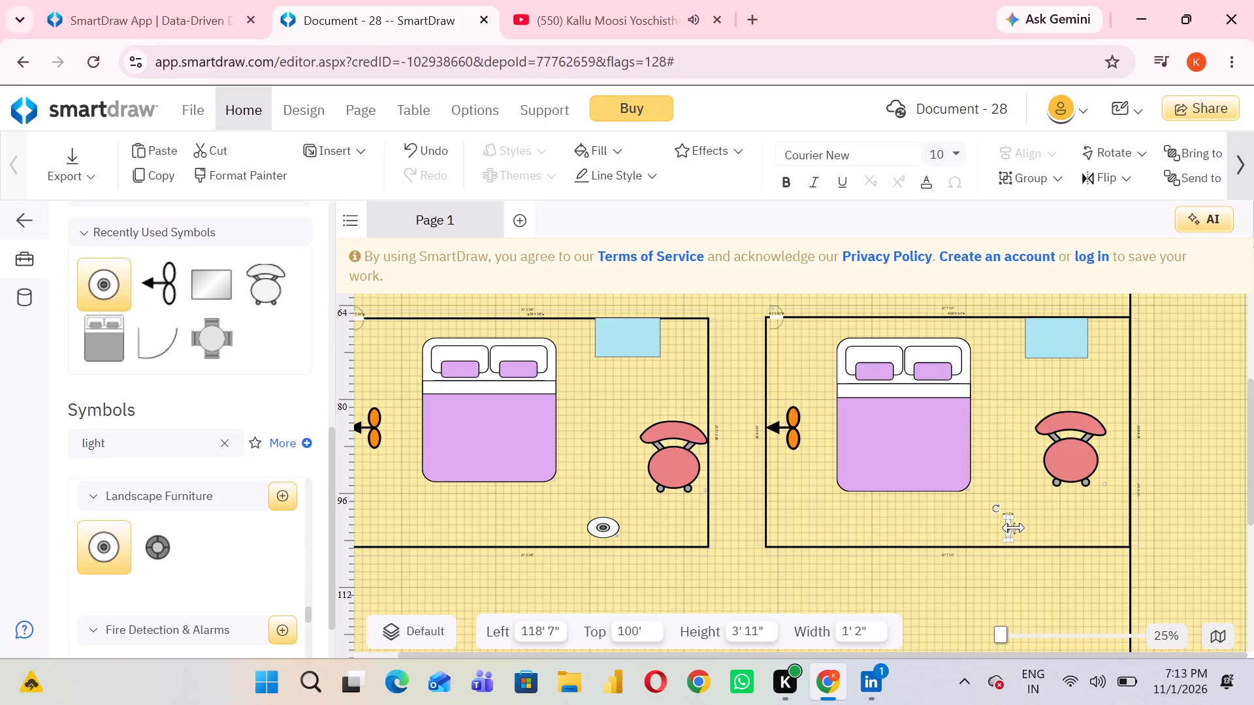
pyautogui.click(1008, 528)
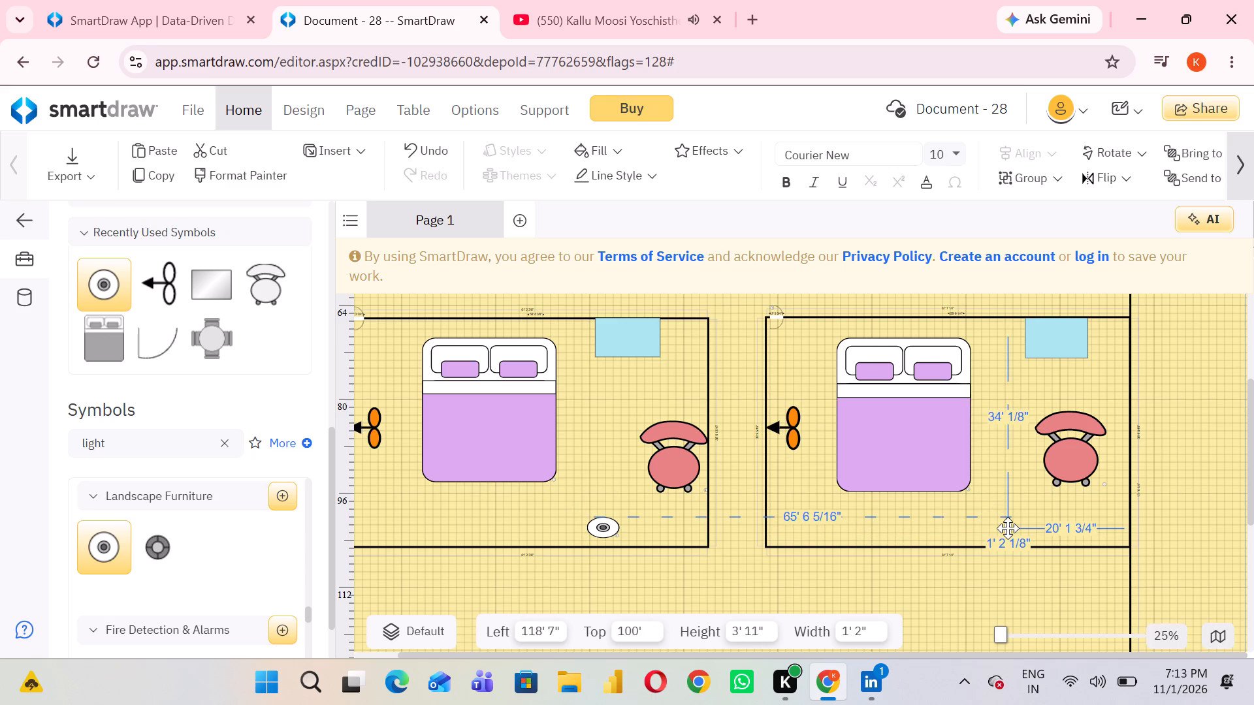
pyautogui.moveTo(1010, 528); pyautogui.dragTo(1026, 527)
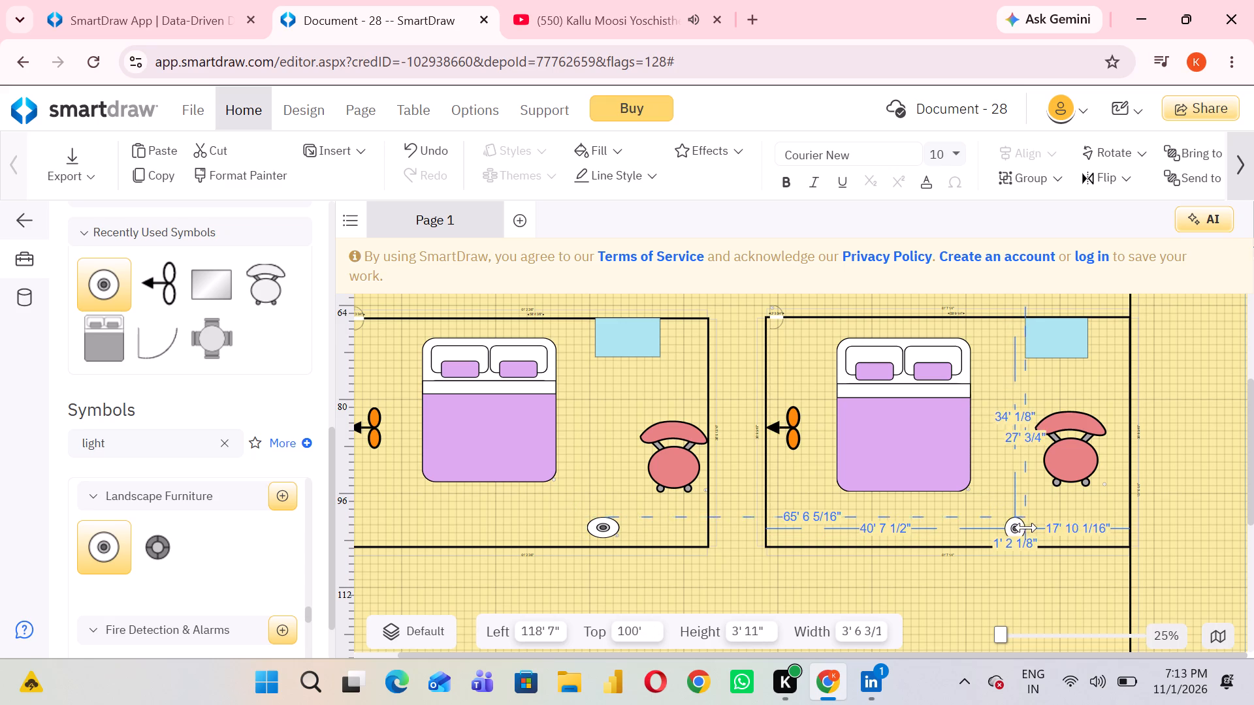
pyautogui.moveTo(1026, 527); pyautogui.dragTo(1036, 525)
# Place the round light near the upper-right room's bottom wall, and enlarge it with blank text lines to roughly the lower-room lights' size.
pyautogui.scroll(1, 826, 467)
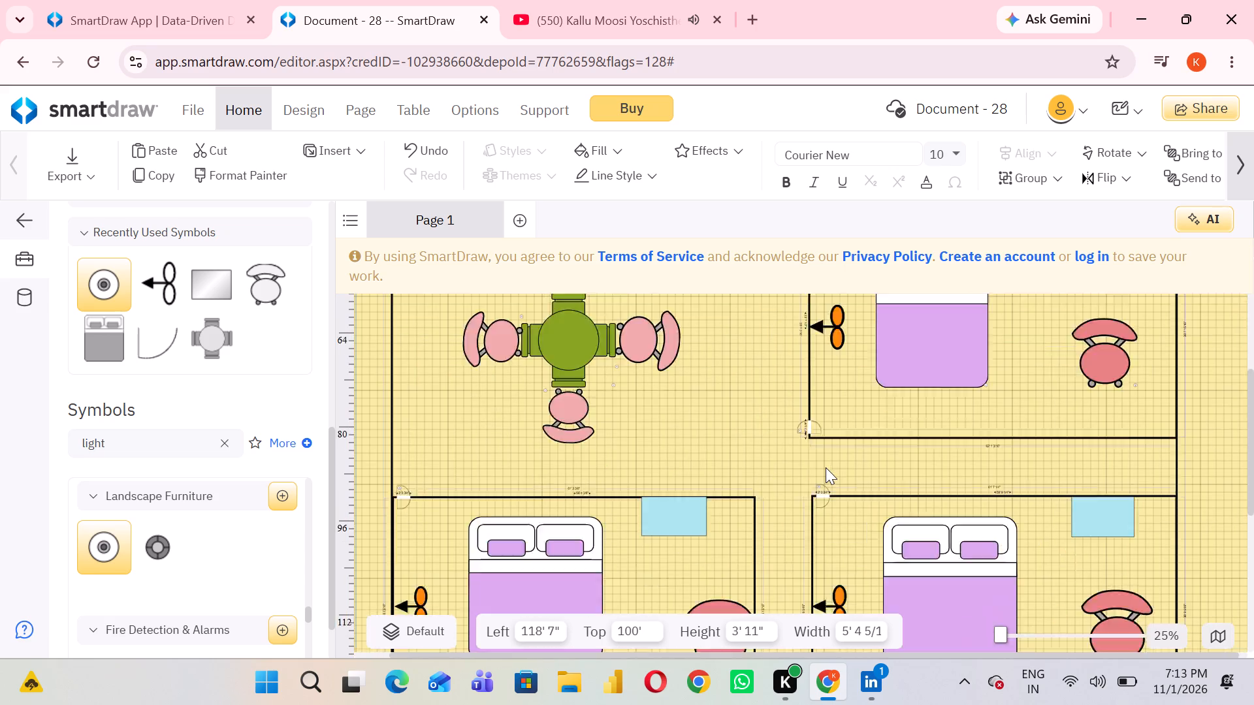
pyautogui.scroll(1, 826, 467)
pyautogui.moveTo(104, 542); pyautogui.dragTo(1031, 490)
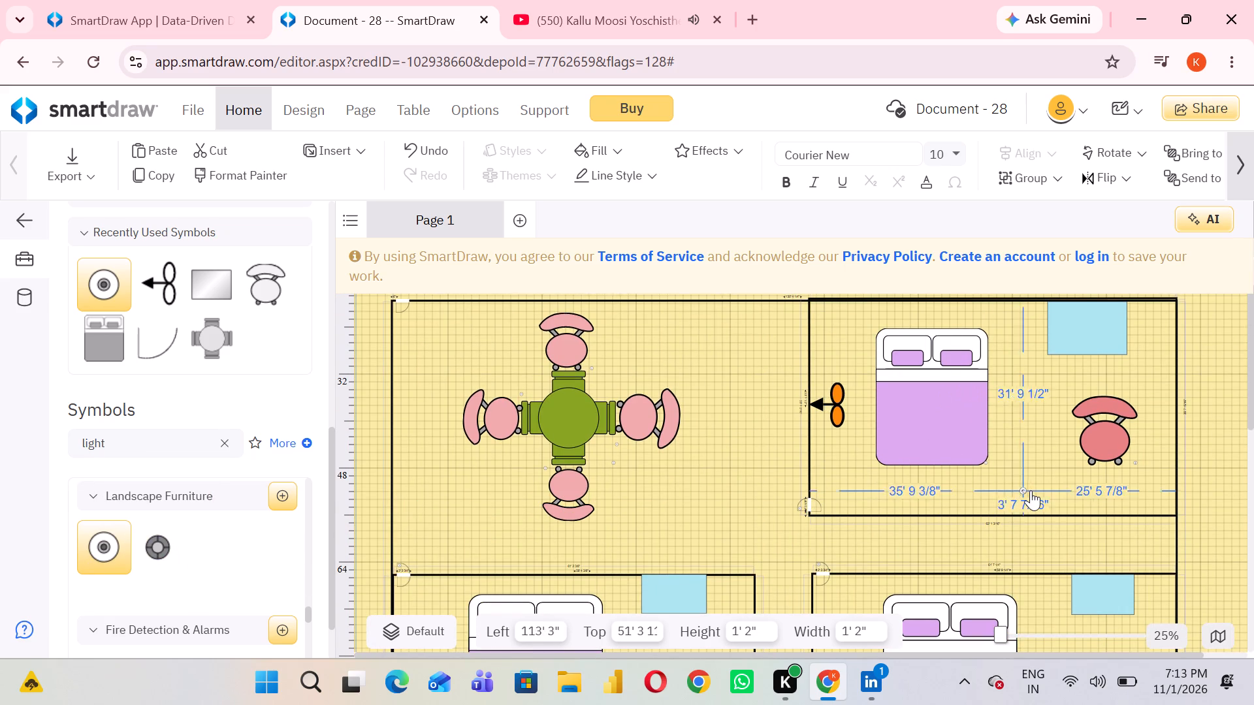
pyautogui.click(1031, 490)
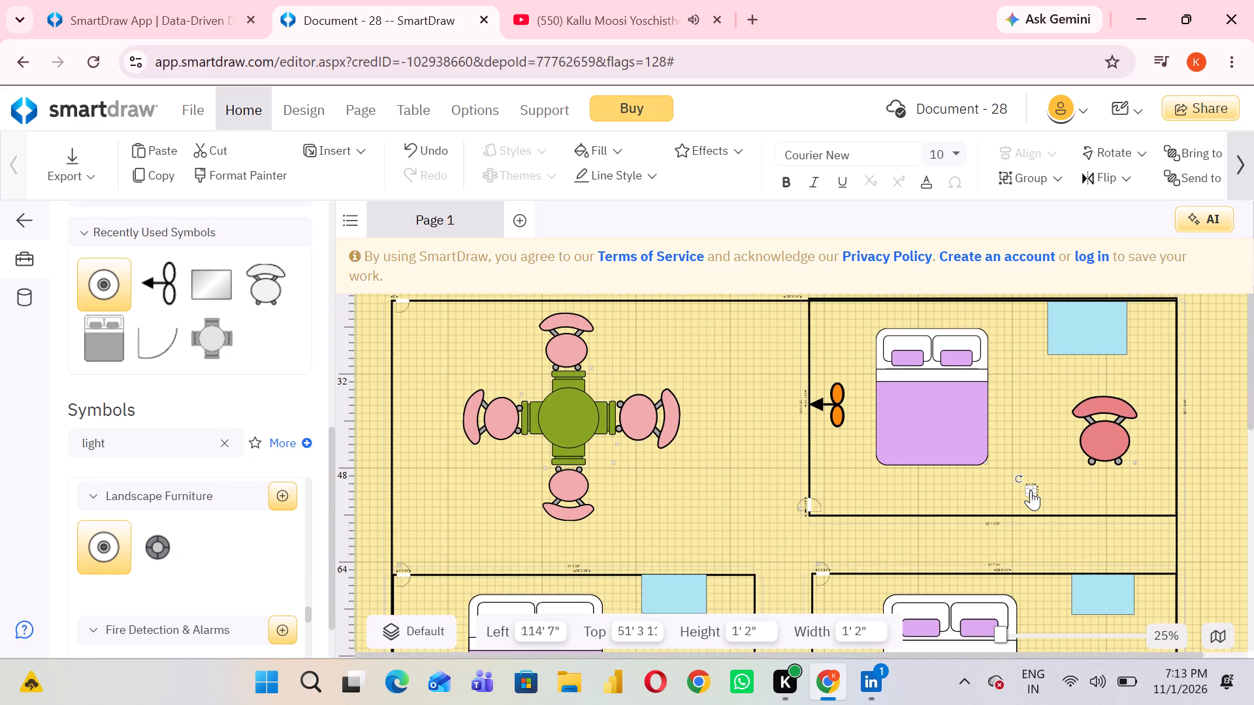
pyautogui.hotkey('ctrl', 'Return')
pyautogui.hotkey('ctrl', 'Return')
pyautogui.hotkey('ctrl', 'Return')
pyautogui.hotkey('ctrl', 'Return')
pyautogui.hotkey('ctrl', 'Return')
pyautogui.hotkey('ctrl', 'Return')
pyautogui.hotkey('ctrl', 'Return')
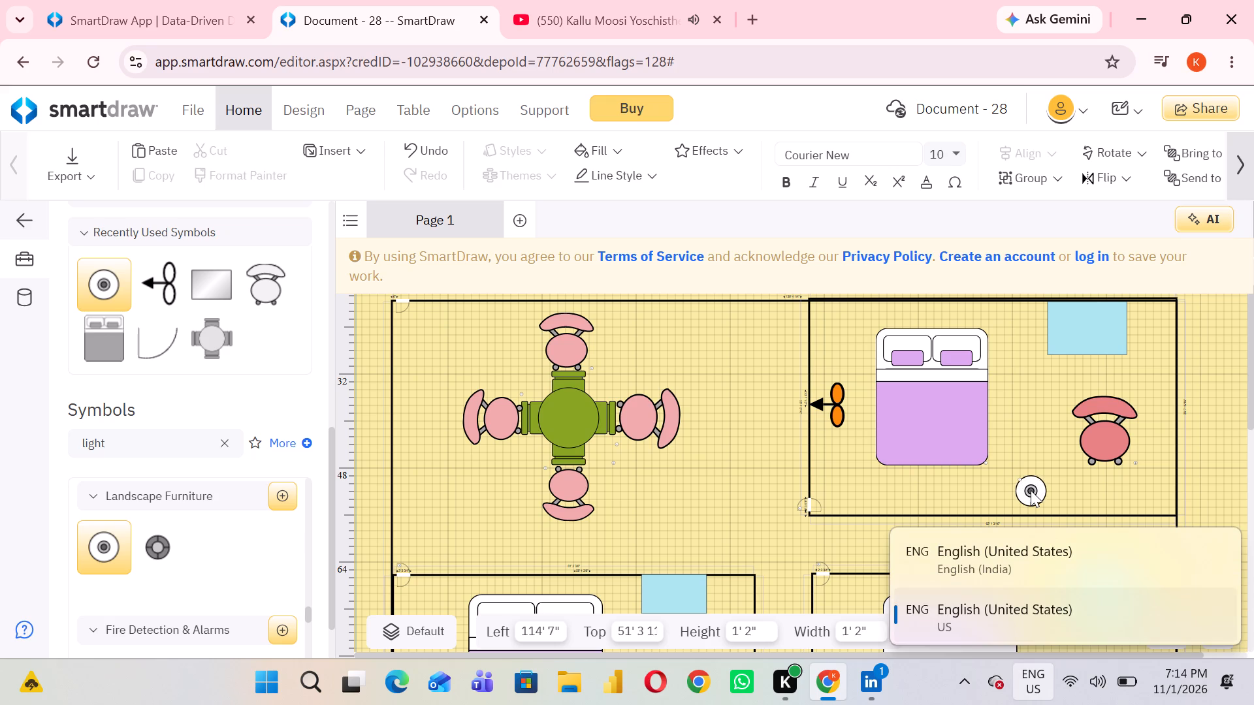
pyautogui.hotkey('ctrl', 'Return')
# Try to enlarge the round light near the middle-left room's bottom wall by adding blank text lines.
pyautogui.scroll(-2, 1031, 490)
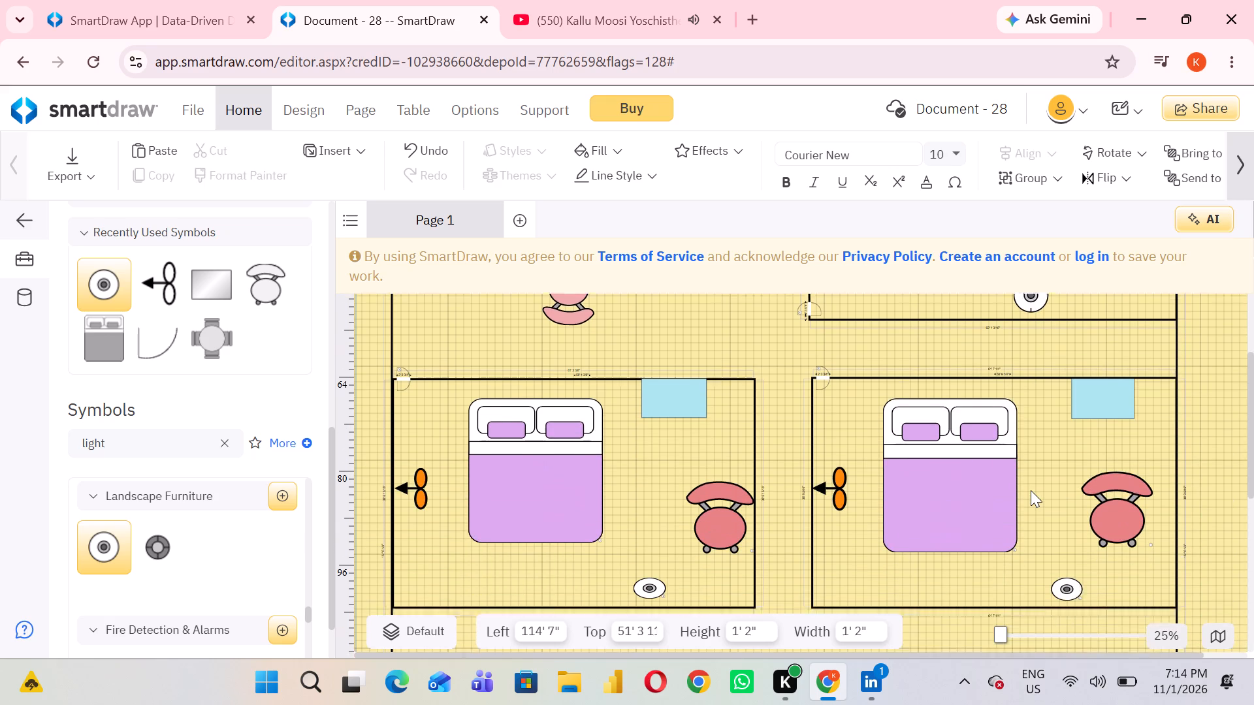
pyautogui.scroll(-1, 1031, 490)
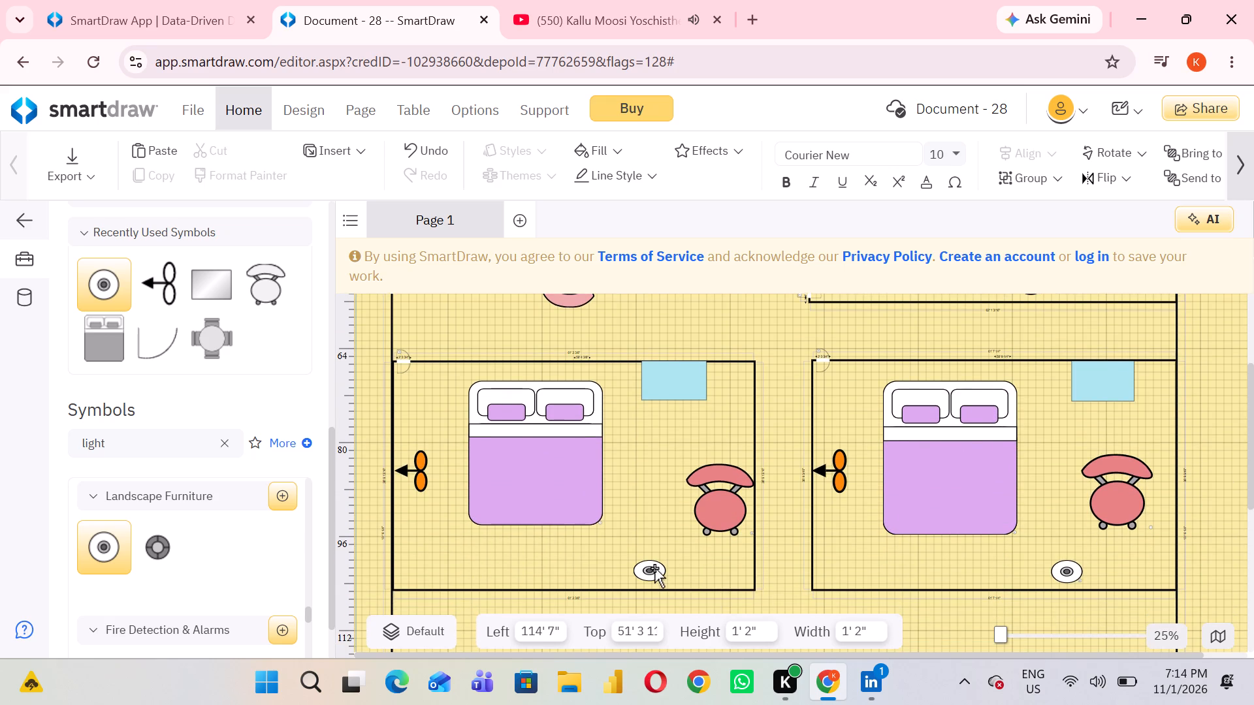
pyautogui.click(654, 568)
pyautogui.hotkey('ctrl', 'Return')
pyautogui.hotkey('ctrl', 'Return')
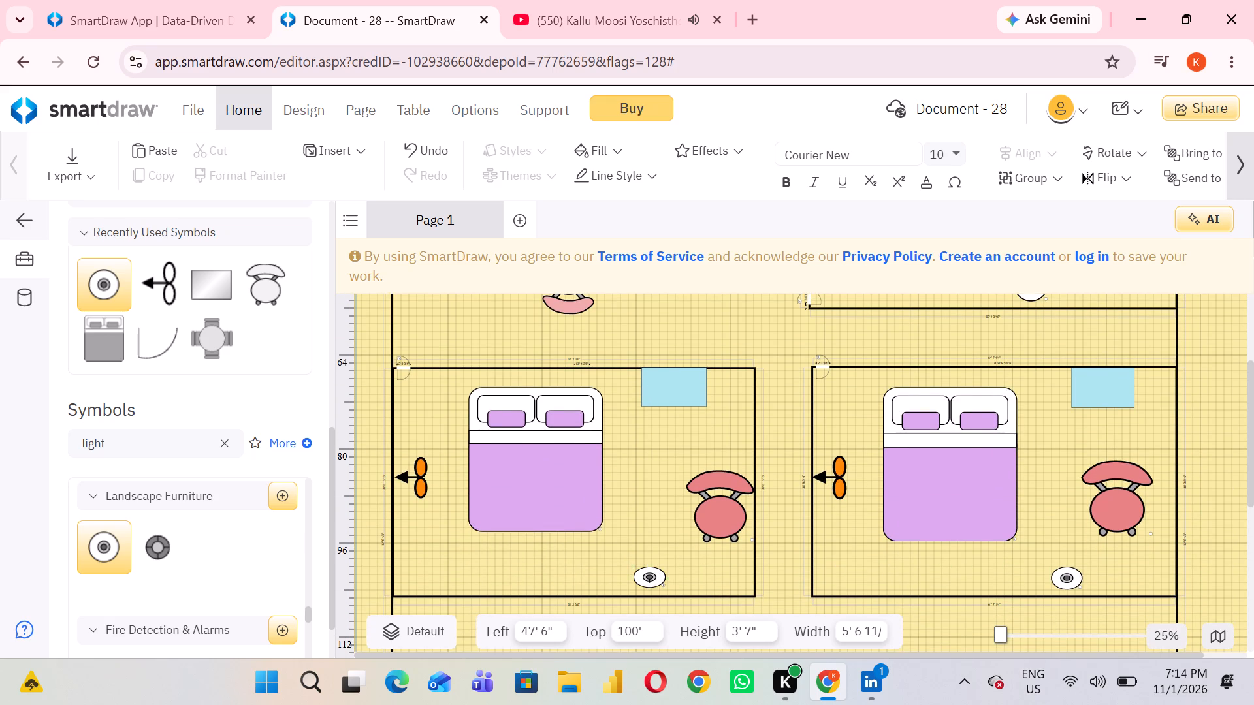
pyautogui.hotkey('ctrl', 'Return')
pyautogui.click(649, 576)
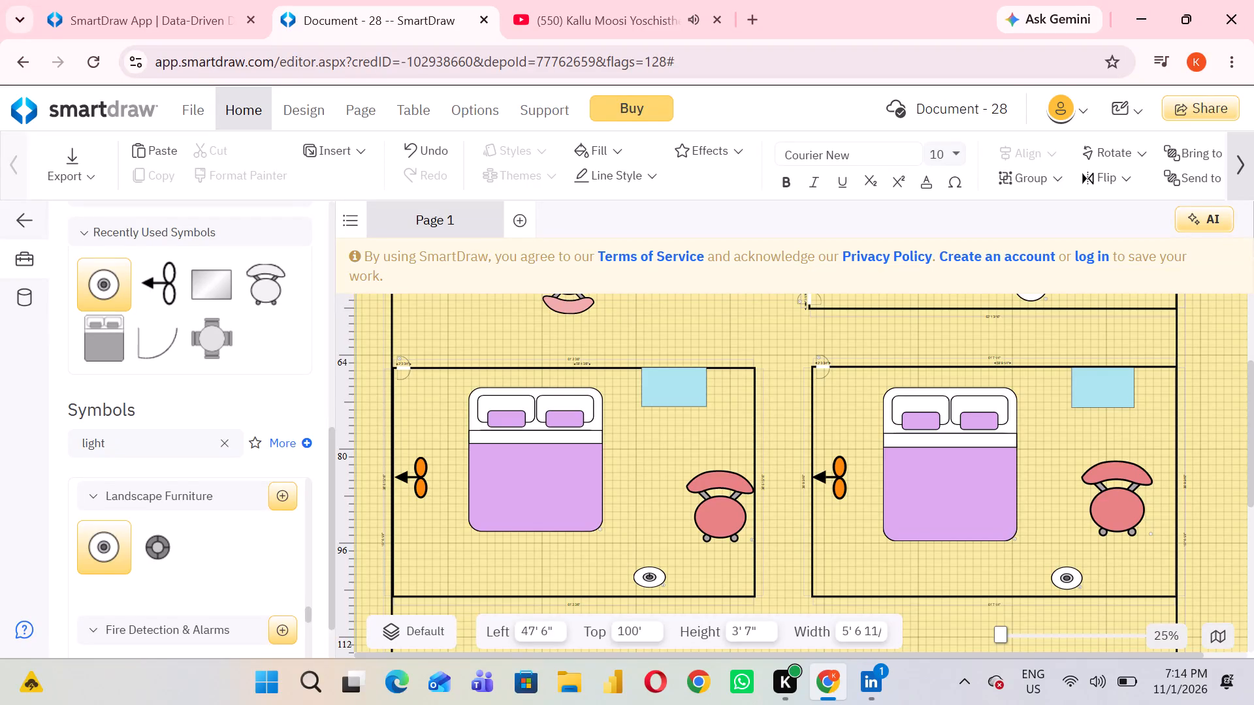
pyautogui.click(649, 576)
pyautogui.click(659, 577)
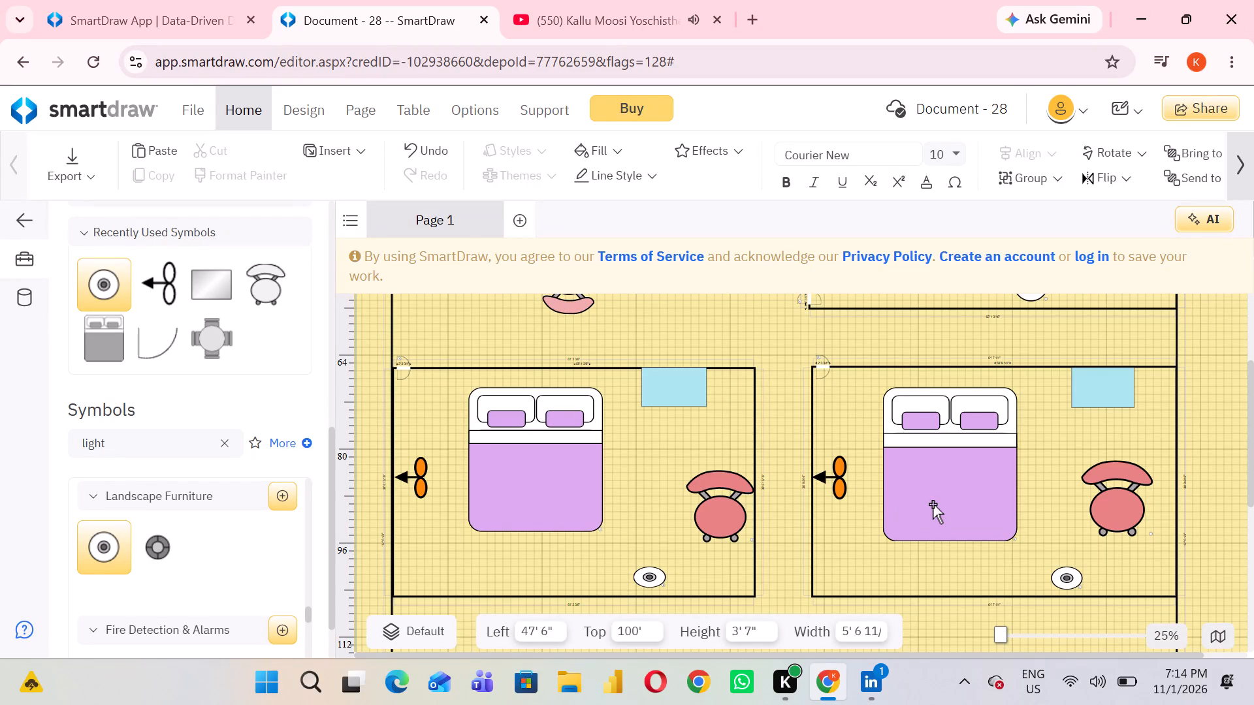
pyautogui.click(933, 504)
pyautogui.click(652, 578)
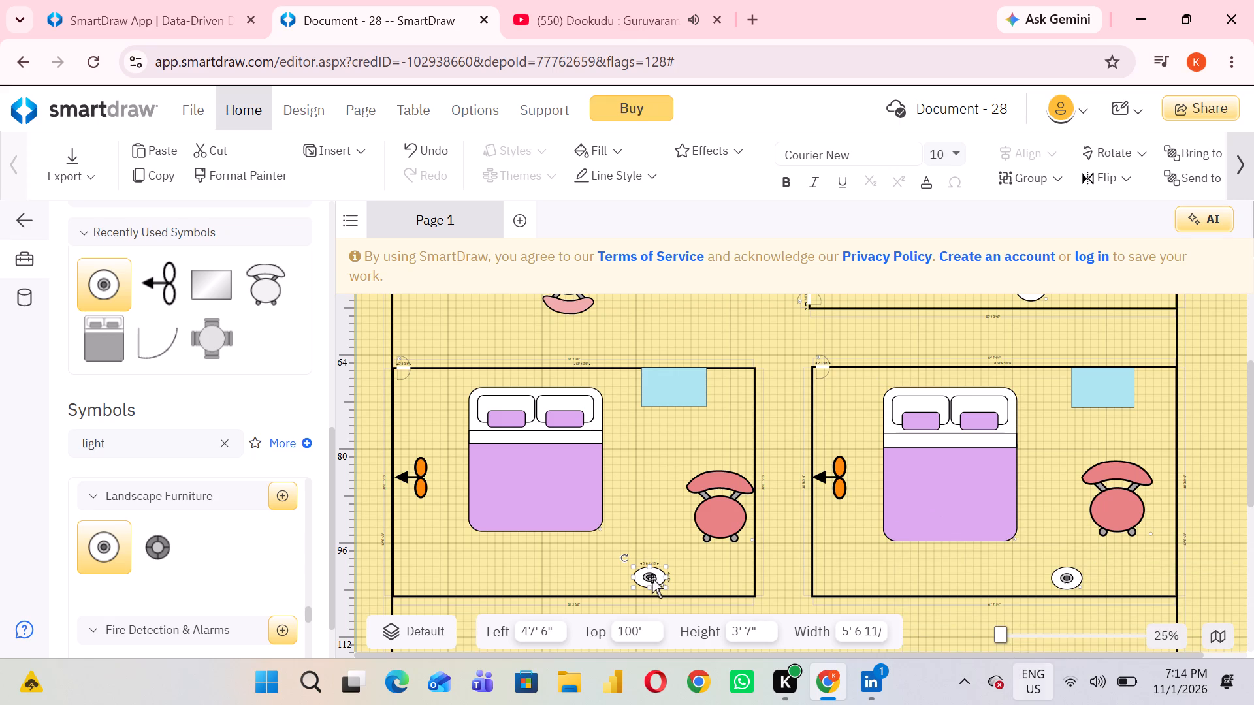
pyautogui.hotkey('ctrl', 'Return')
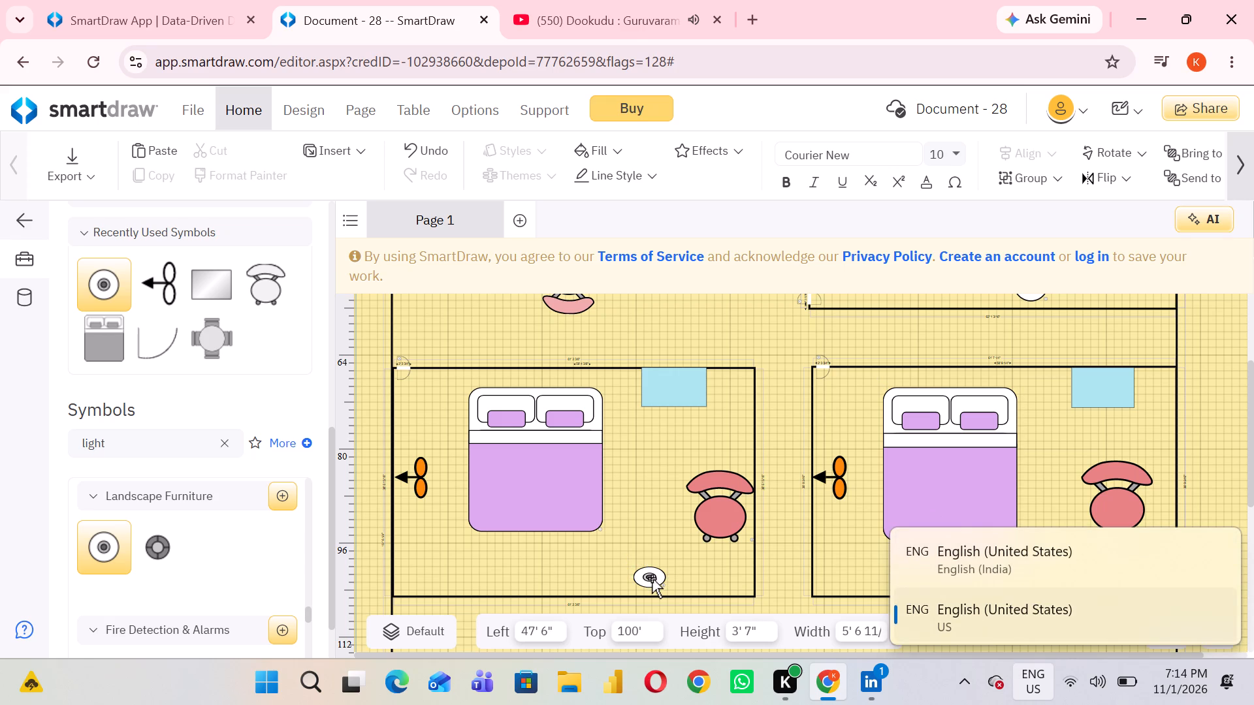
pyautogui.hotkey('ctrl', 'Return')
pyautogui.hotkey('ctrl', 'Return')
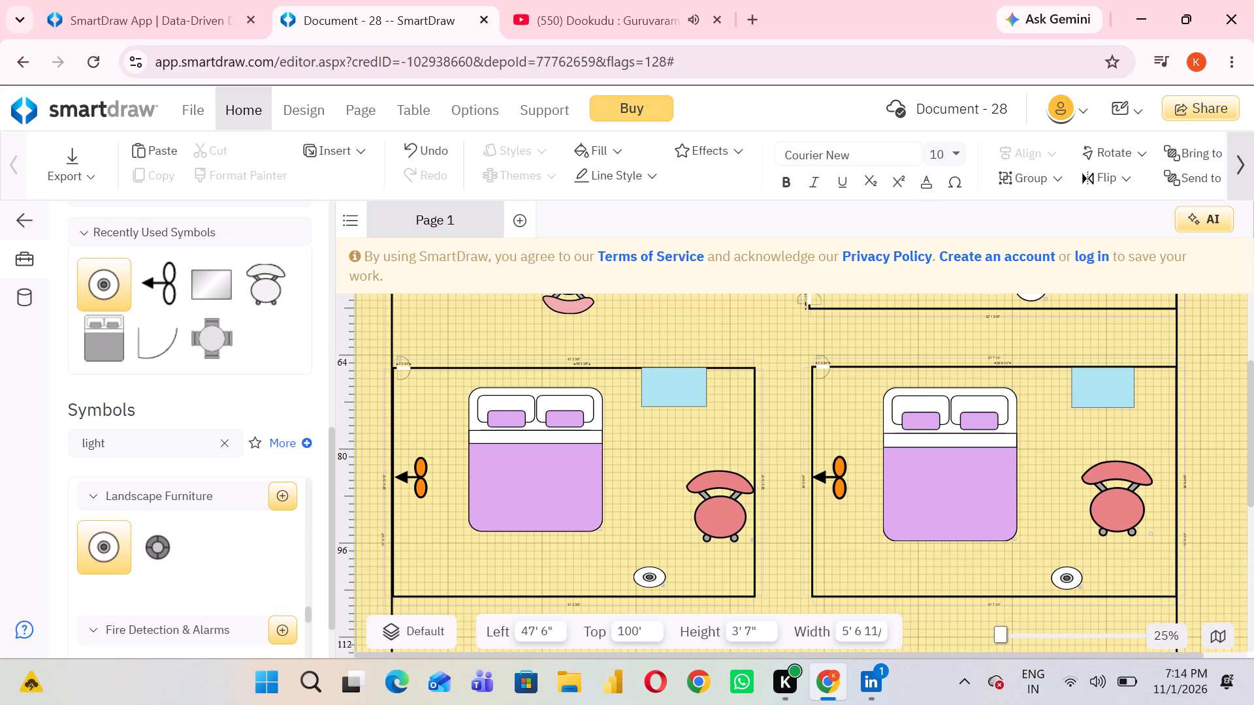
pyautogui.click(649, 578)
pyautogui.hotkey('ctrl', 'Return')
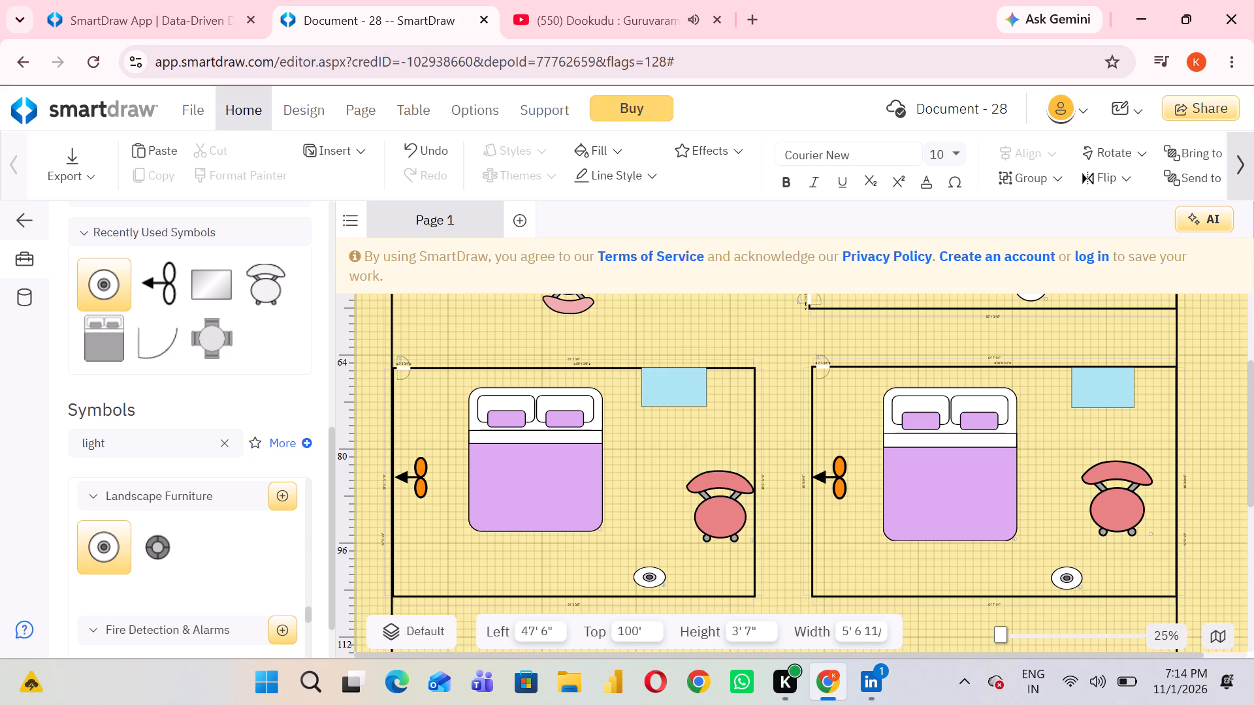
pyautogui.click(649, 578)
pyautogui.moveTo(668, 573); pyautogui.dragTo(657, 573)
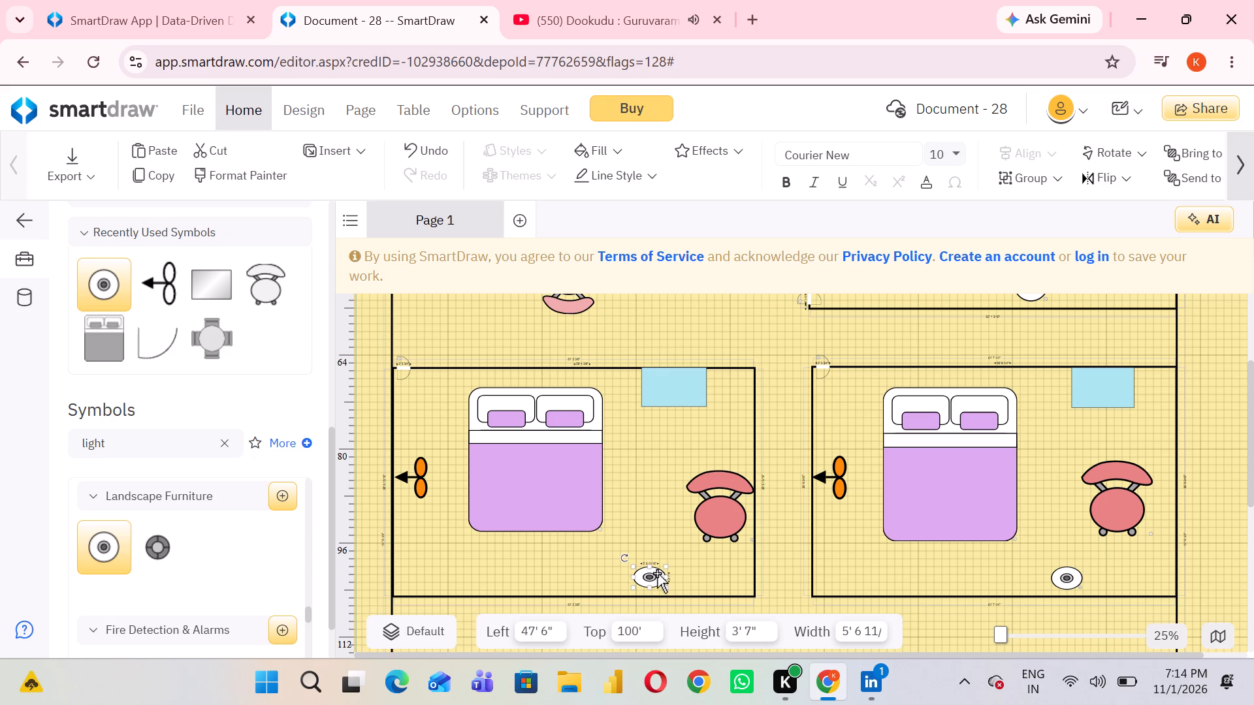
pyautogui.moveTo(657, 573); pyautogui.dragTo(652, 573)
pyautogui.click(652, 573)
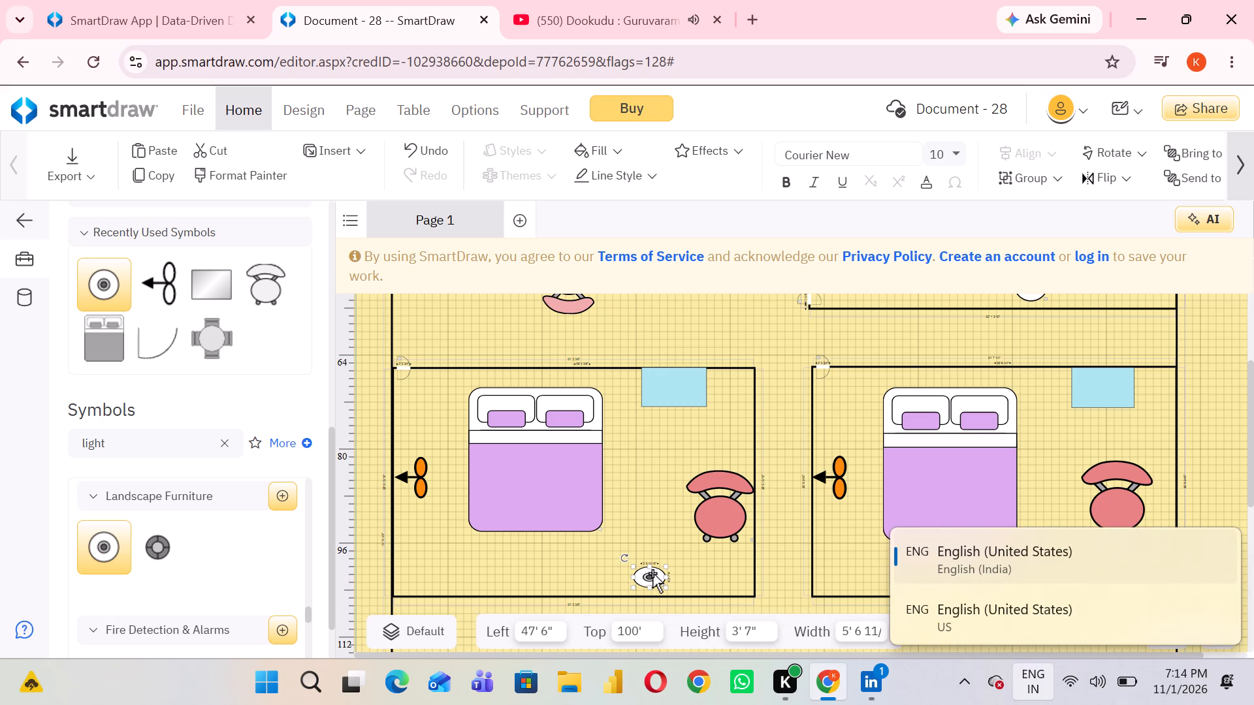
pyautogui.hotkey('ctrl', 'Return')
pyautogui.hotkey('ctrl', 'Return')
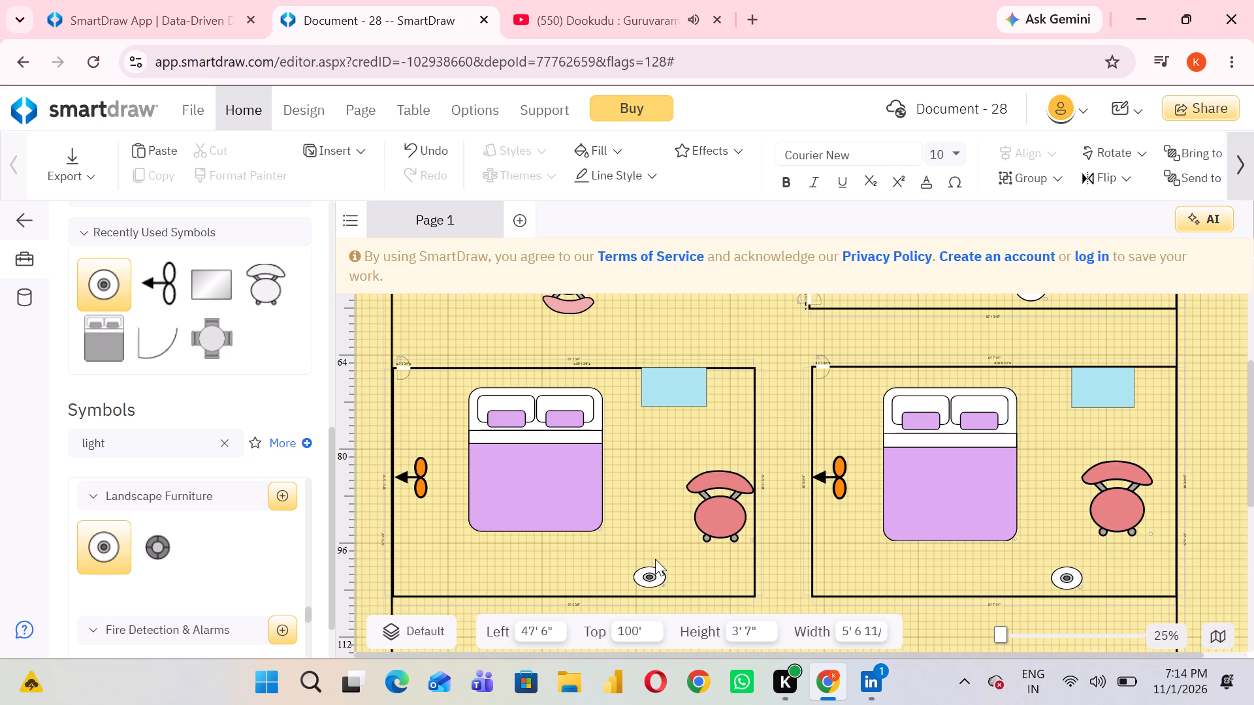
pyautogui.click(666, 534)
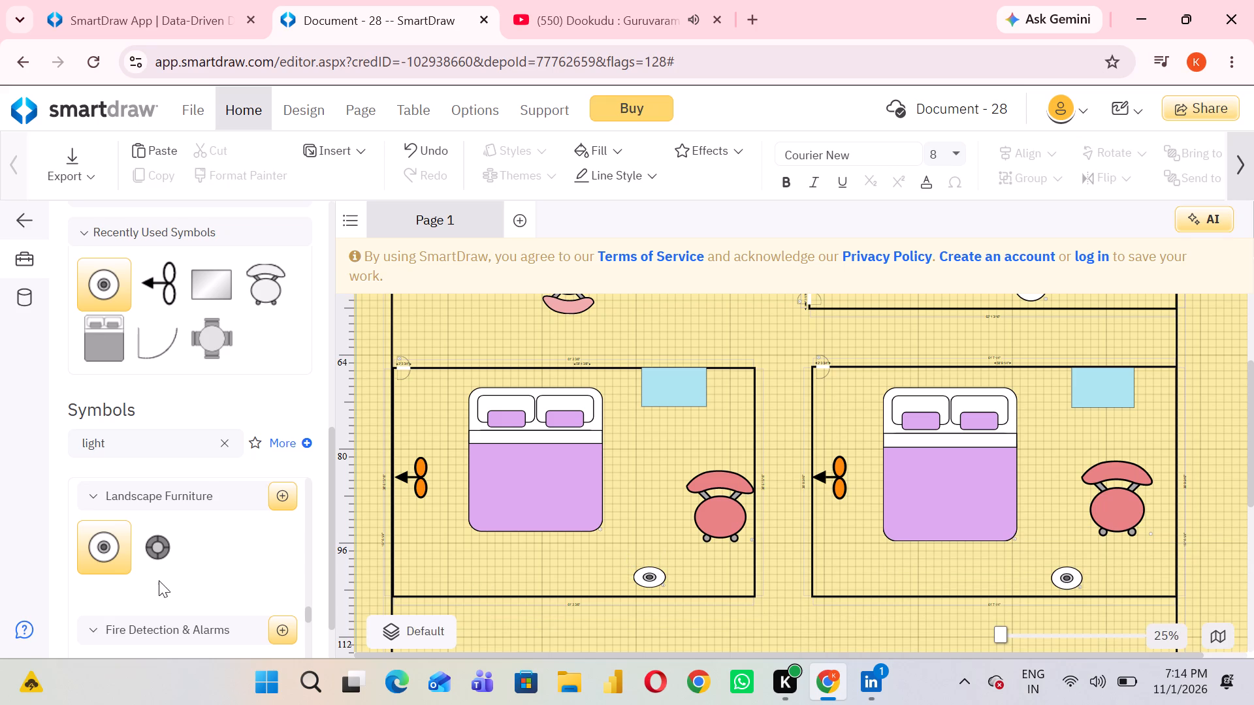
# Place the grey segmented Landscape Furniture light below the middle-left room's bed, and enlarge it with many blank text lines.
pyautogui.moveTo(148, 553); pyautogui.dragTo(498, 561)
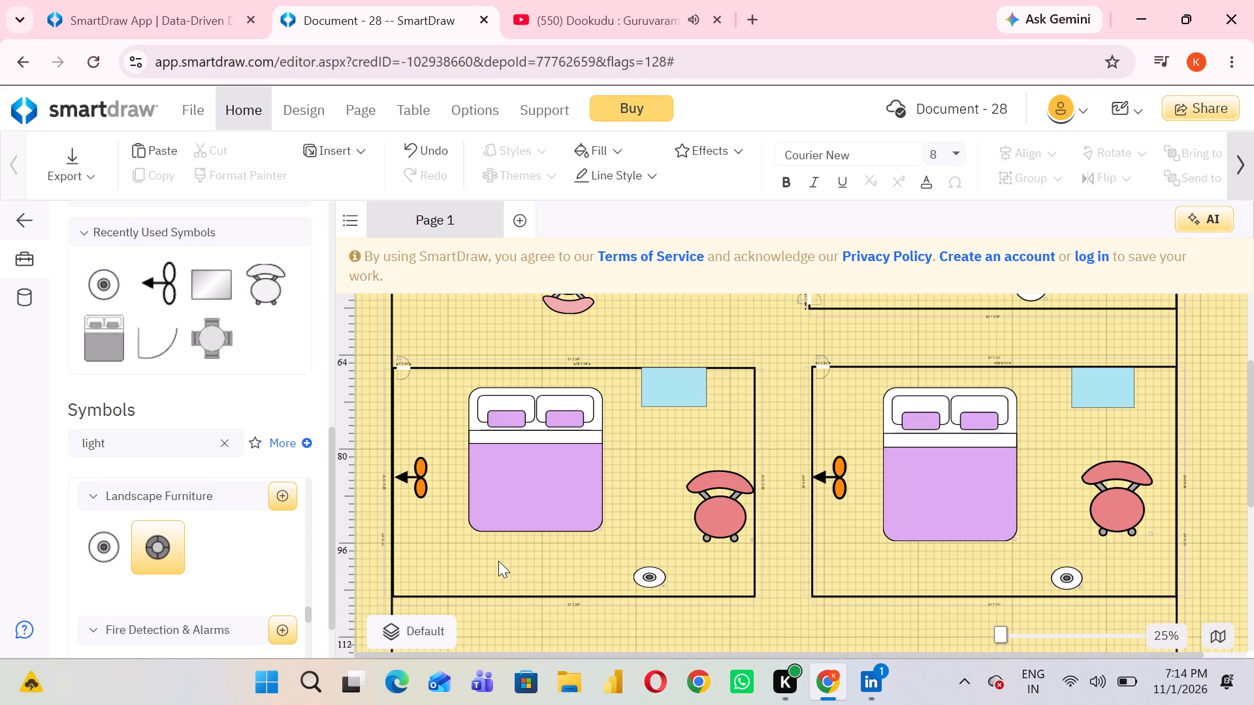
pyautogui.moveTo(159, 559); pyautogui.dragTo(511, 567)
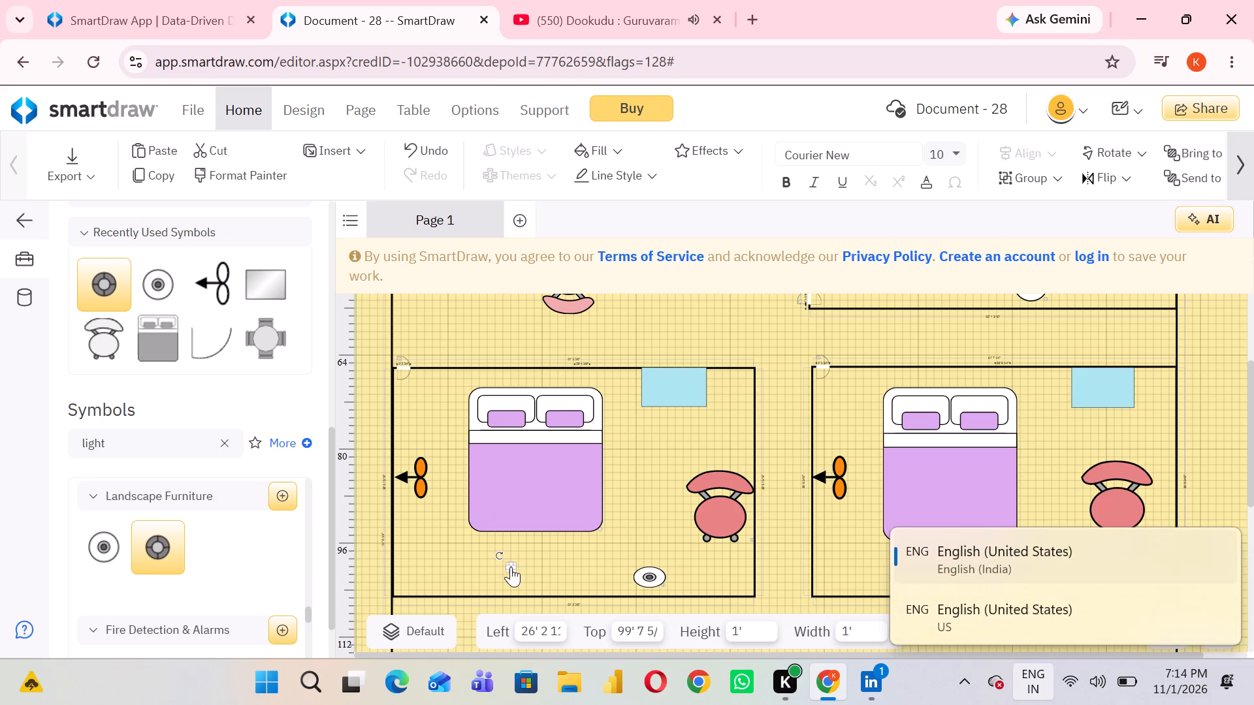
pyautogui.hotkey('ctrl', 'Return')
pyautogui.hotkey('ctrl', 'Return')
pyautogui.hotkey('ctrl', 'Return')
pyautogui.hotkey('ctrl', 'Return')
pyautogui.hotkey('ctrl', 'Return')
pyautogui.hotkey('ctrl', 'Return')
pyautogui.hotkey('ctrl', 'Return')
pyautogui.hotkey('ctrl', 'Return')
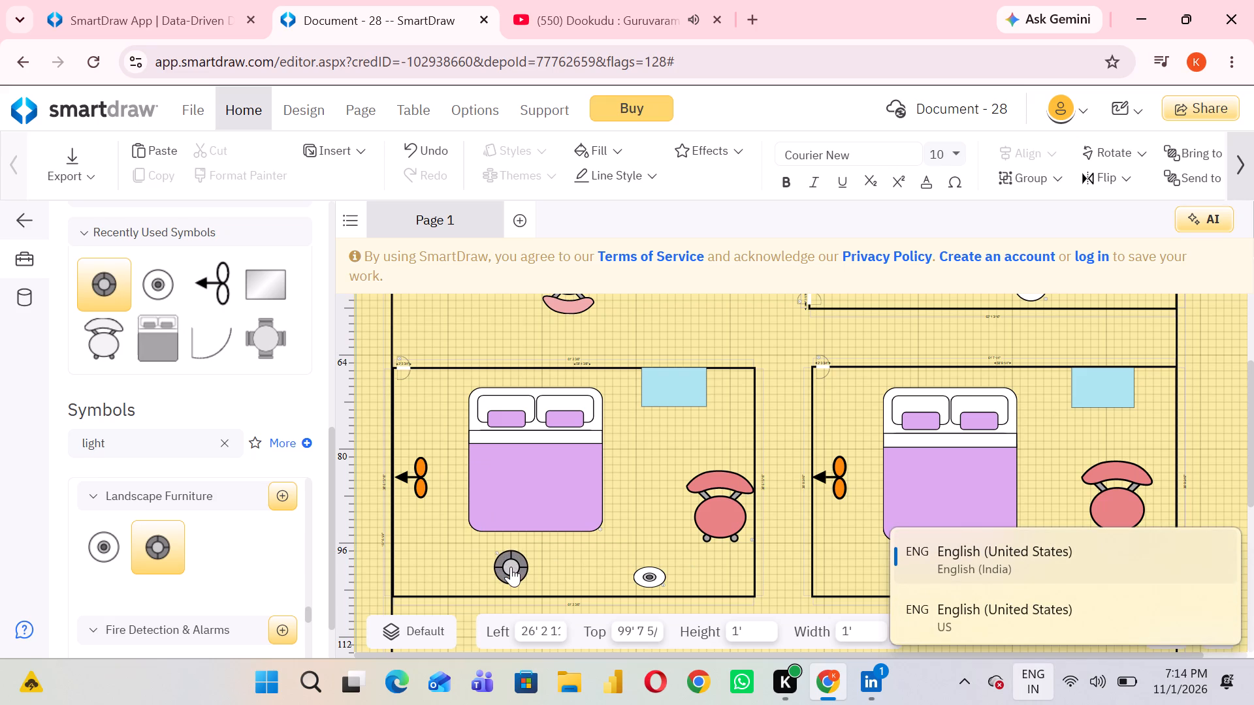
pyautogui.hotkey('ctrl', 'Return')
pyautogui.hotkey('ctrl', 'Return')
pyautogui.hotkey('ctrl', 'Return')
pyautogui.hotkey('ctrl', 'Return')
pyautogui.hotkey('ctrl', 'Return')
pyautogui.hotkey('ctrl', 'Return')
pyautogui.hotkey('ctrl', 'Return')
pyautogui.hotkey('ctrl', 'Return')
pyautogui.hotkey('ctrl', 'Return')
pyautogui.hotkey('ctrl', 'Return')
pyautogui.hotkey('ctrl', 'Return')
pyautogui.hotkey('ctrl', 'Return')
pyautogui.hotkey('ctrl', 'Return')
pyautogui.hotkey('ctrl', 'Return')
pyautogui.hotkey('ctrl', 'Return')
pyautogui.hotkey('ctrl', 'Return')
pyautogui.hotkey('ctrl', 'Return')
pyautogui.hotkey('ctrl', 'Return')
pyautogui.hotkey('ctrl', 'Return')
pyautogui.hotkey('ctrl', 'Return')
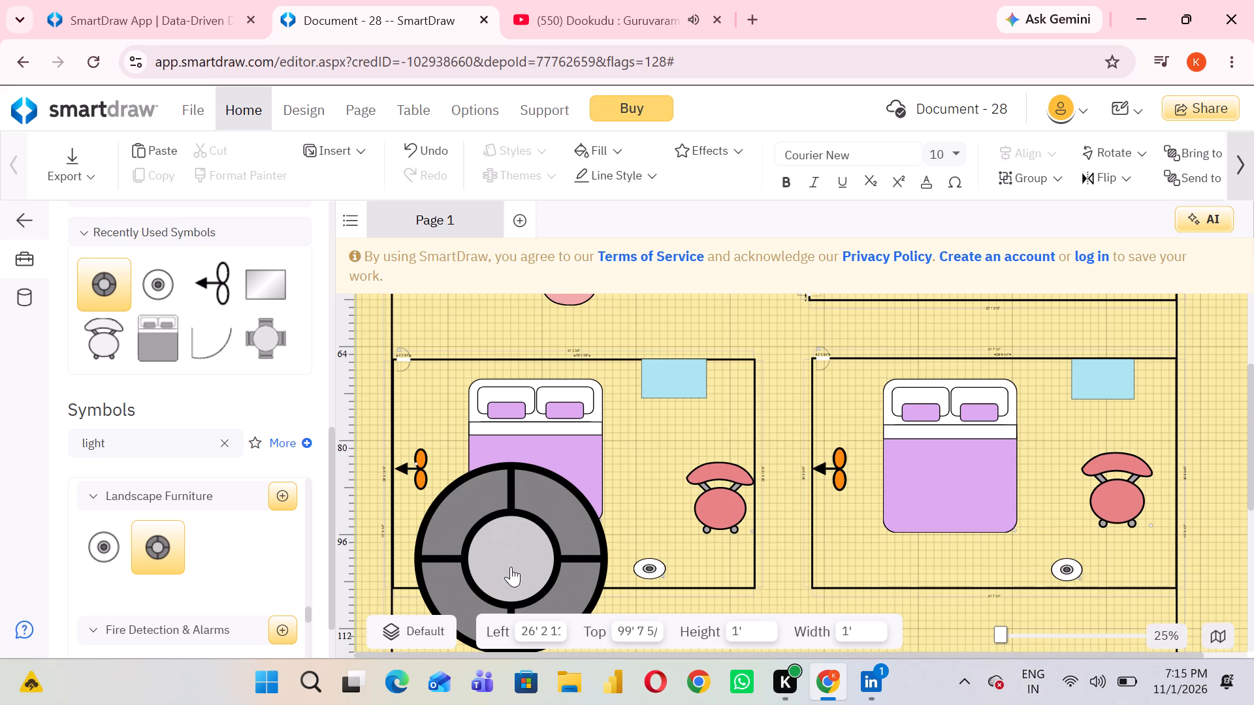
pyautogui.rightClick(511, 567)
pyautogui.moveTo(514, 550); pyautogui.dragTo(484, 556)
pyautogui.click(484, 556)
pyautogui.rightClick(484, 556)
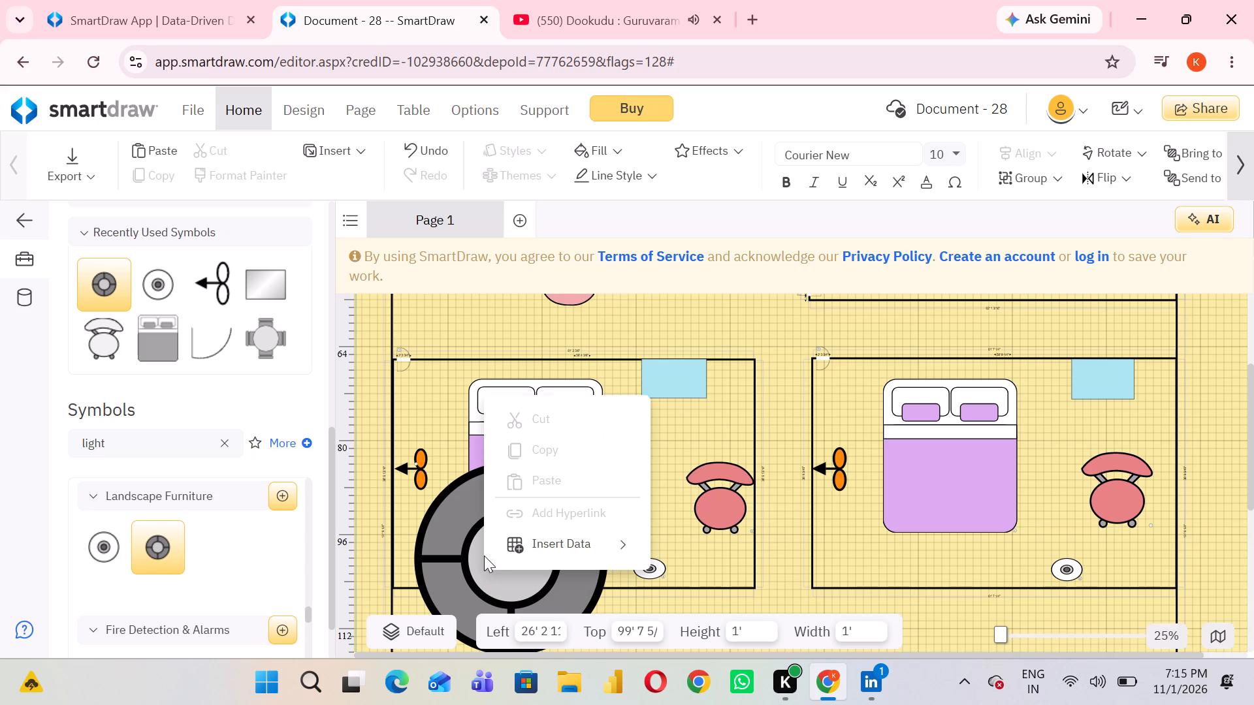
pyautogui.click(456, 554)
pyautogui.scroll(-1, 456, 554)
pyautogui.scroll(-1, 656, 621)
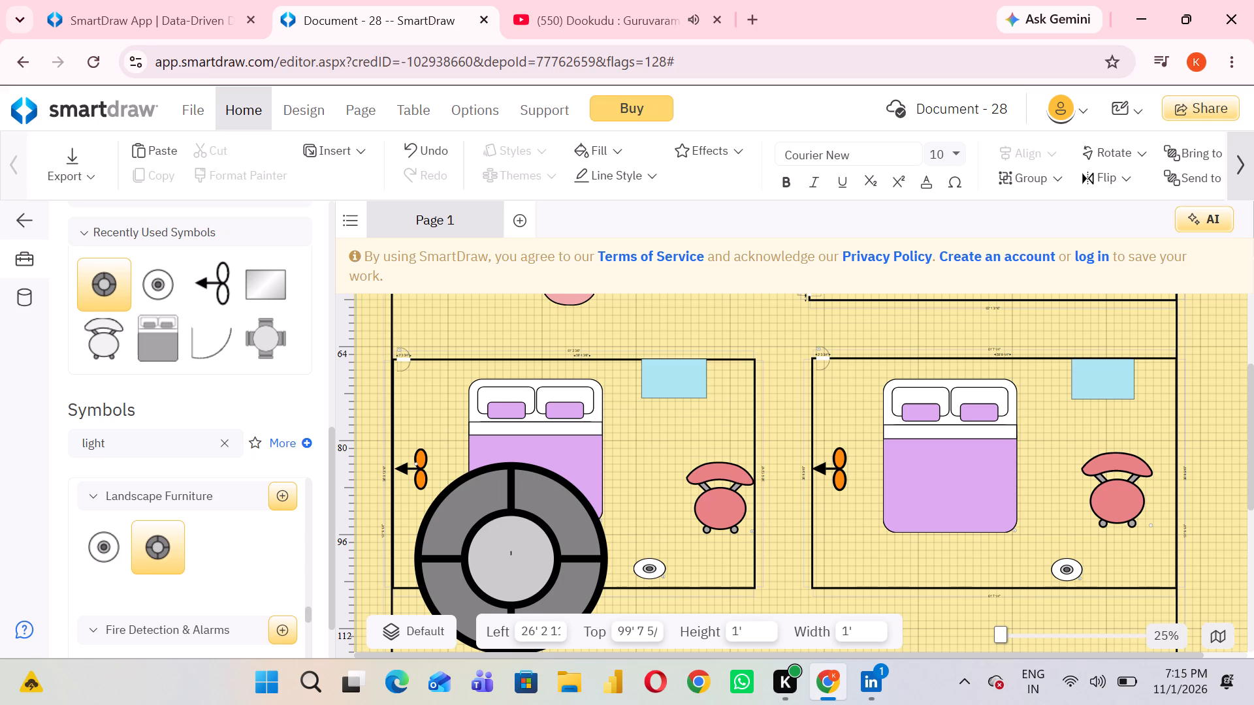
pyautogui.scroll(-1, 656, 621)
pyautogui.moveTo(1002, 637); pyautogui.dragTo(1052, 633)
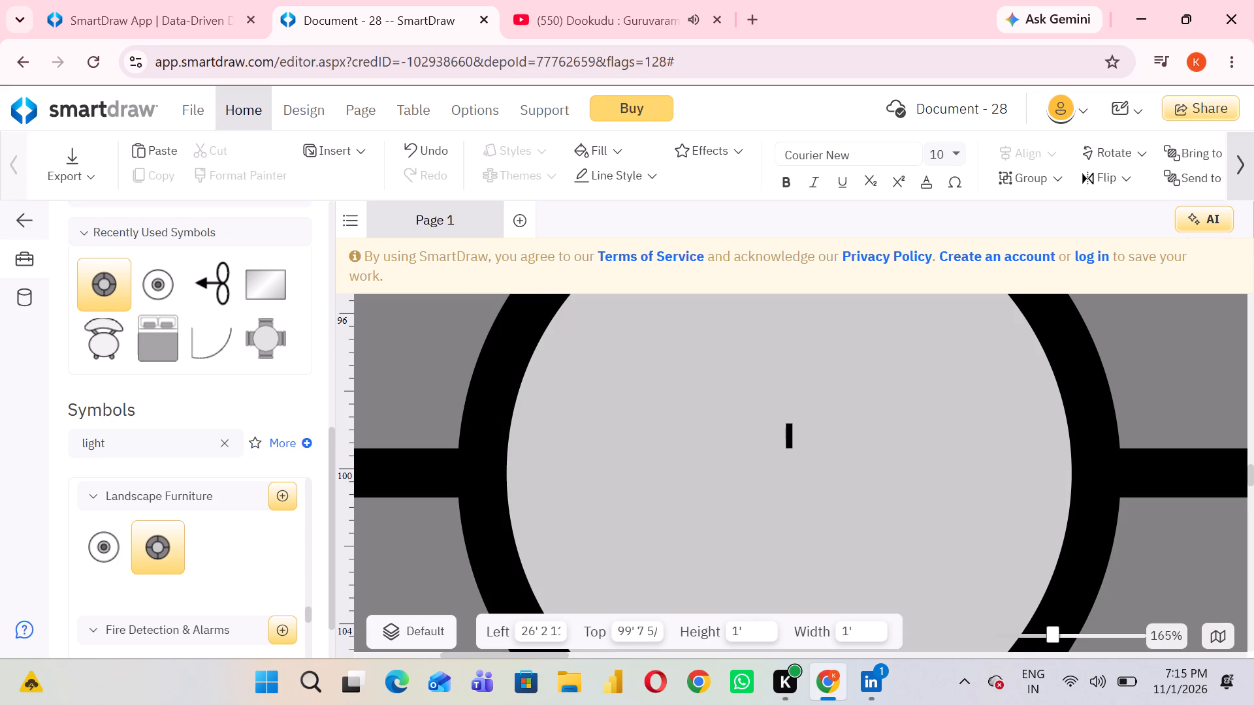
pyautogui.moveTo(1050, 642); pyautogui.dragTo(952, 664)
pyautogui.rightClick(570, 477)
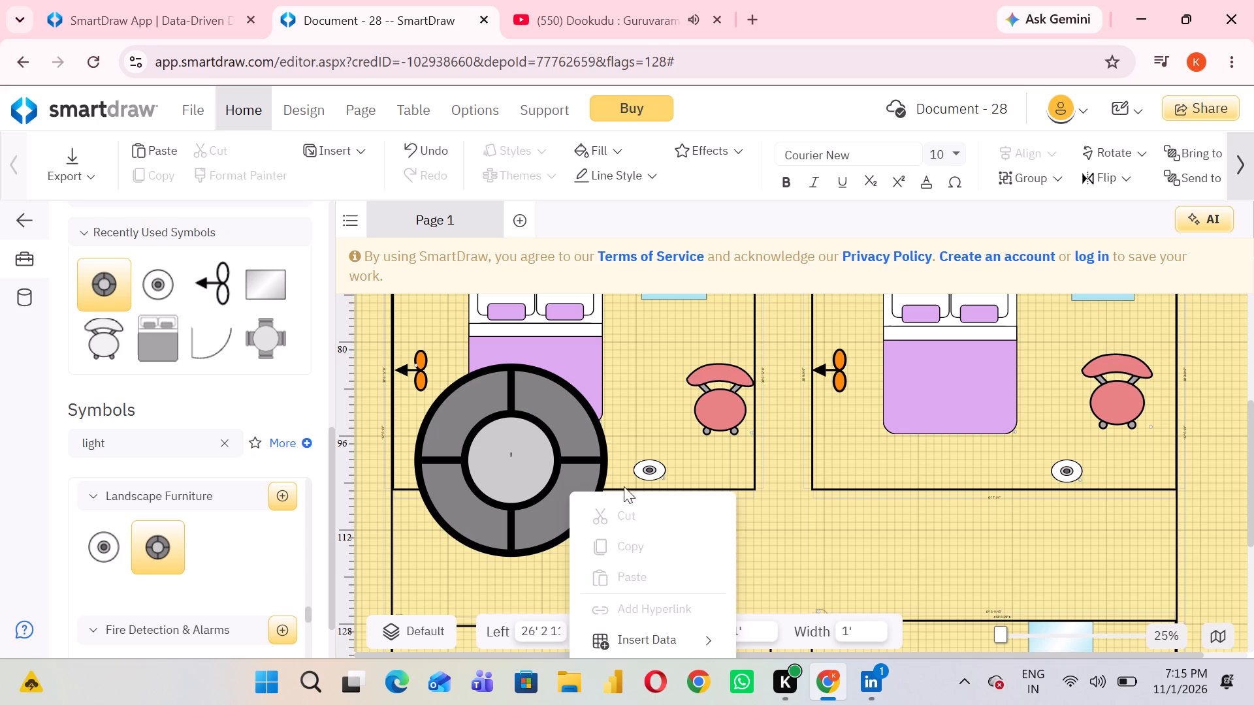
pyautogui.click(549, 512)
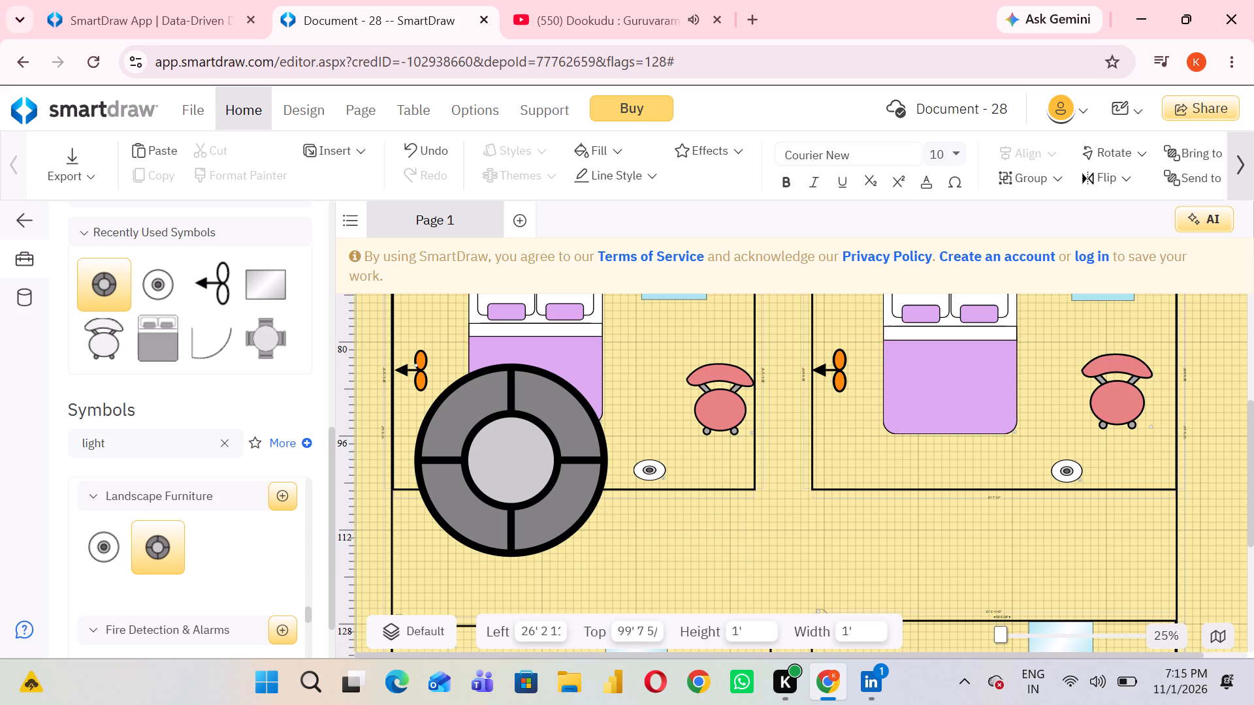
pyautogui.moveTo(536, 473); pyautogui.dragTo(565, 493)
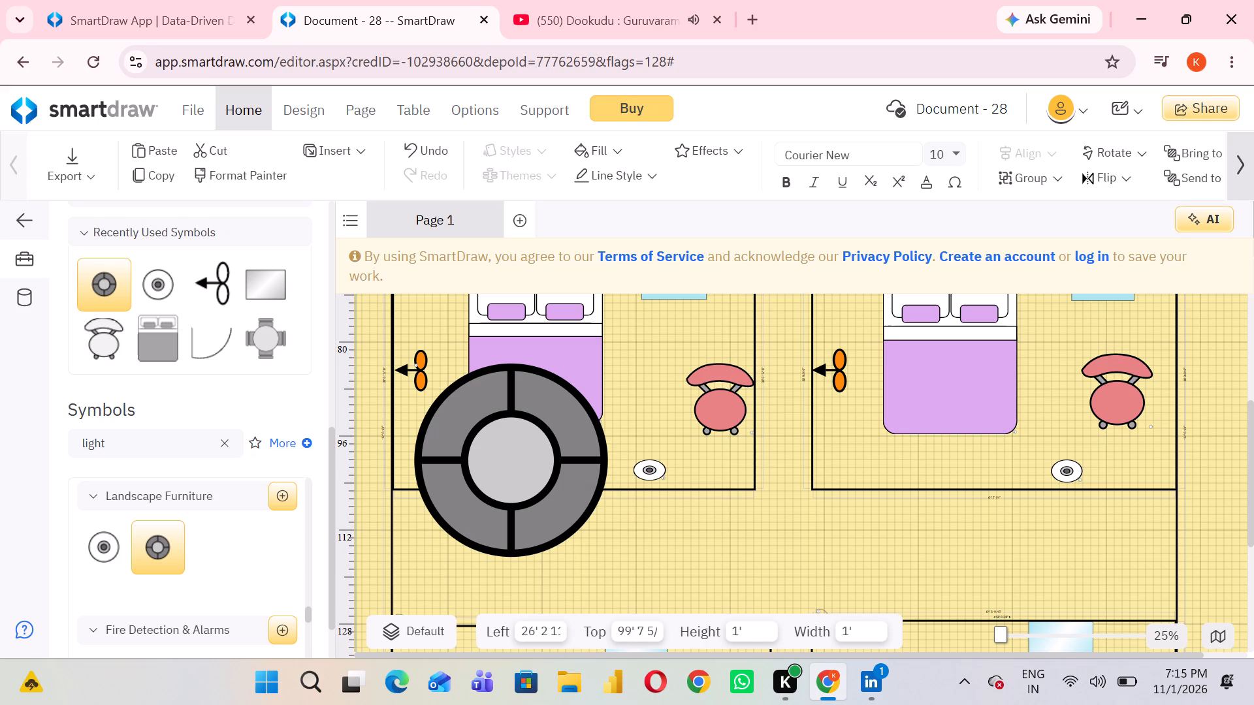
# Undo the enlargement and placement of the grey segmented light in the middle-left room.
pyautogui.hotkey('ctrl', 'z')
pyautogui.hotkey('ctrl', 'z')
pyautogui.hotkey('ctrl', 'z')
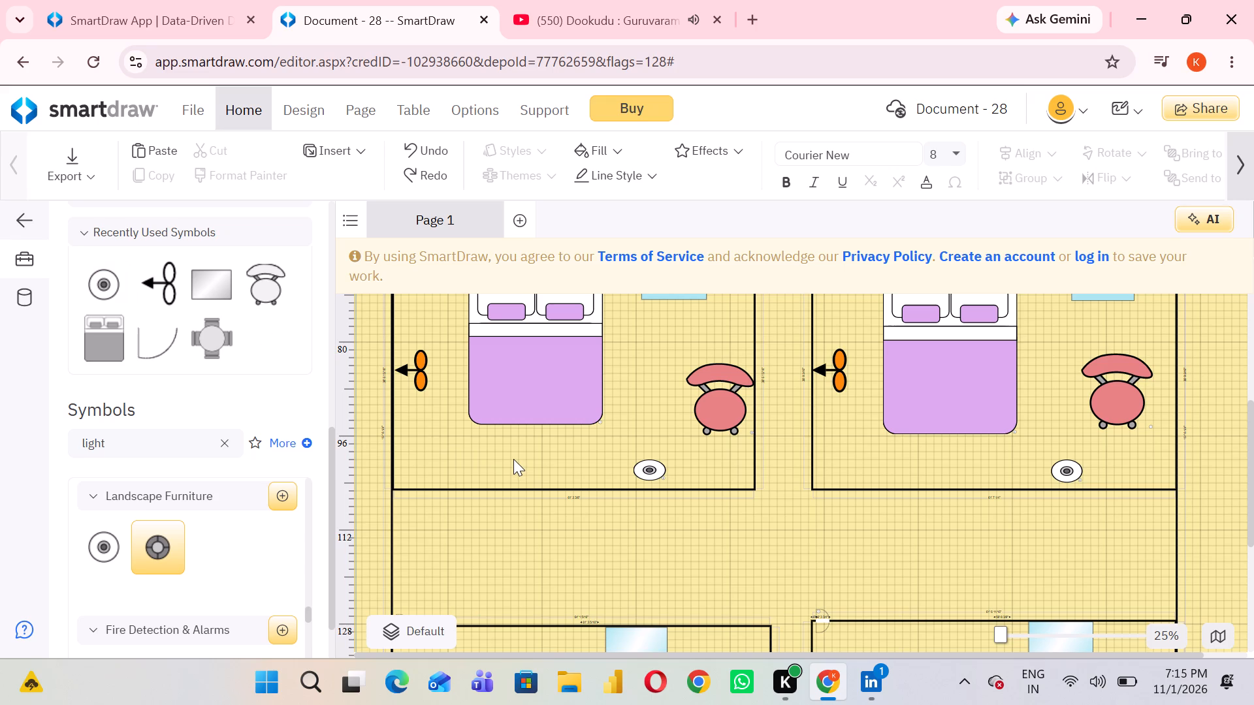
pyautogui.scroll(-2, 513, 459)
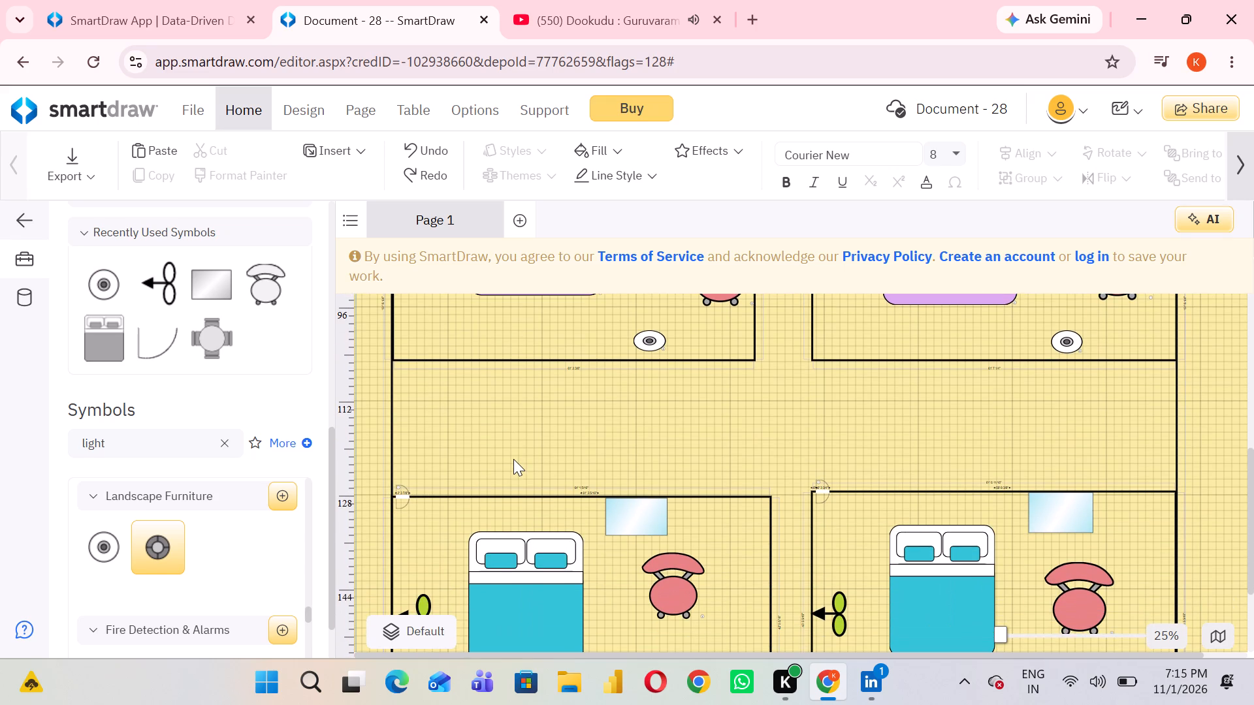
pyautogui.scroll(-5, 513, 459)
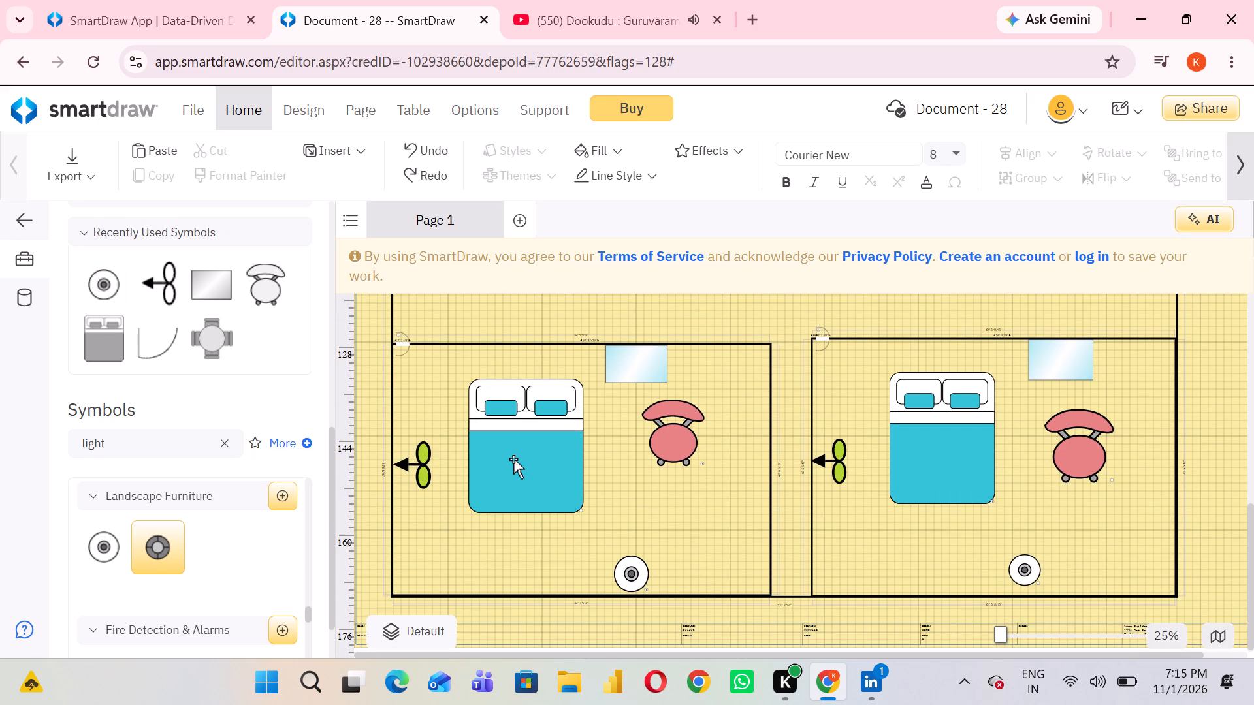
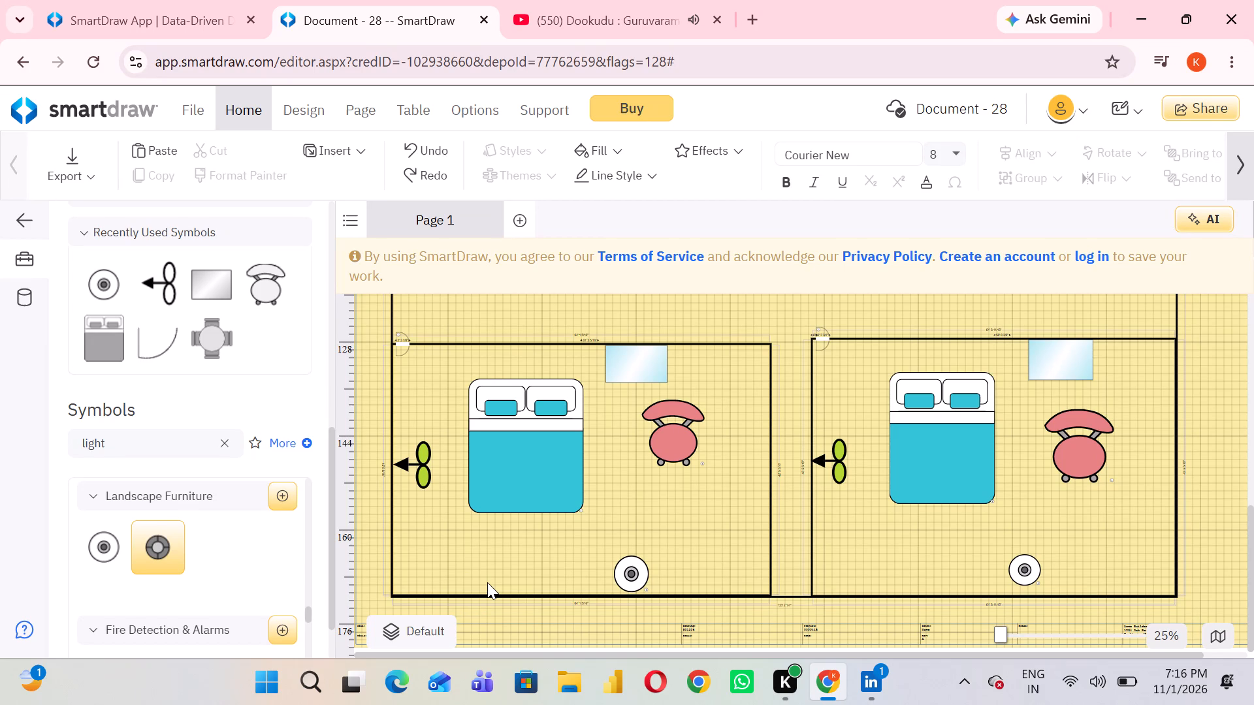
# Fill the round light in the lower-left room with golden yellow.
pyautogui.rightClick(625, 576)
pyautogui.click(734, 253)
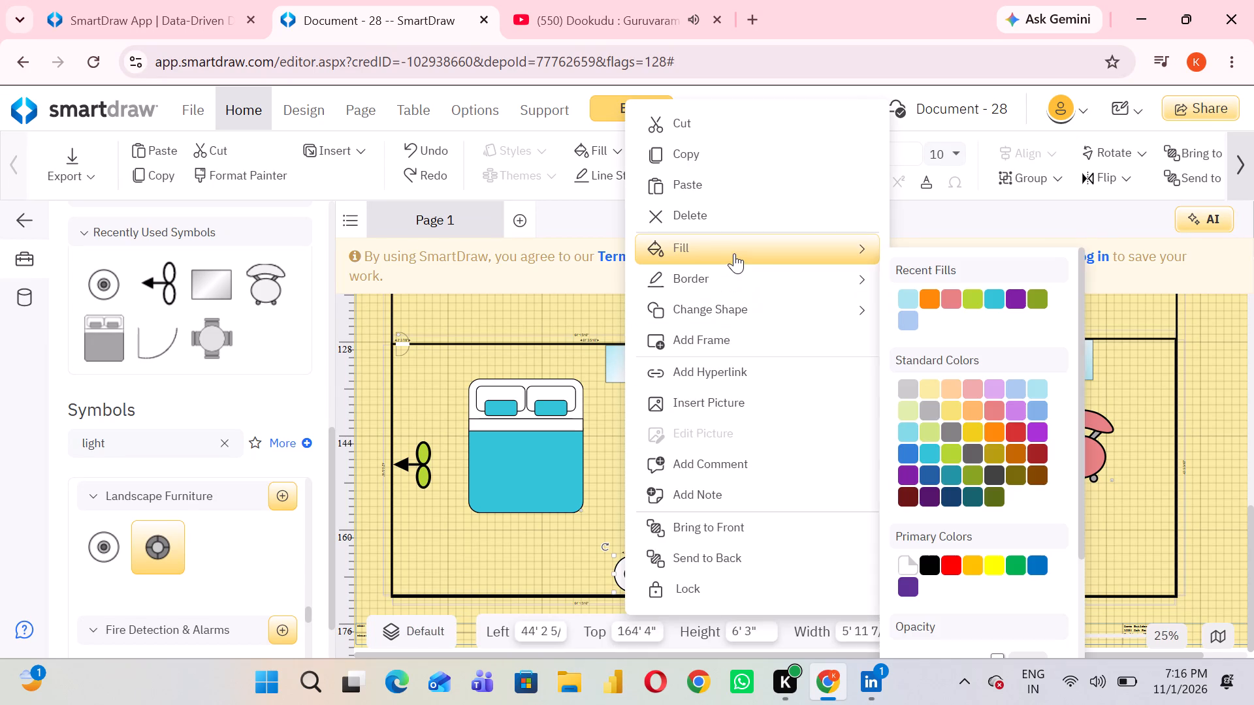
pyautogui.click(967, 428)
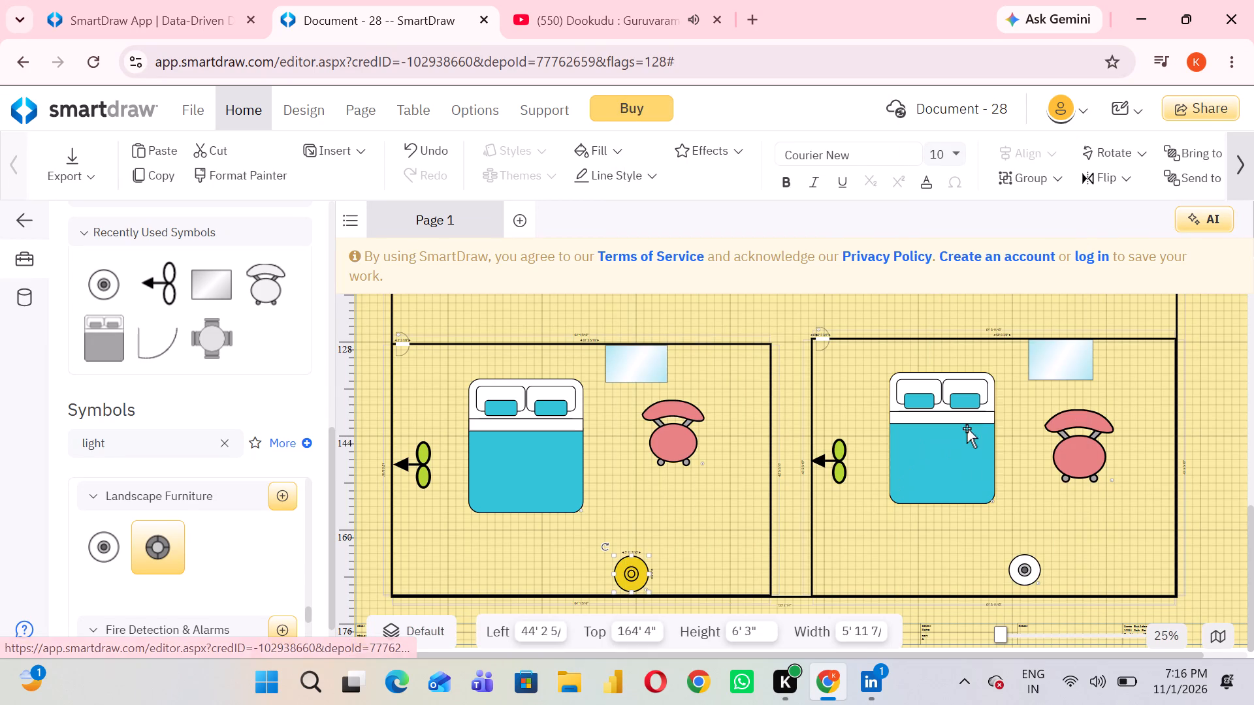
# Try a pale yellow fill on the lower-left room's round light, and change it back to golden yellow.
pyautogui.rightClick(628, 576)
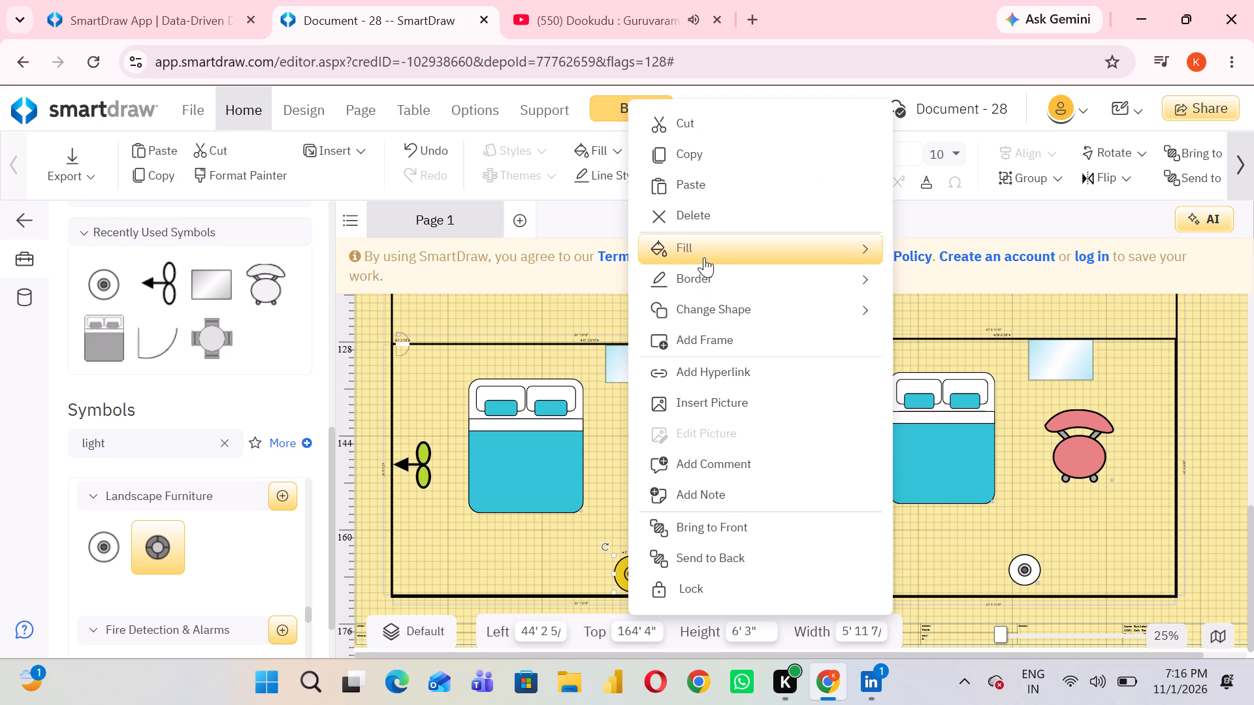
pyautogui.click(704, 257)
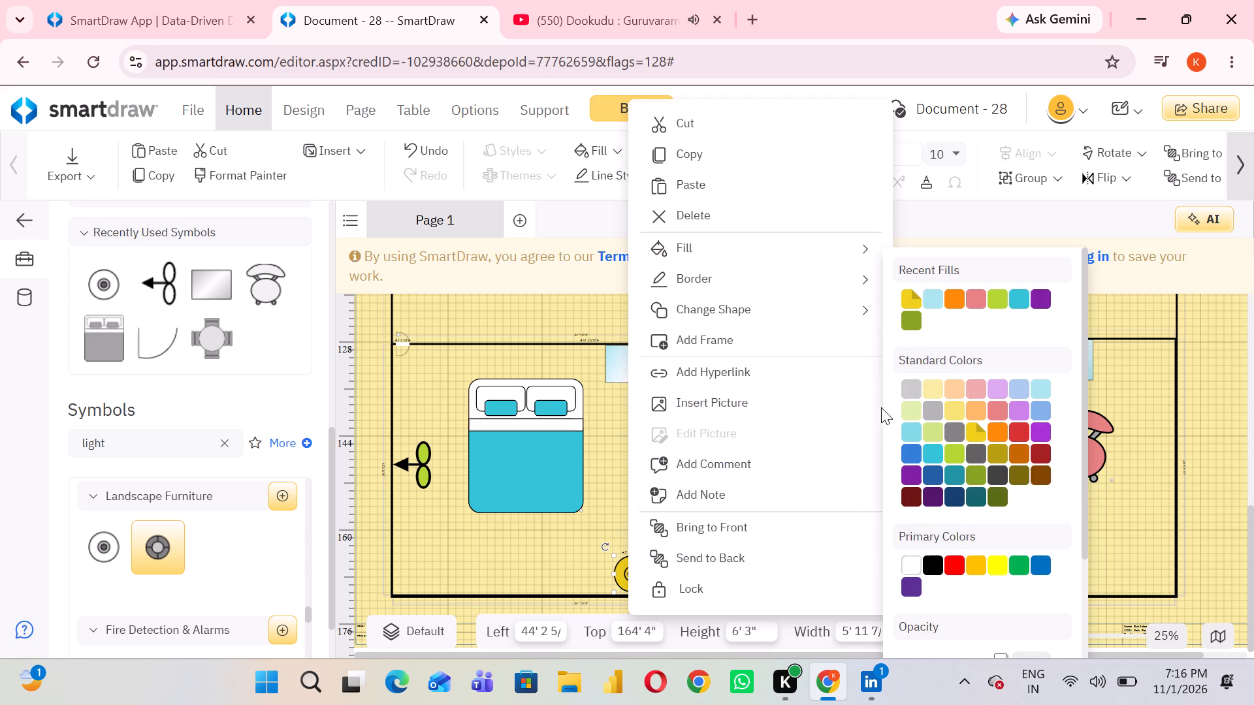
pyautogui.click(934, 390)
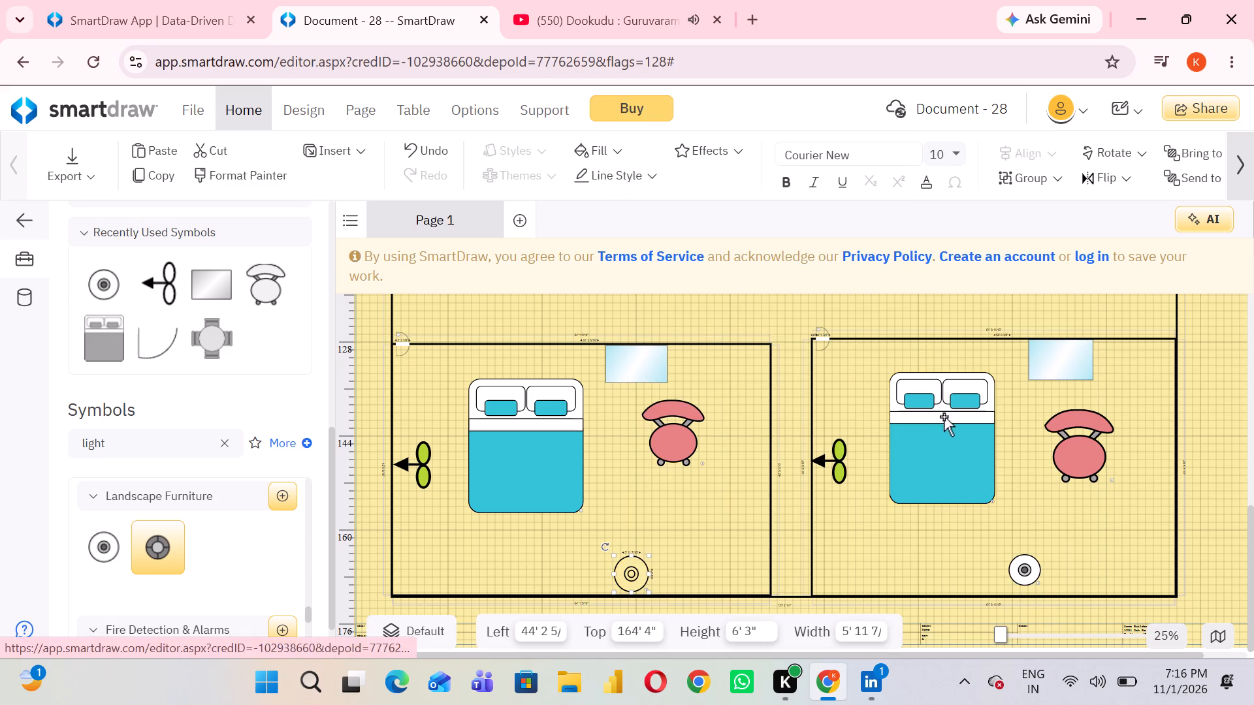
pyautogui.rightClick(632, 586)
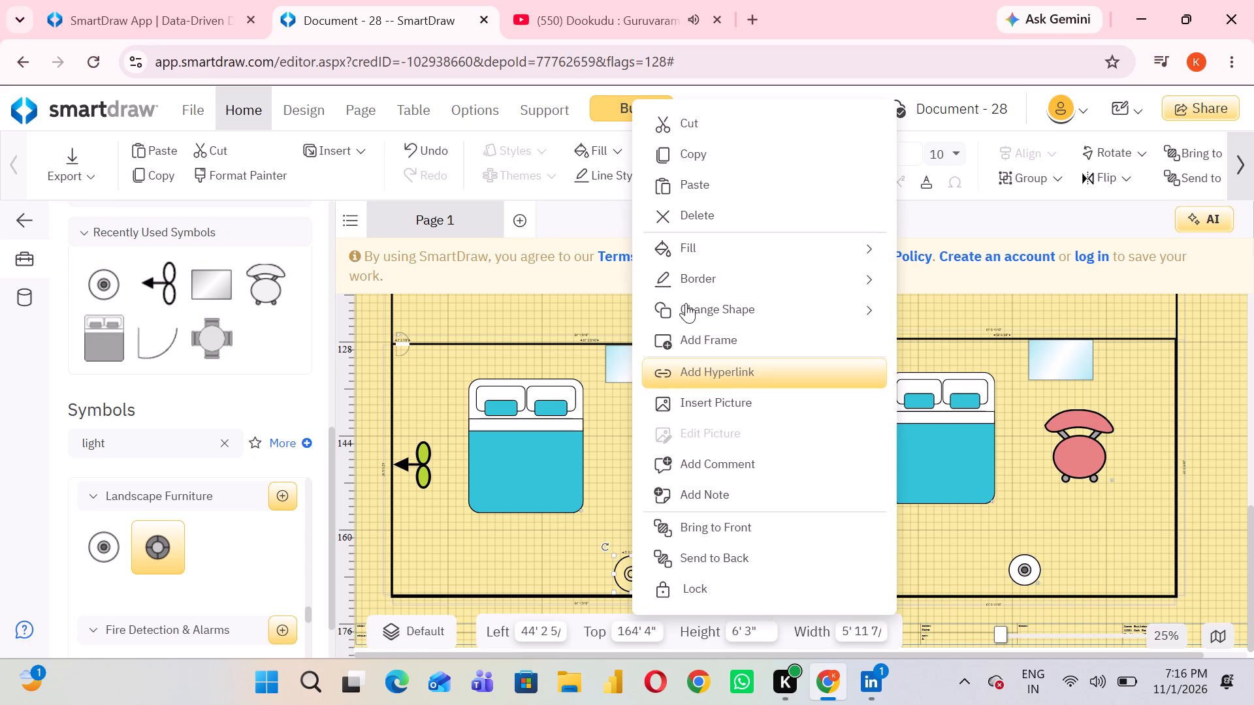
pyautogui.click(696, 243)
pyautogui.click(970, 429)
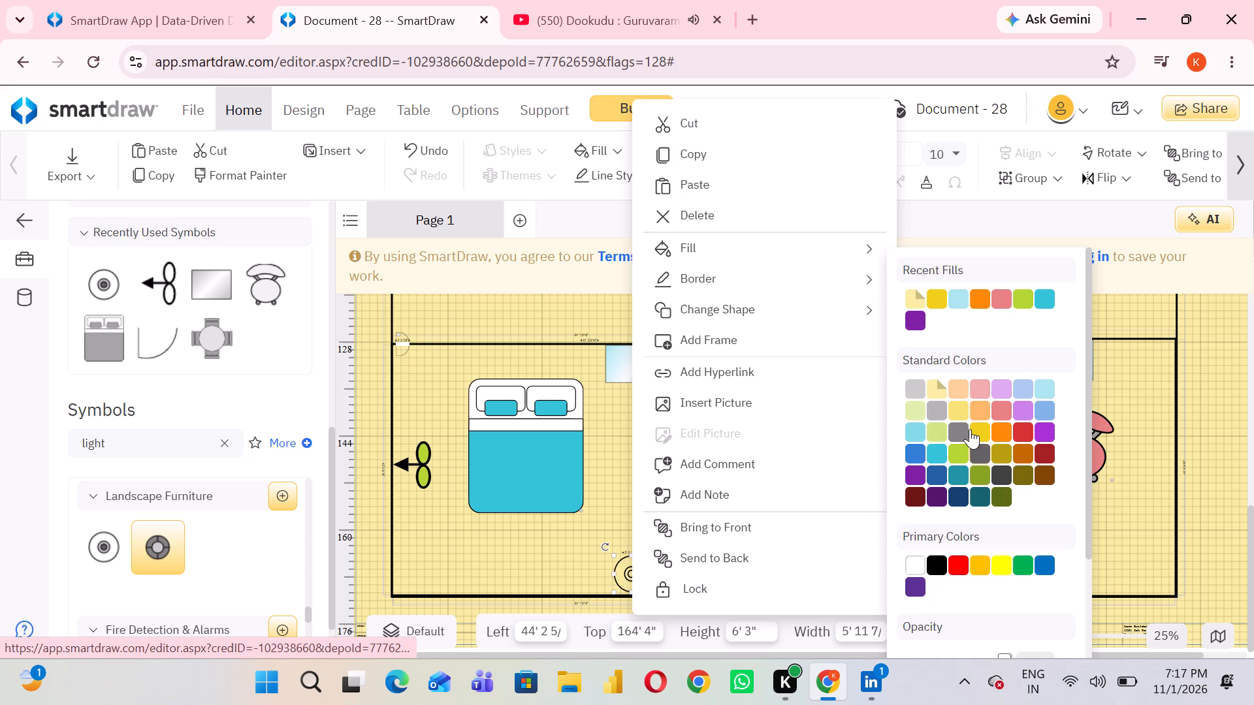
# Fill the round light in the lower-right room with the same golden yellow.
pyautogui.rightClick(1029, 578)
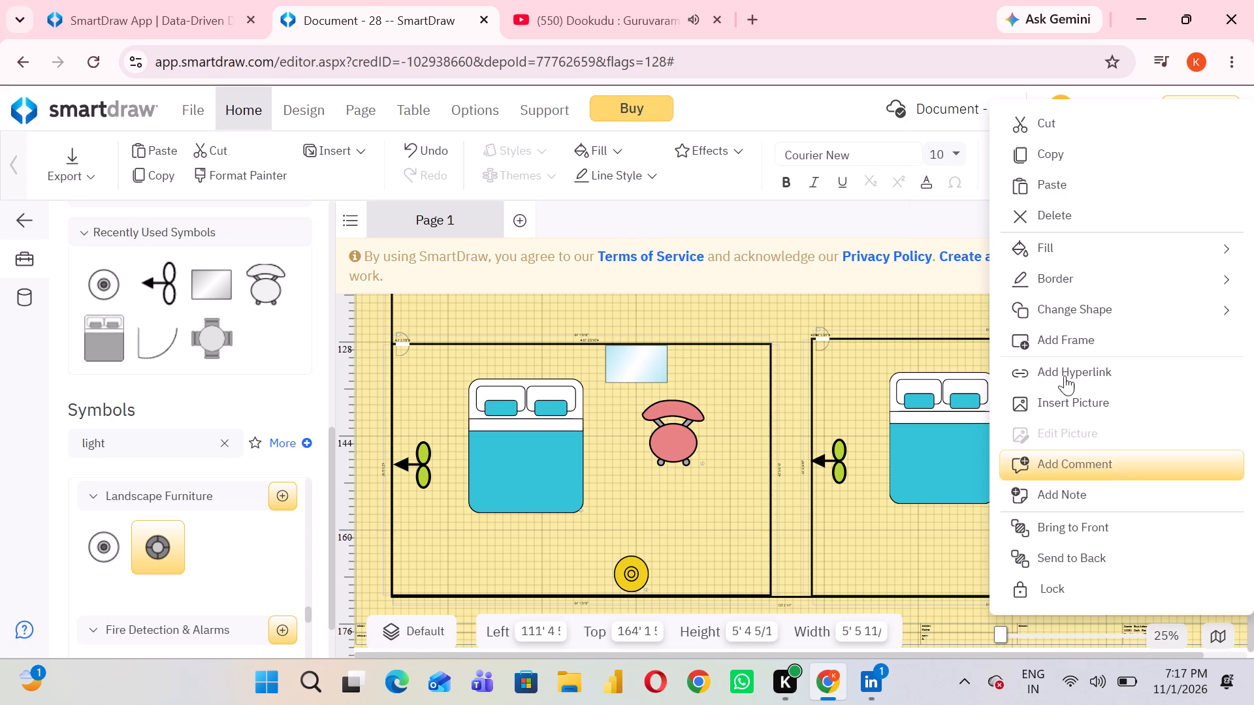
pyautogui.click(1055, 247)
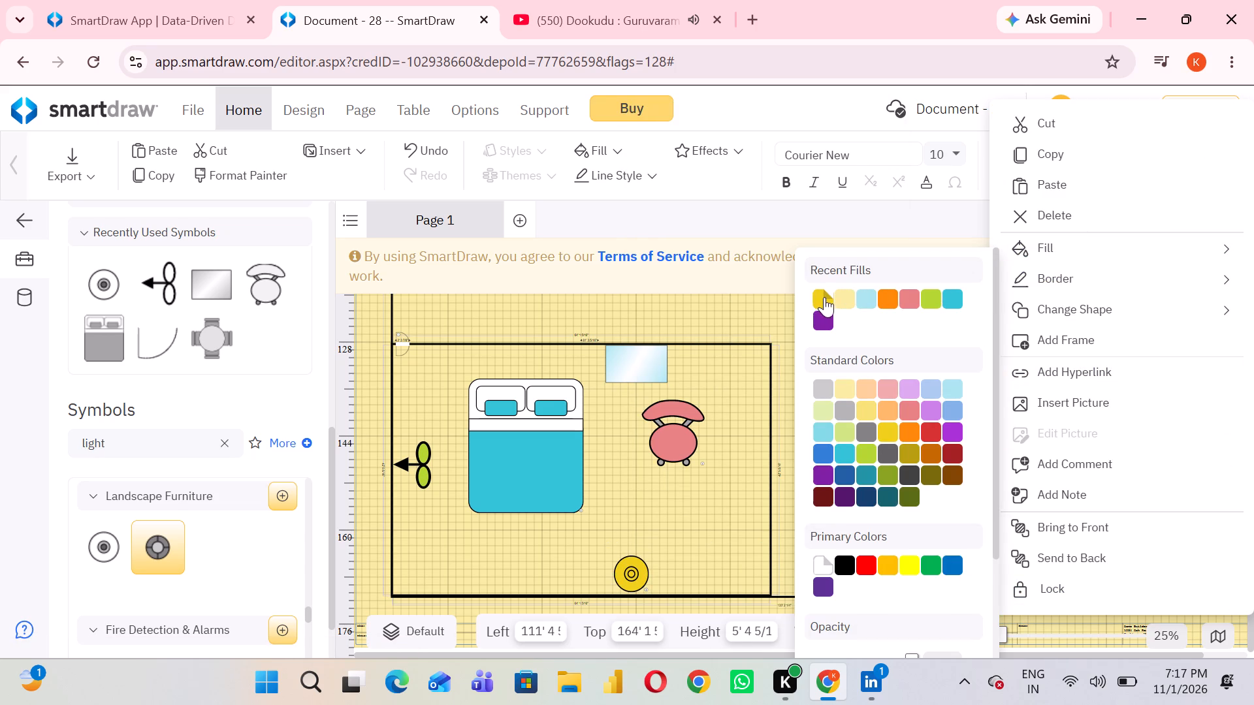
pyautogui.click(822, 297)
# Fill the round lights in the middle-left and middle-right rooms with the recently used golden yellow.
pyautogui.scroll(4, 822, 297)
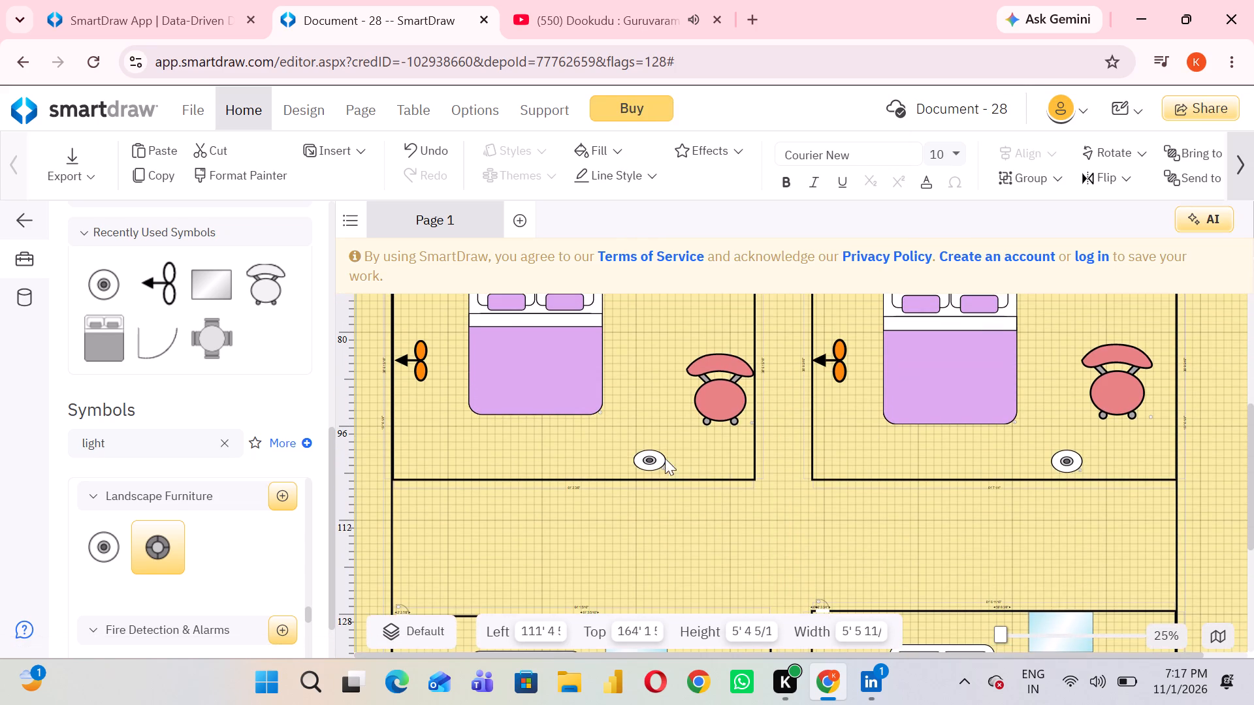
pyautogui.click(645, 460)
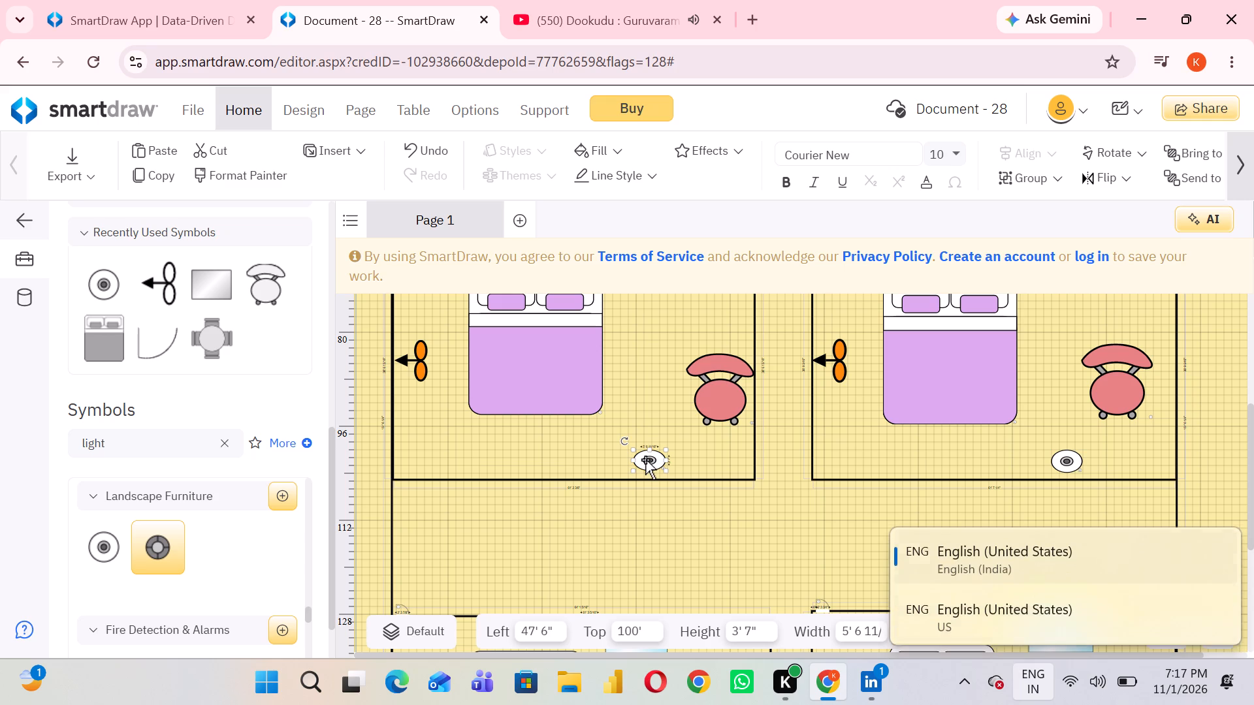
pyautogui.rightClick(645, 460)
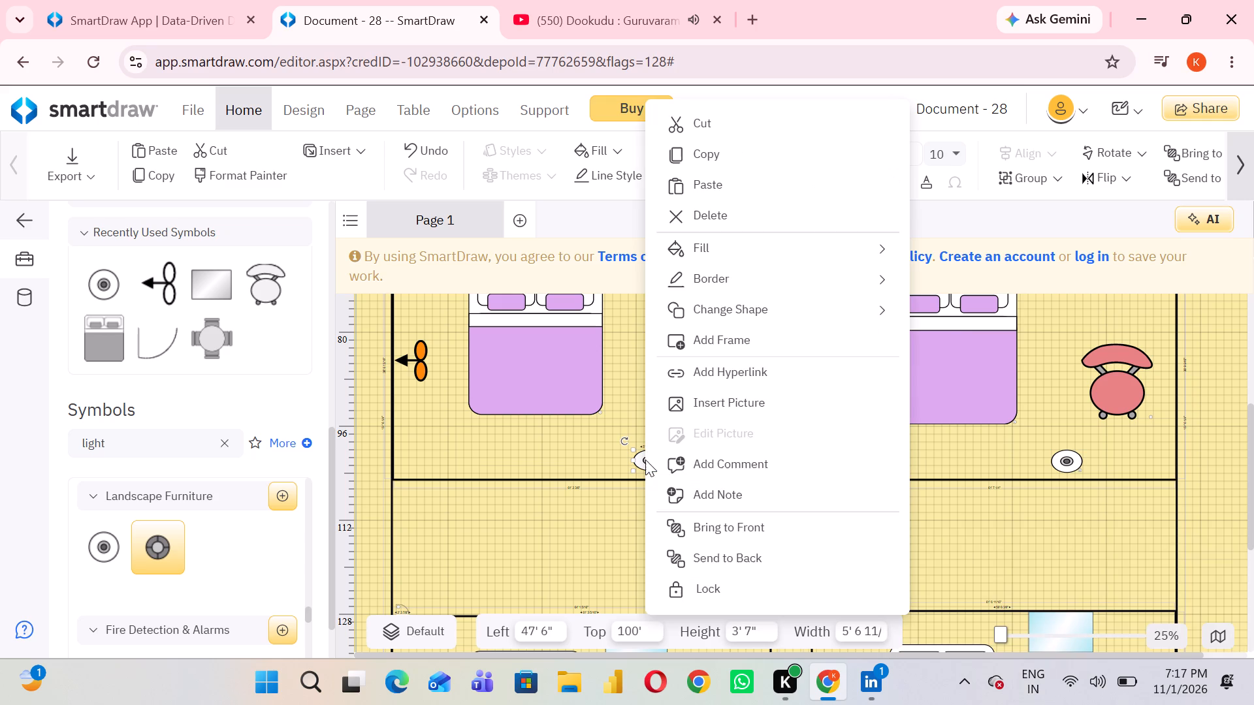
pyautogui.click(756, 250)
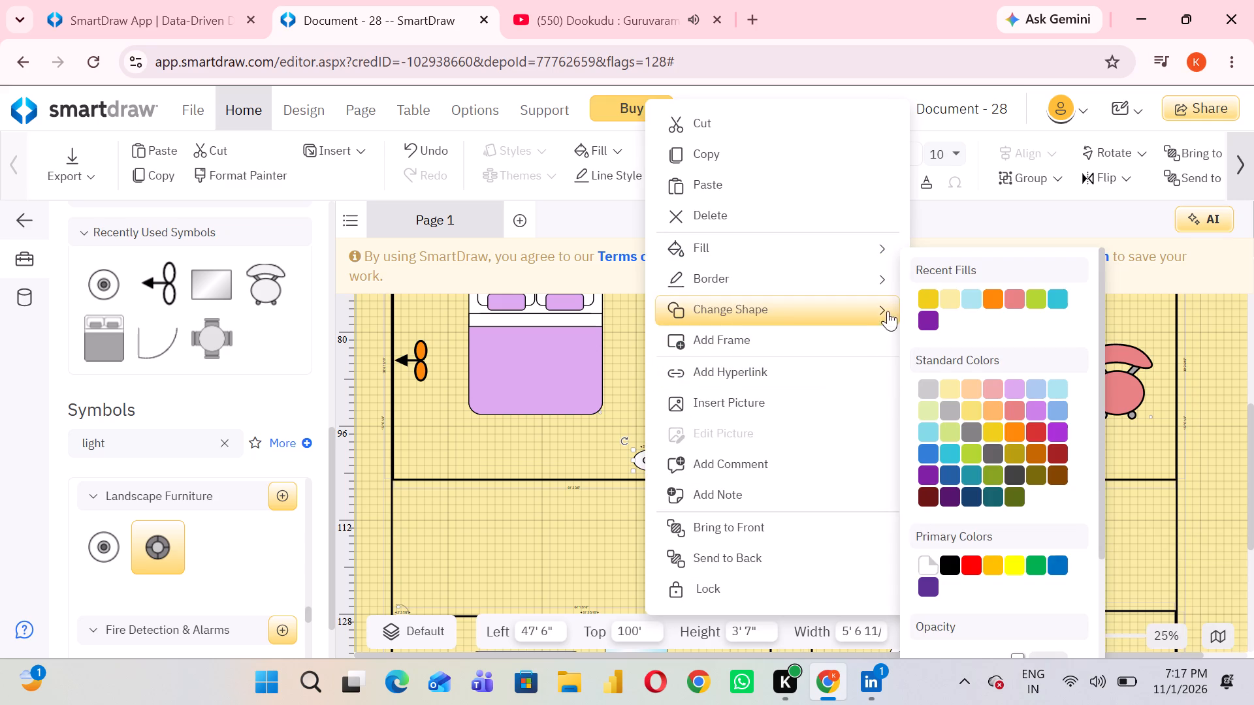
pyautogui.click(922, 305)
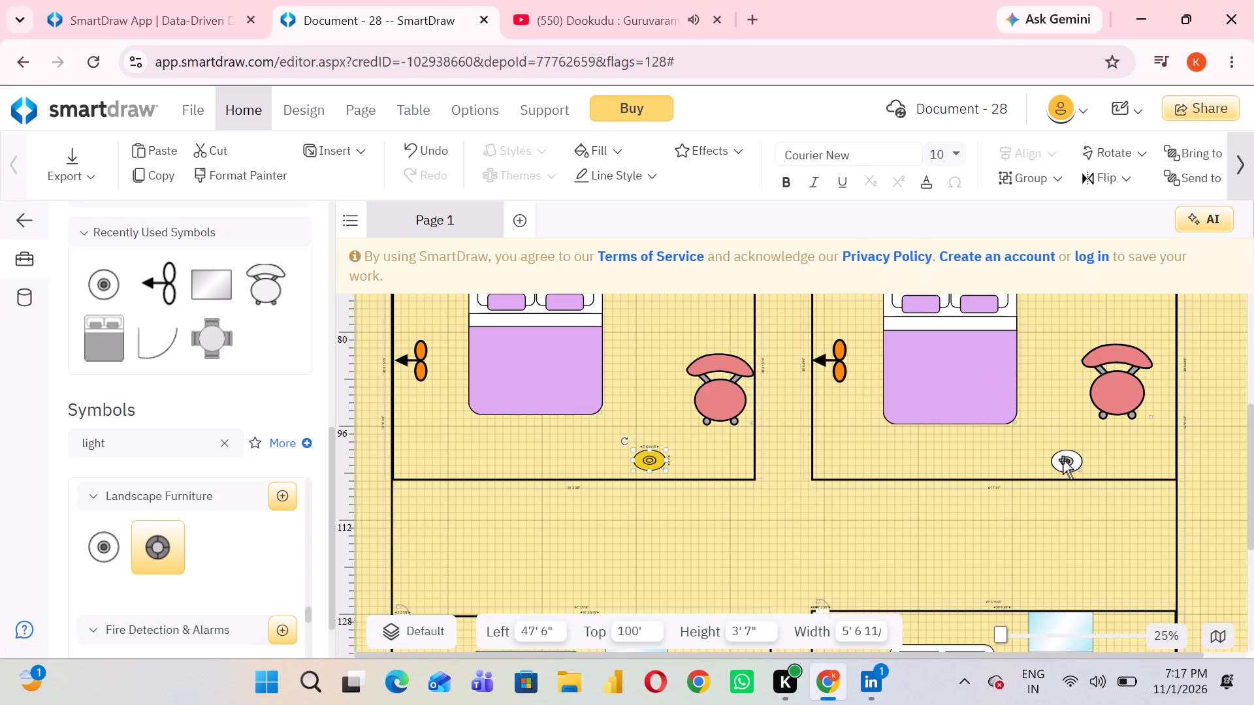
pyautogui.rightClick(1061, 461)
pyautogui.click(1032, 243)
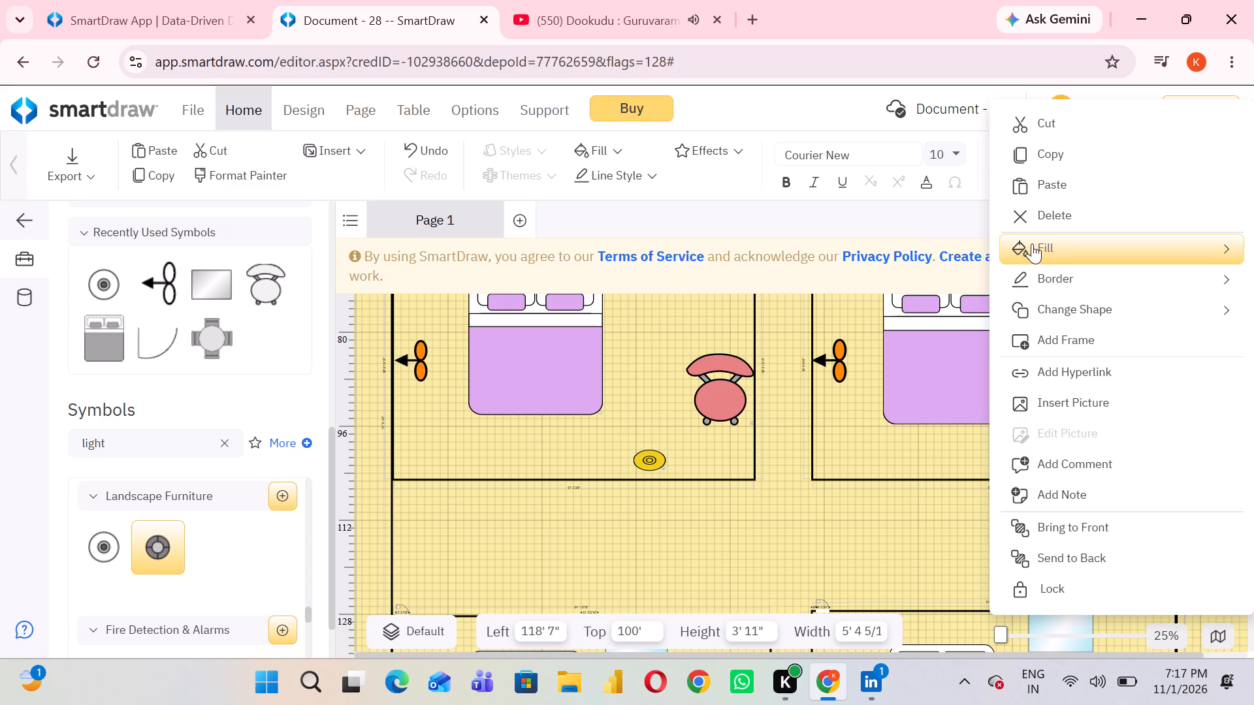
pyautogui.click(824, 299)
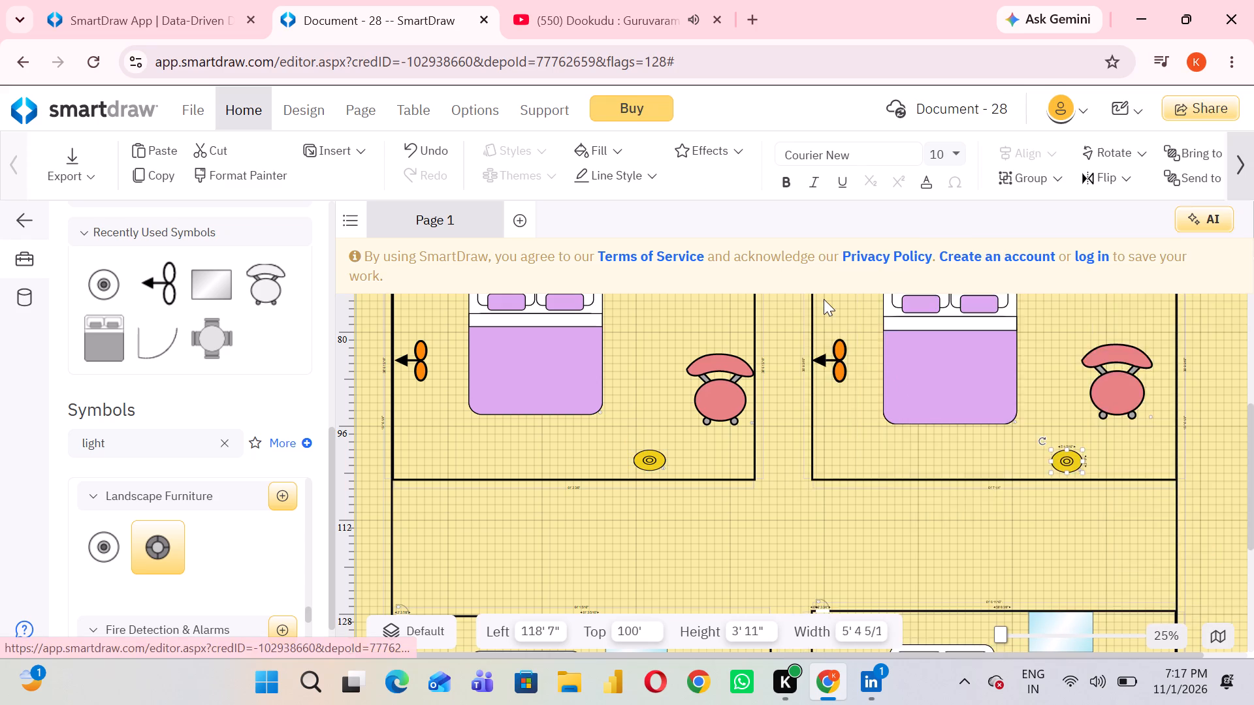
# Fill the round light in the upper-right room with the recently used golden yellow.
pyautogui.scroll(2, 824, 299)
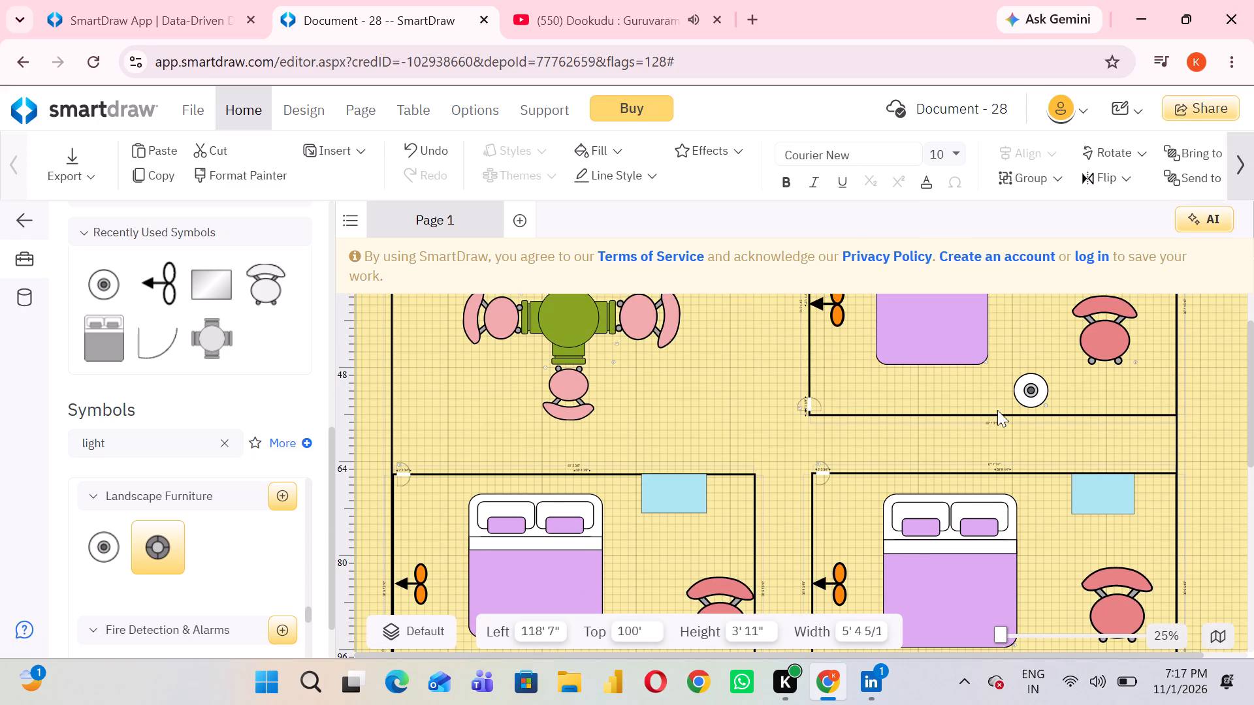
pyautogui.rightClick(1029, 396)
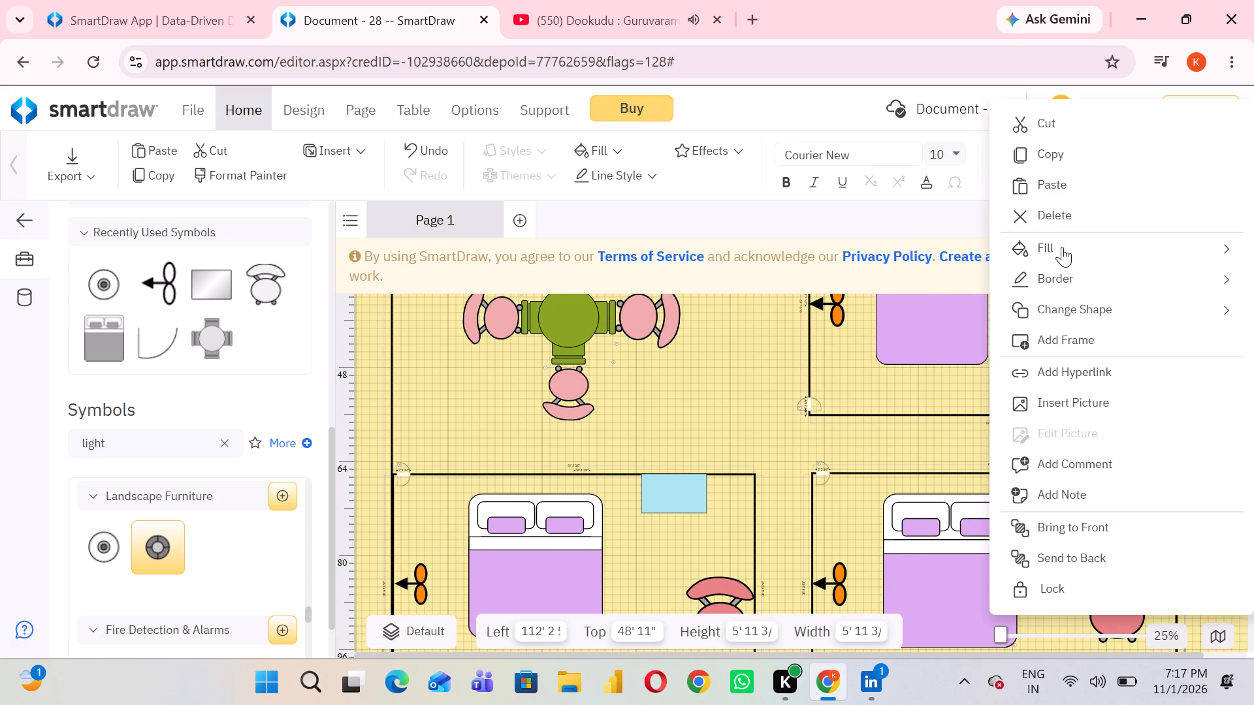
pyautogui.click(1062, 247)
pyautogui.click(829, 295)
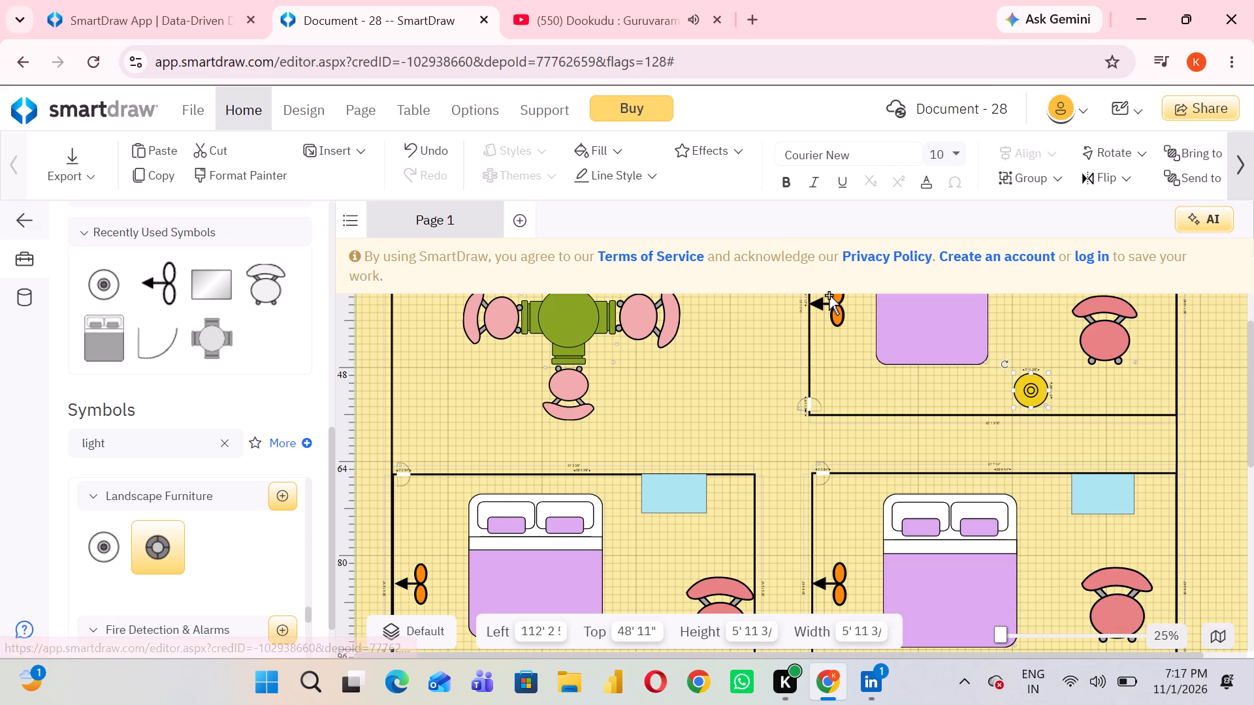
# Change the page background of the floor plan to the pale green theme color.
pyautogui.scroll(-6, 826, 483)
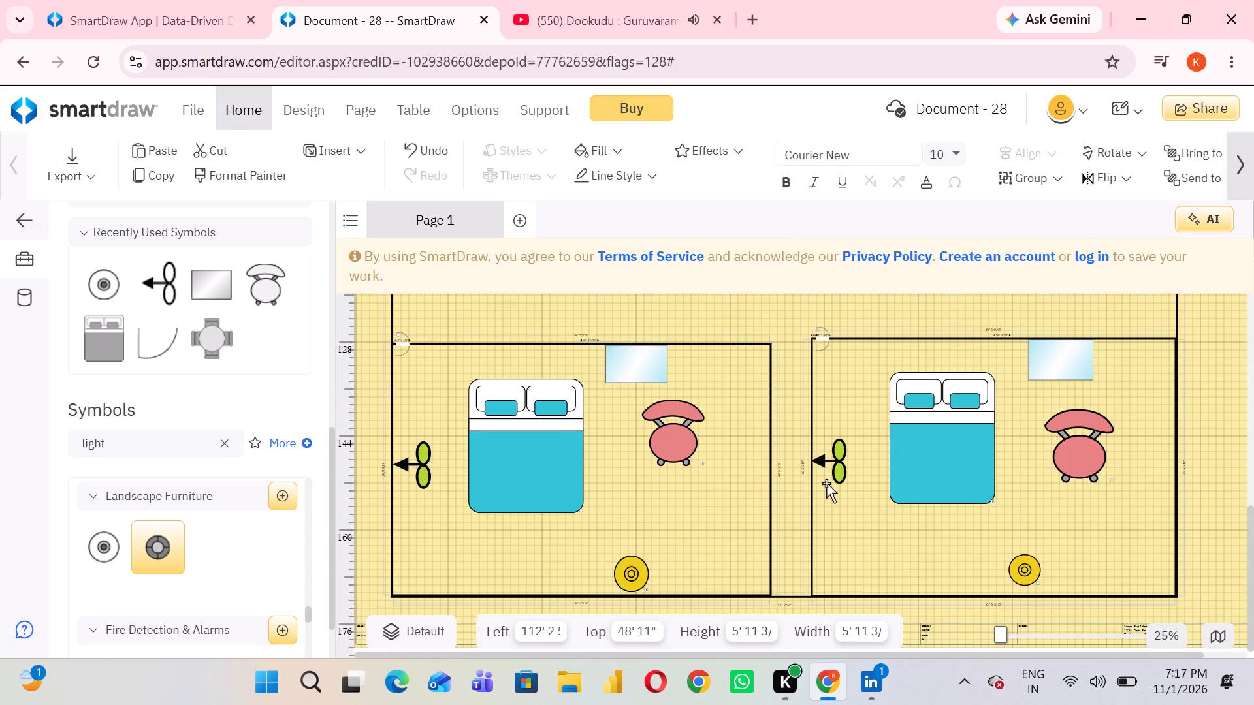
pyautogui.scroll(5, 826, 483)
pyautogui.scroll(-3, 826, 483)
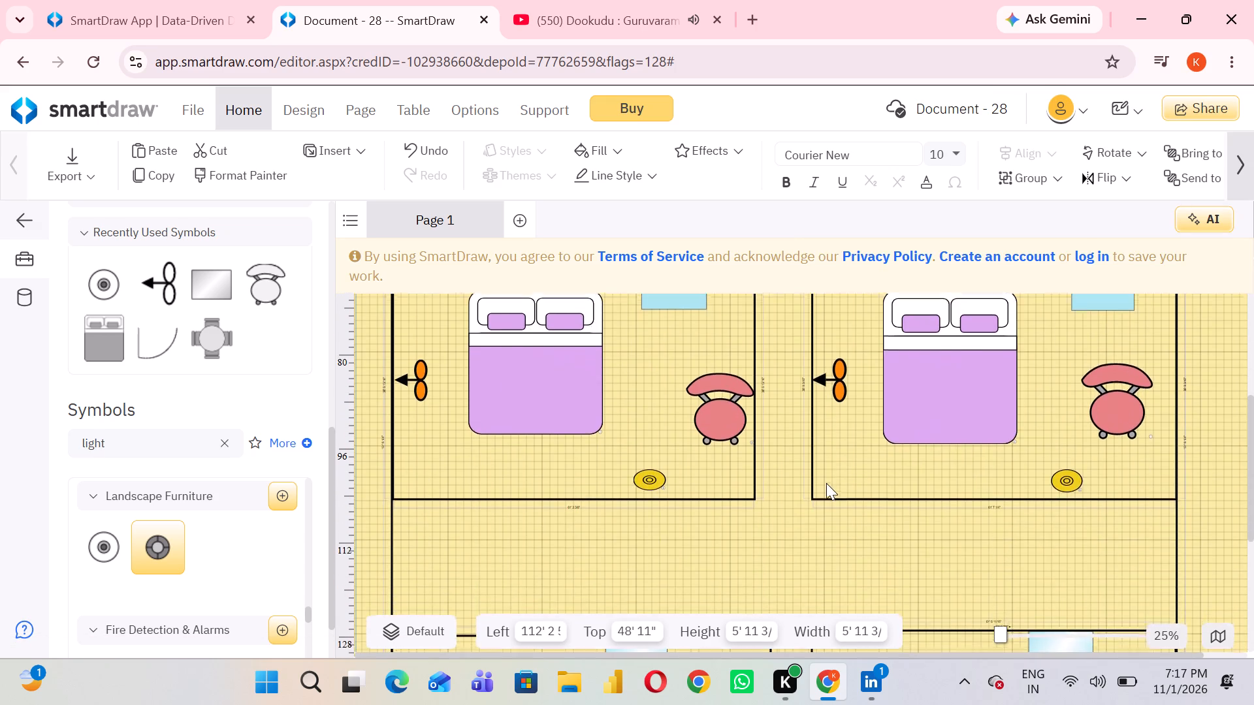
pyautogui.scroll(-2, 826, 483)
pyautogui.scroll(5, 826, 483)
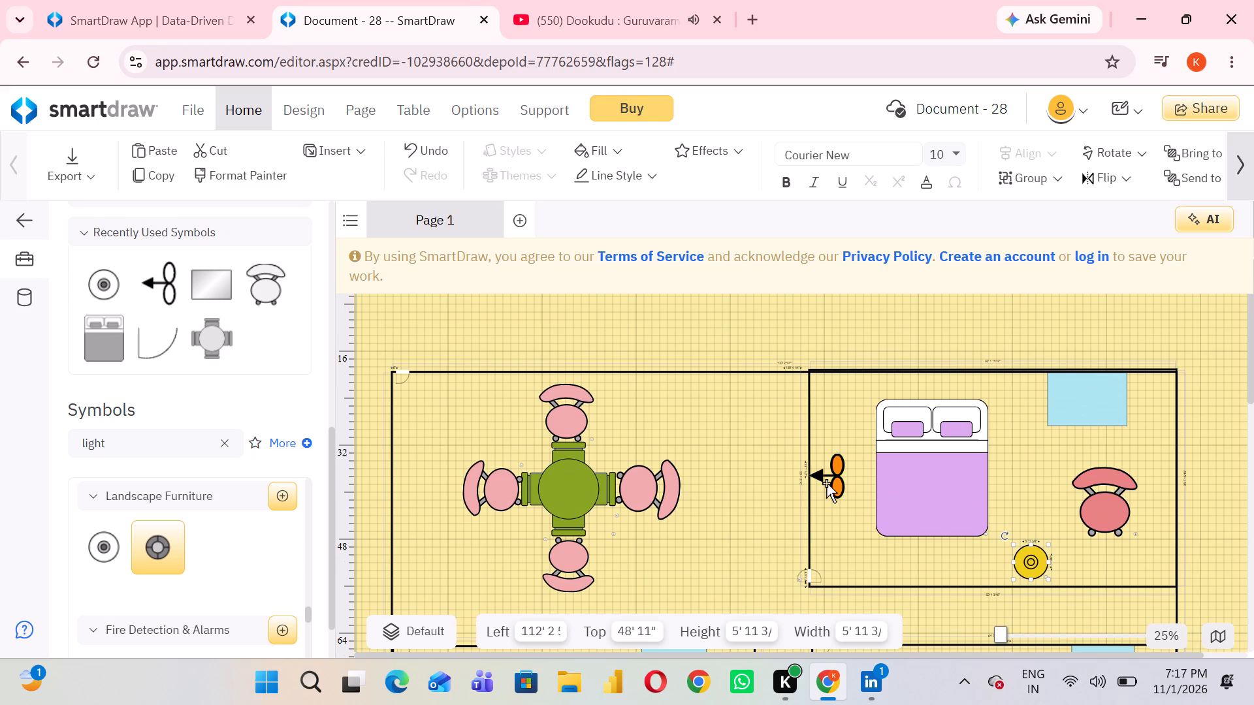
pyautogui.rightClick(774, 508)
pyautogui.click(812, 572)
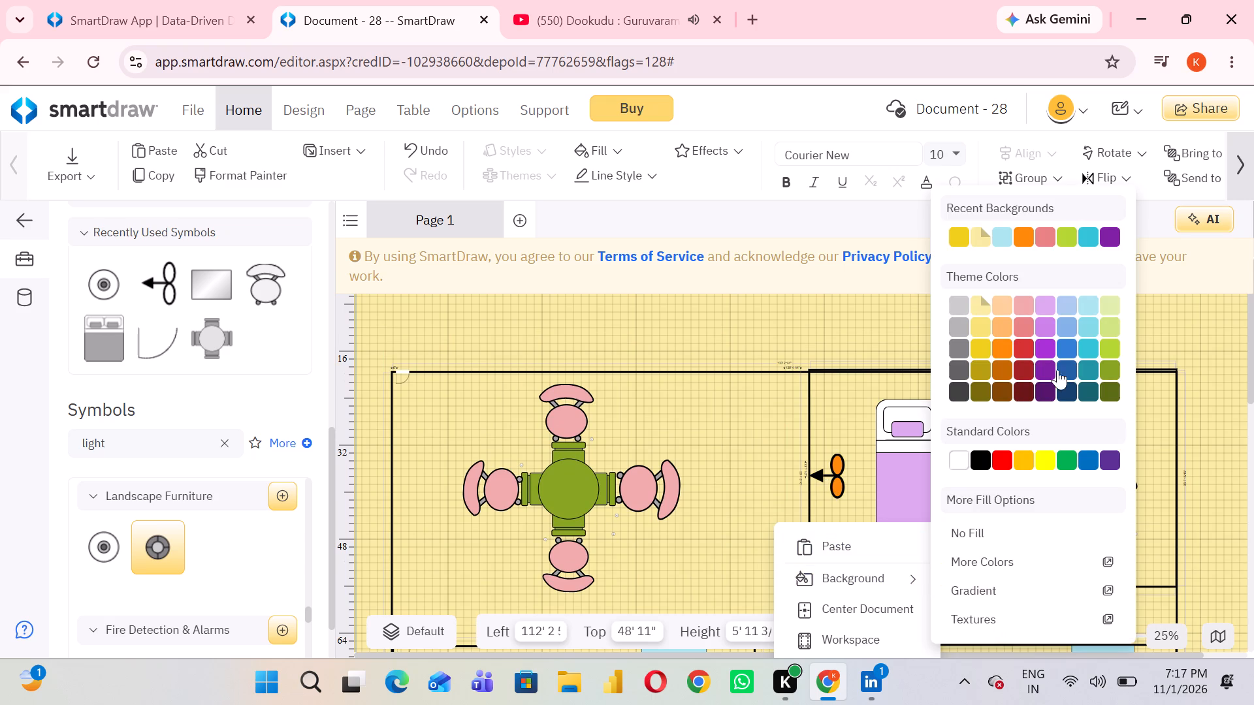
pyautogui.click(1116, 304)
# Reapply the light purple standard color as the fill of the upper-right room's bed.
pyautogui.scroll(-1, 830, 434)
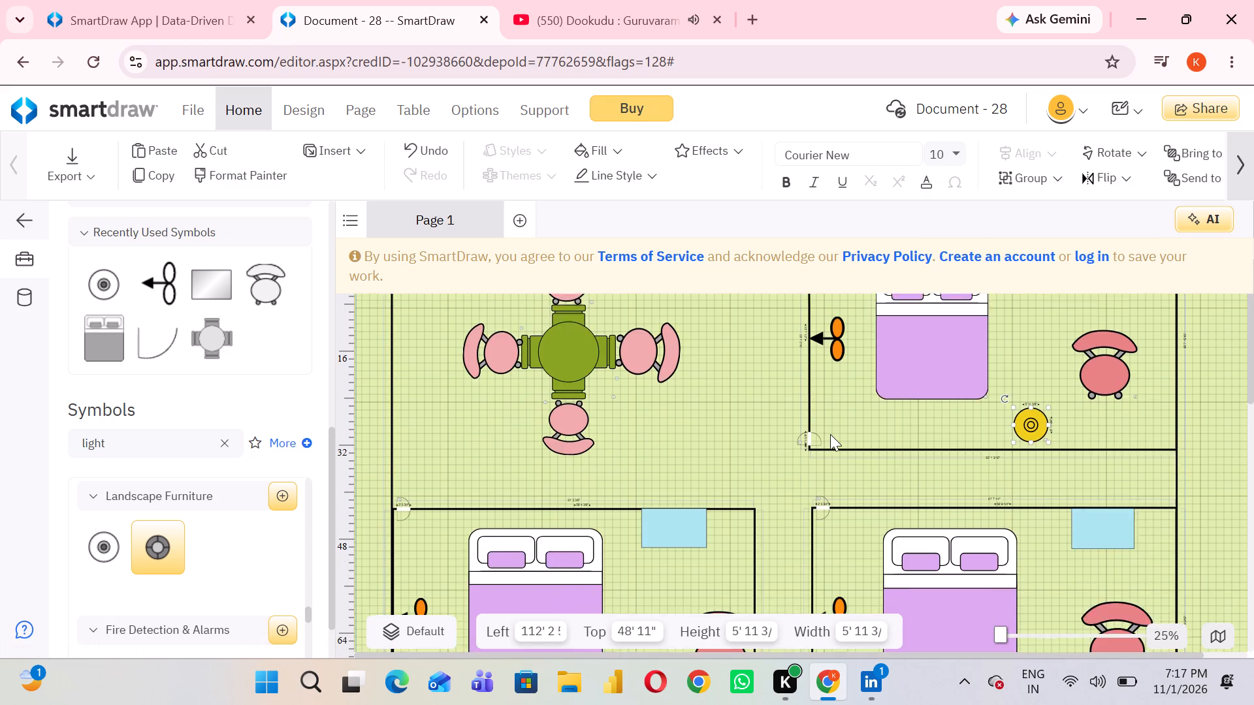
pyautogui.scroll(-4, 830, 434)
pyautogui.scroll(4, 718, 477)
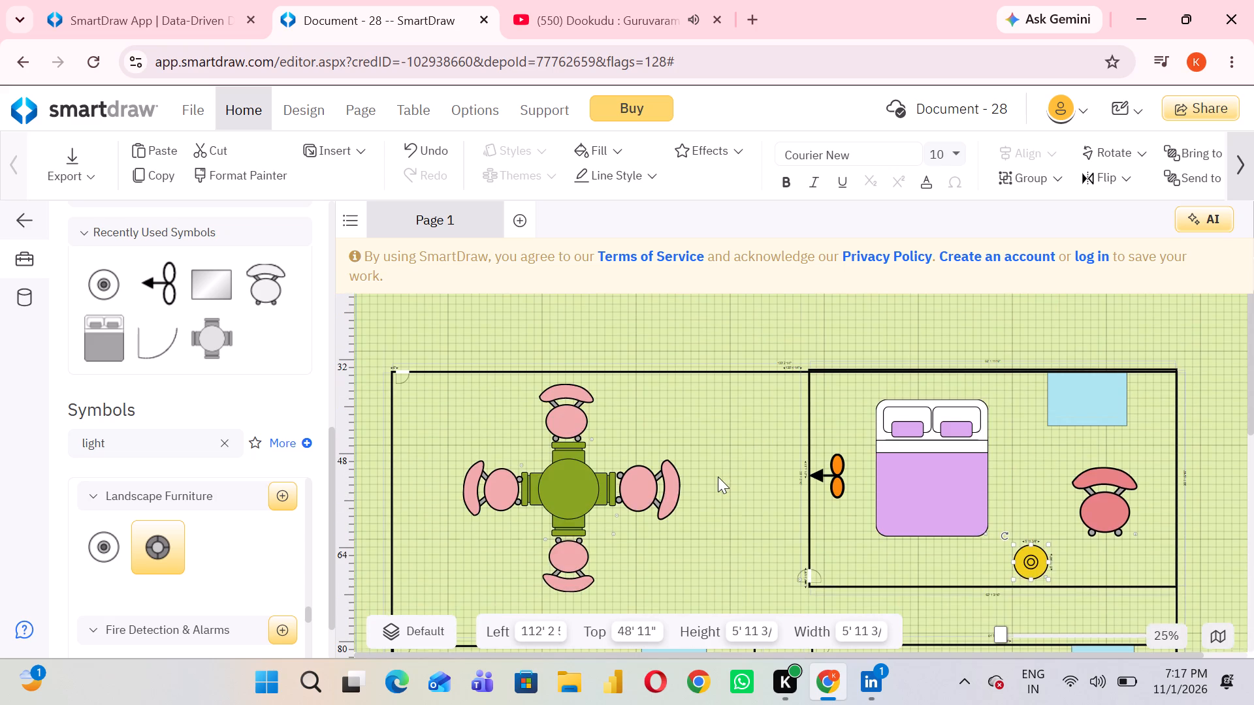
pyautogui.click(908, 495)
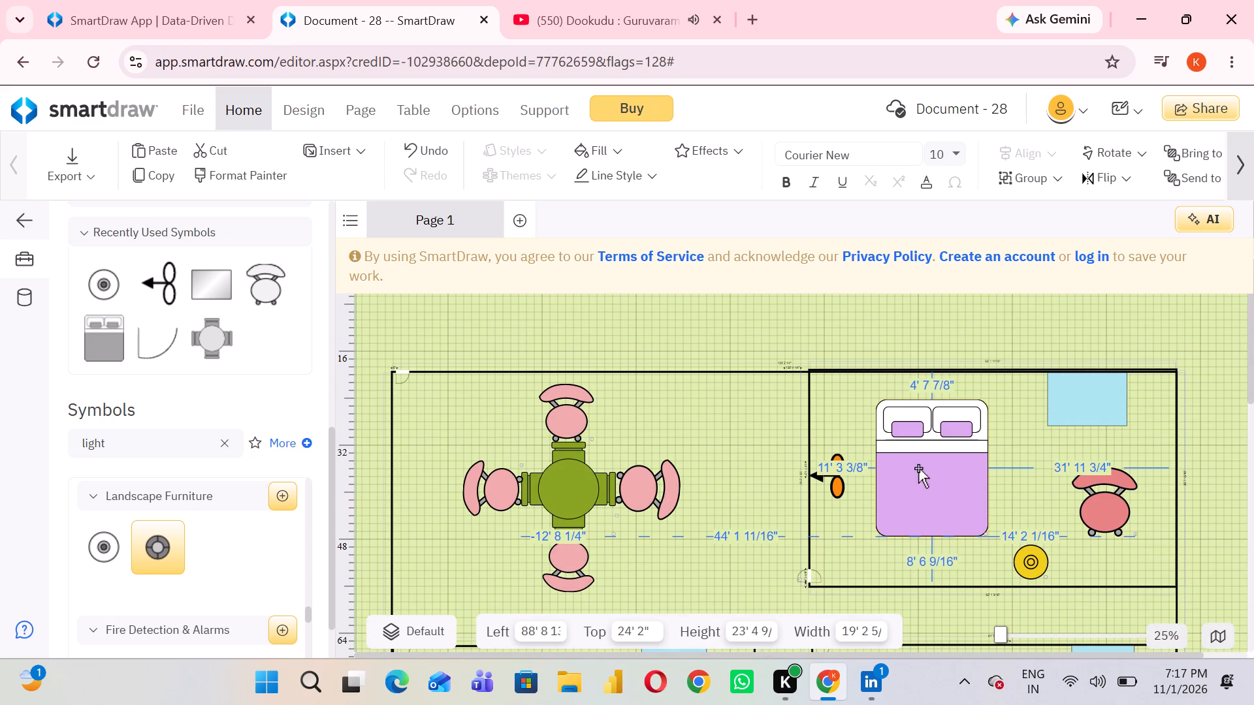
pyautogui.click(933, 493)
pyautogui.rightClick(933, 493)
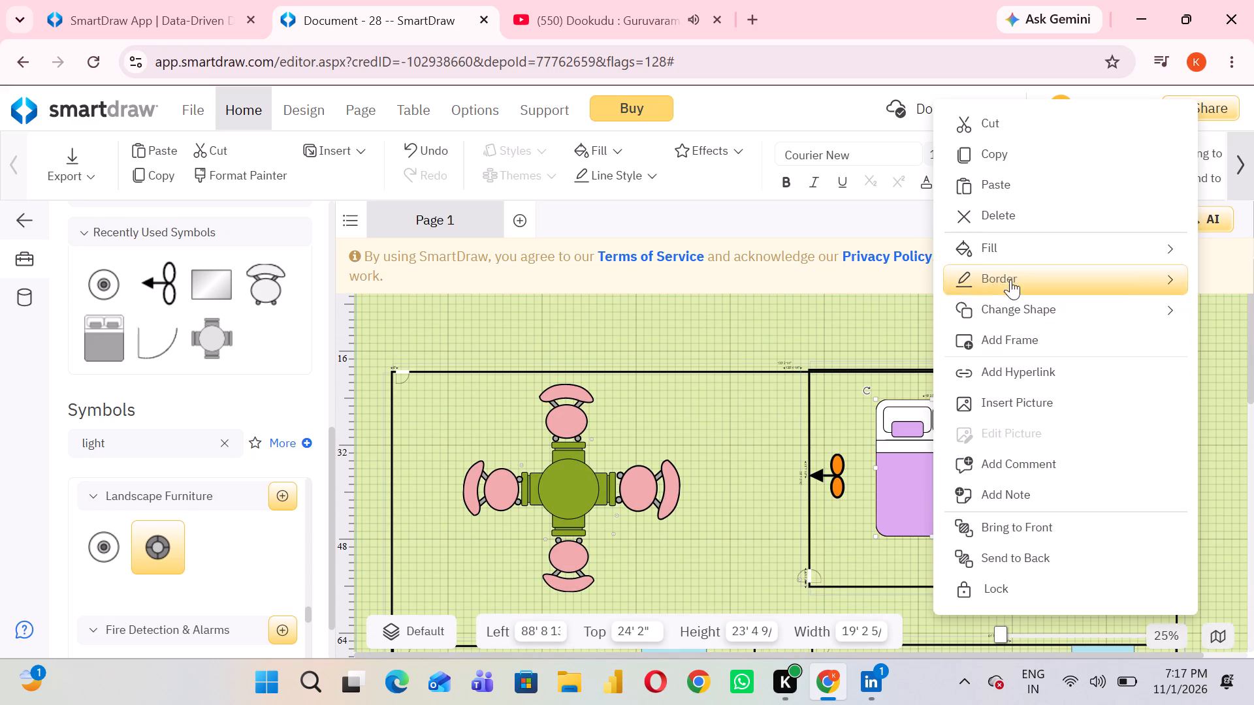
pyautogui.click(1010, 249)
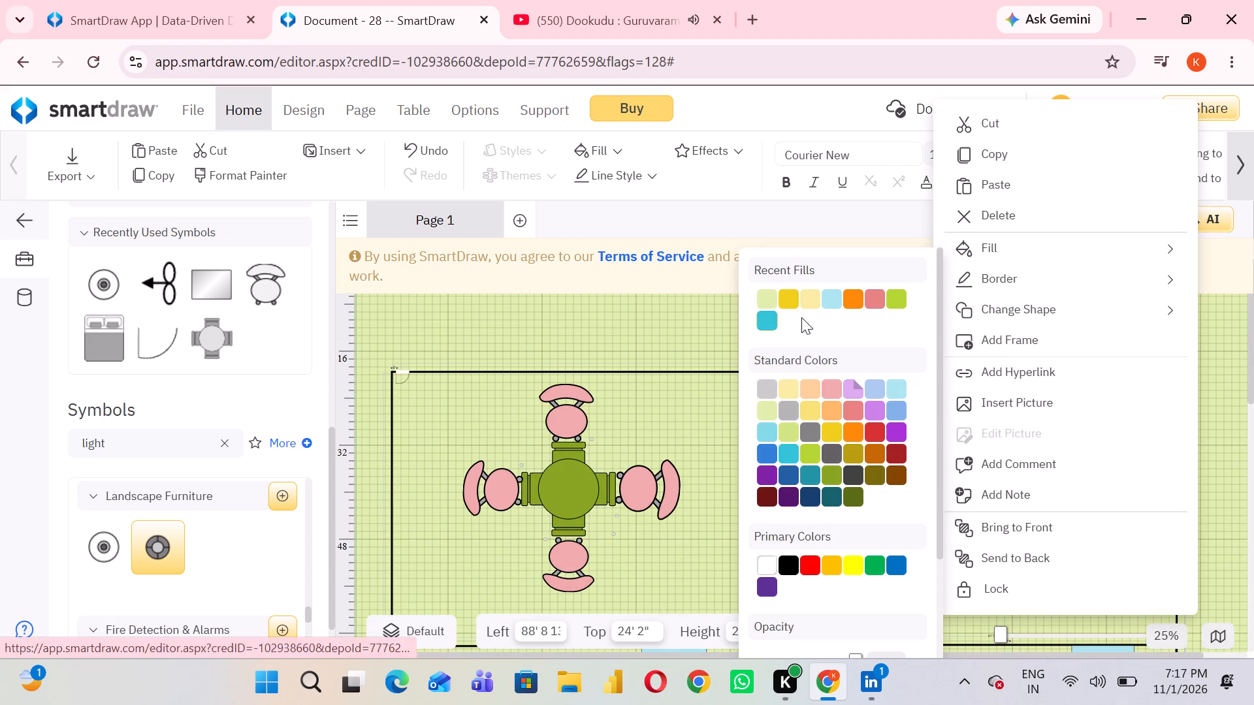
pyautogui.click(854, 393)
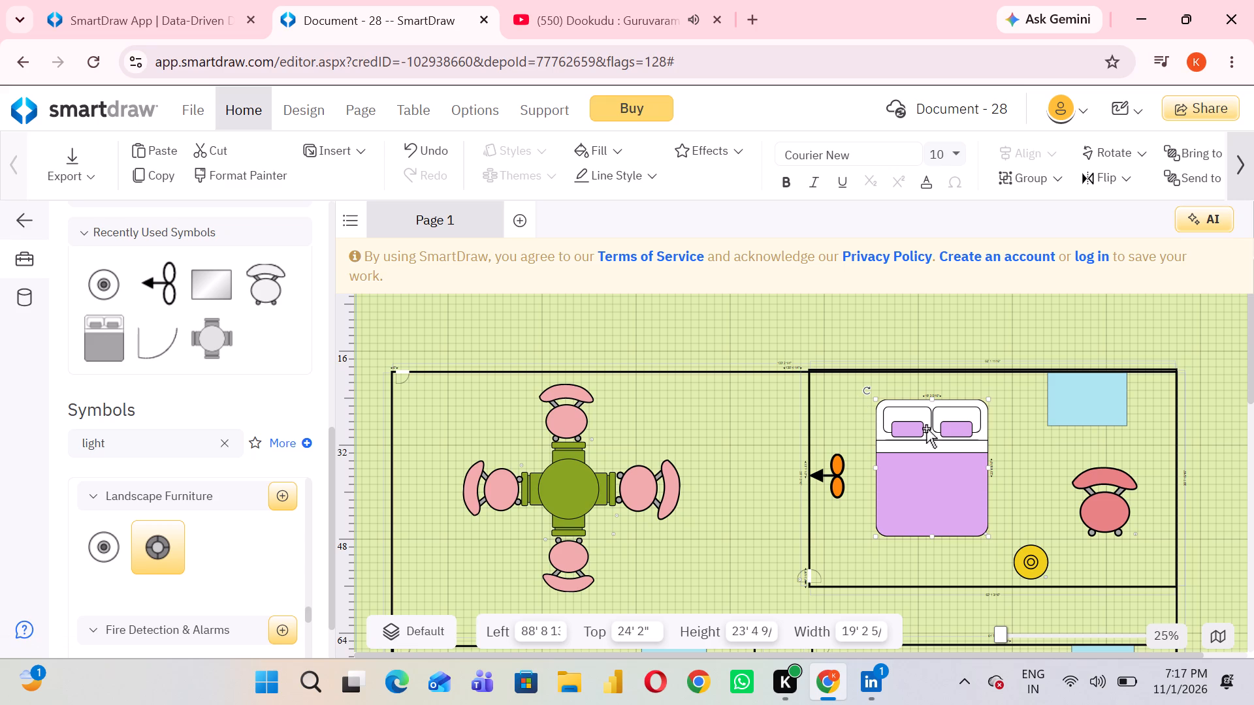
# Reapply the light purple fill to the beds in the middle-right and middle-left rooms.
pyautogui.scroll(-4, 926, 526)
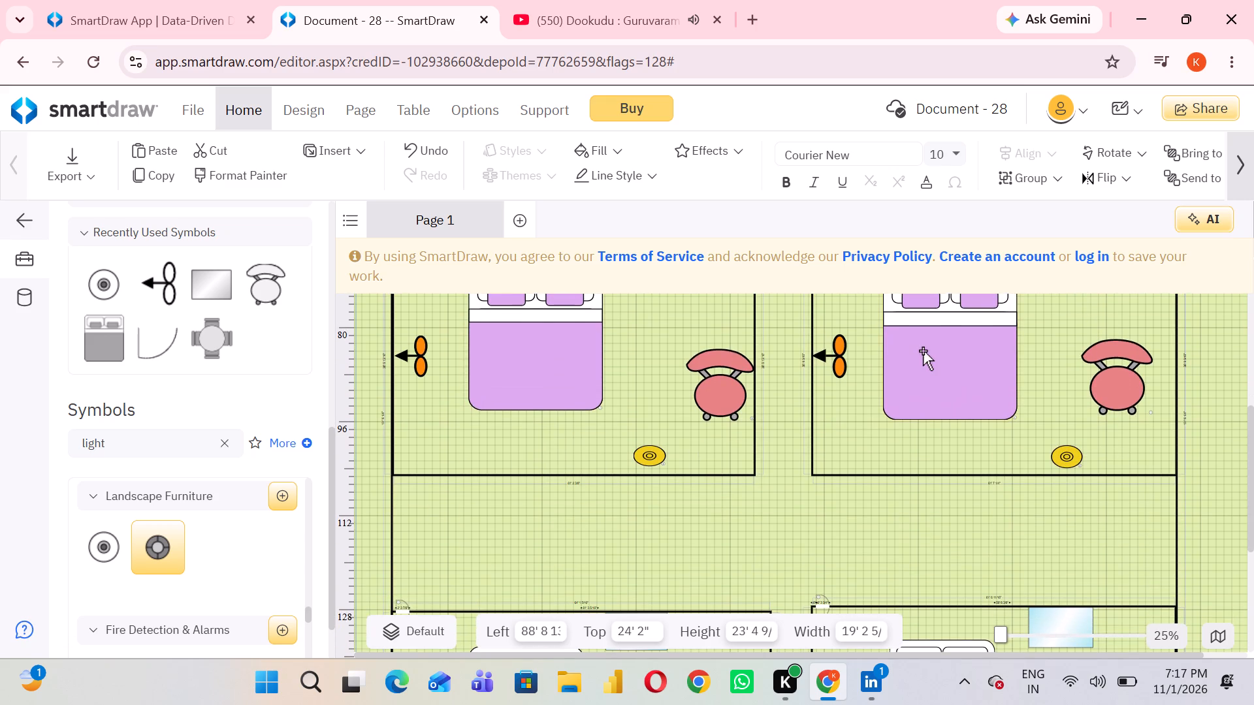
pyautogui.rightClick(923, 351)
pyautogui.click(991, 256)
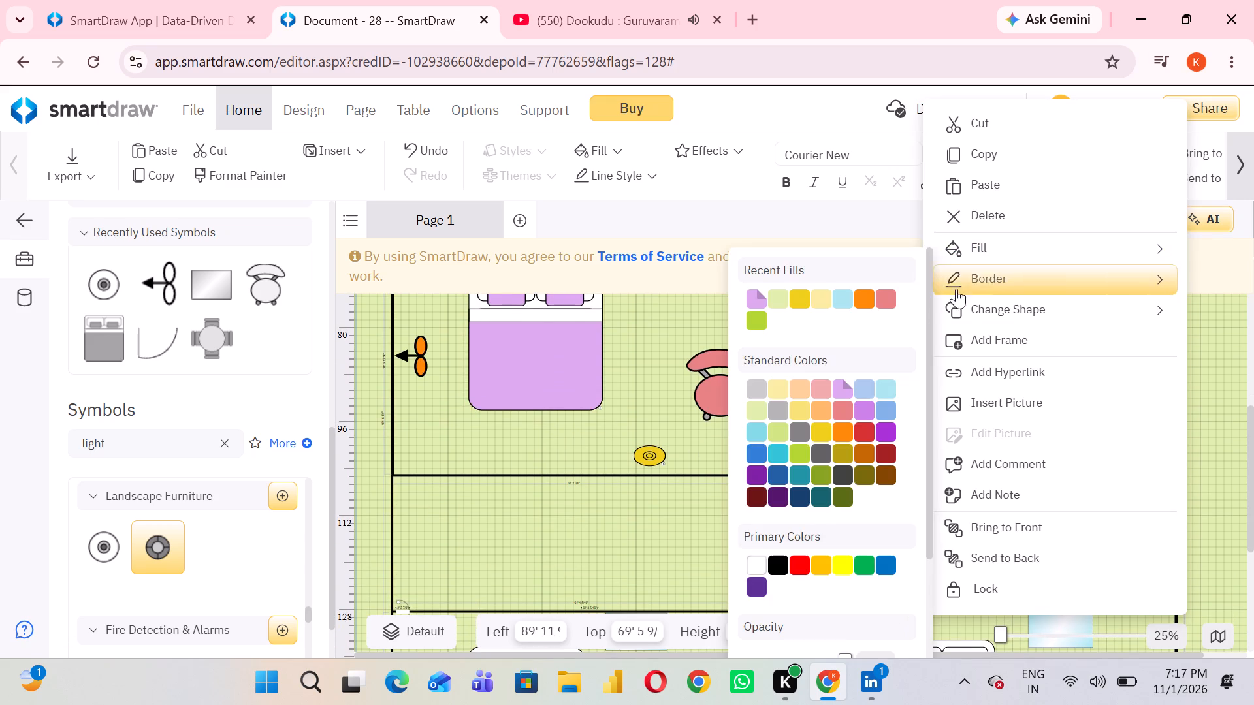
pyautogui.click(755, 299)
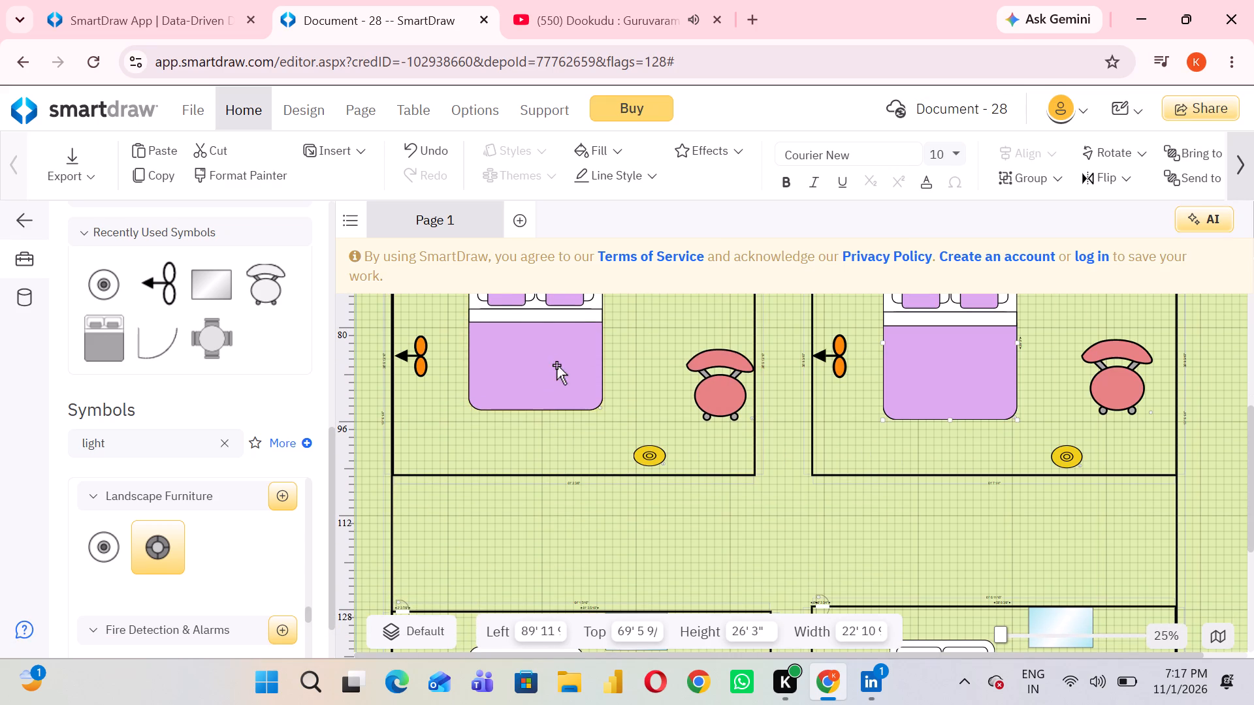
pyautogui.rightClick(556, 365)
pyautogui.click(620, 244)
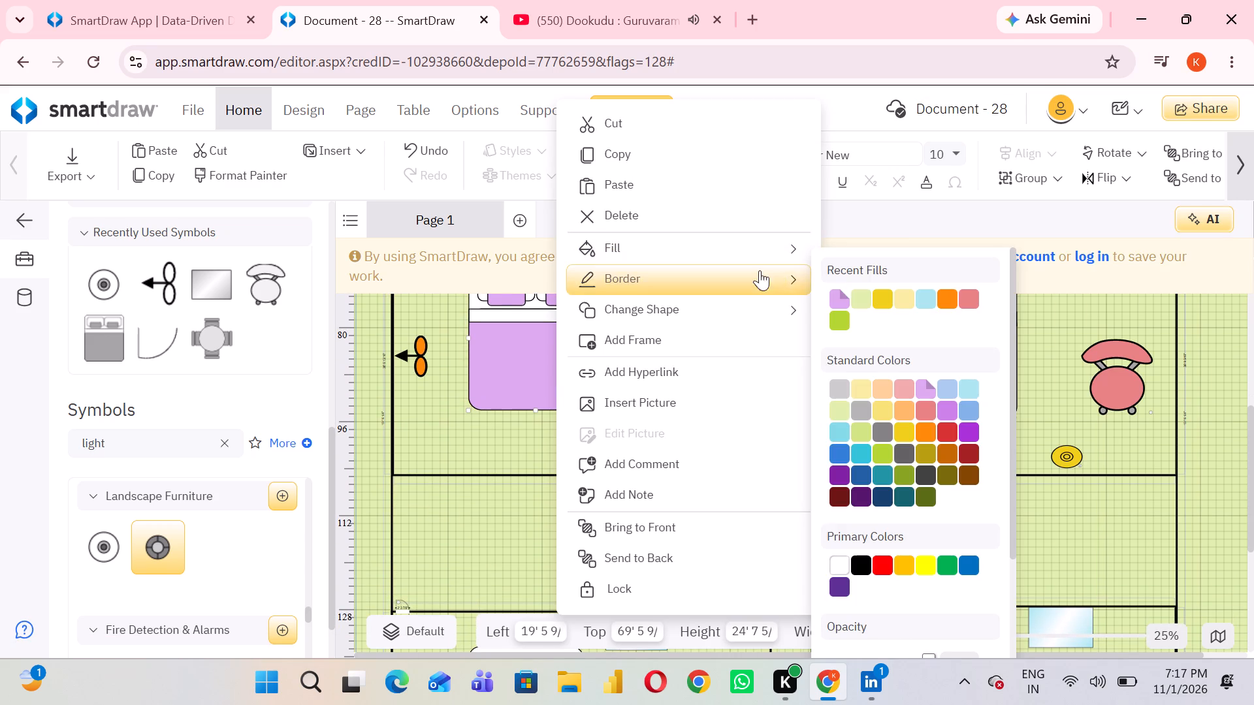
pyautogui.click(843, 304)
# Fill the beds in the bottom-right and bottom-left rooms with the medium blue standard color.
pyautogui.scroll(-3, 843, 304)
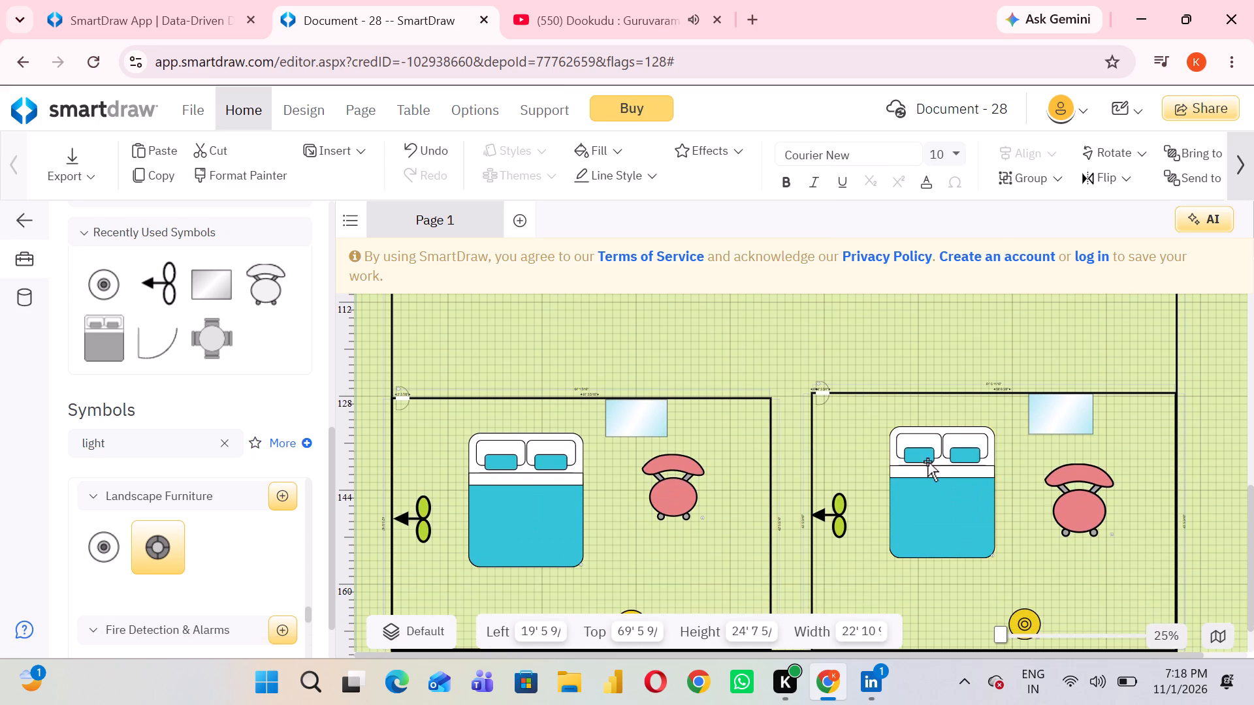
pyautogui.rightClick(933, 491)
pyautogui.click(989, 241)
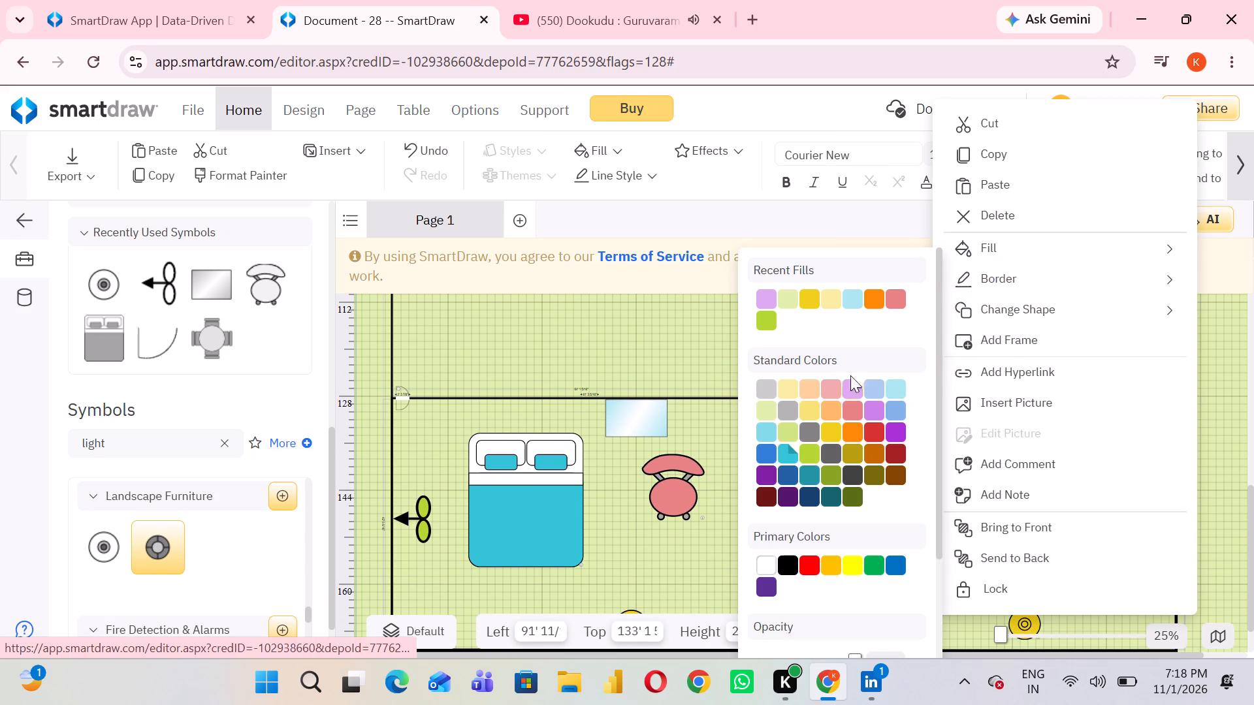
pyautogui.click(764, 453)
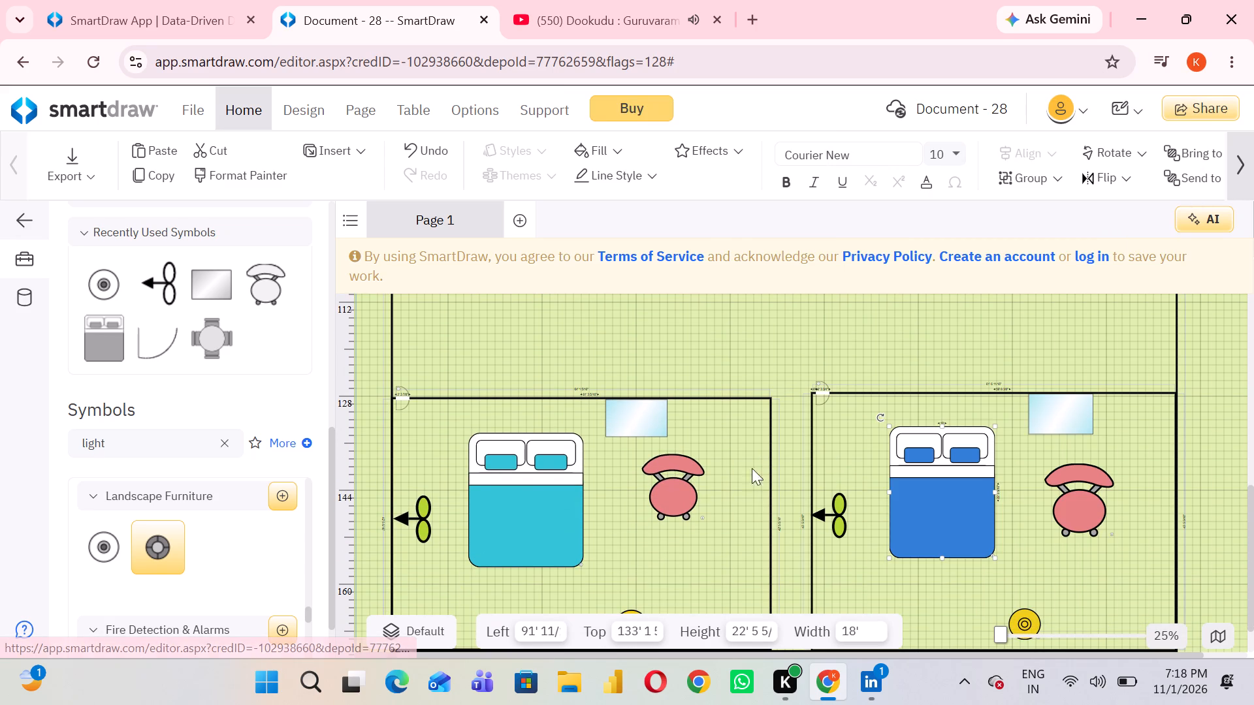
pyautogui.click(557, 509)
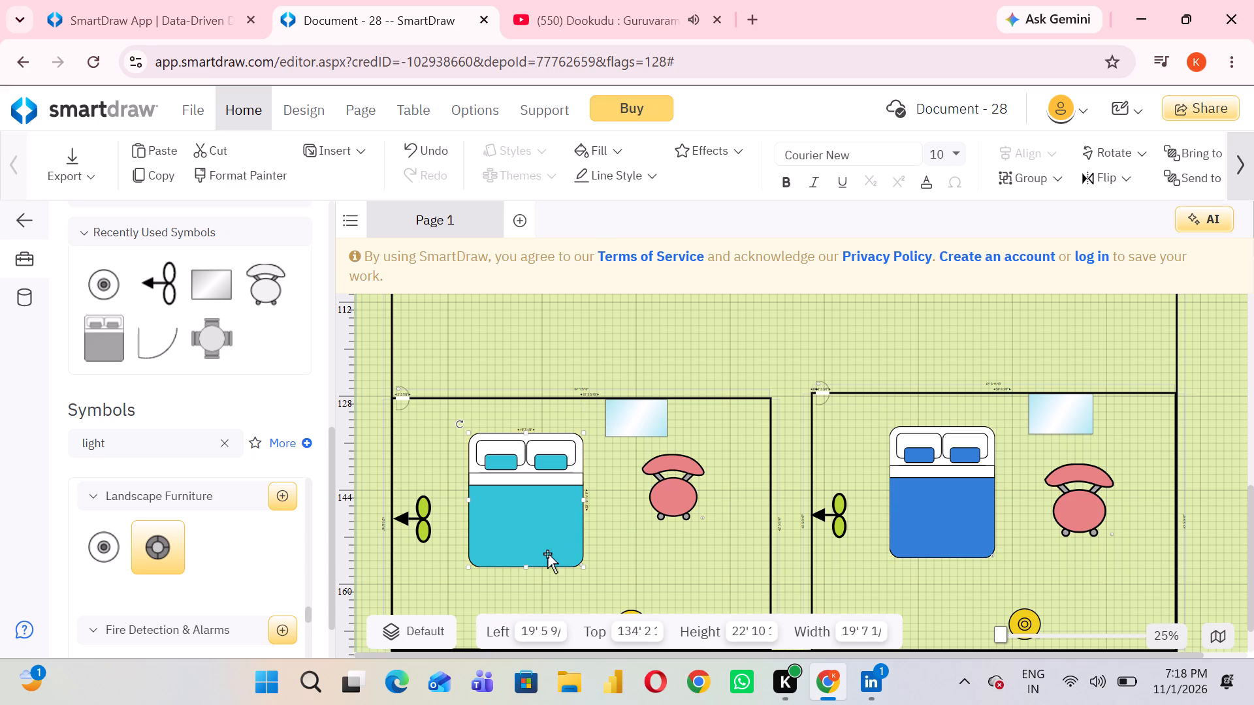
pyautogui.rightClick(547, 554)
pyautogui.click(615, 253)
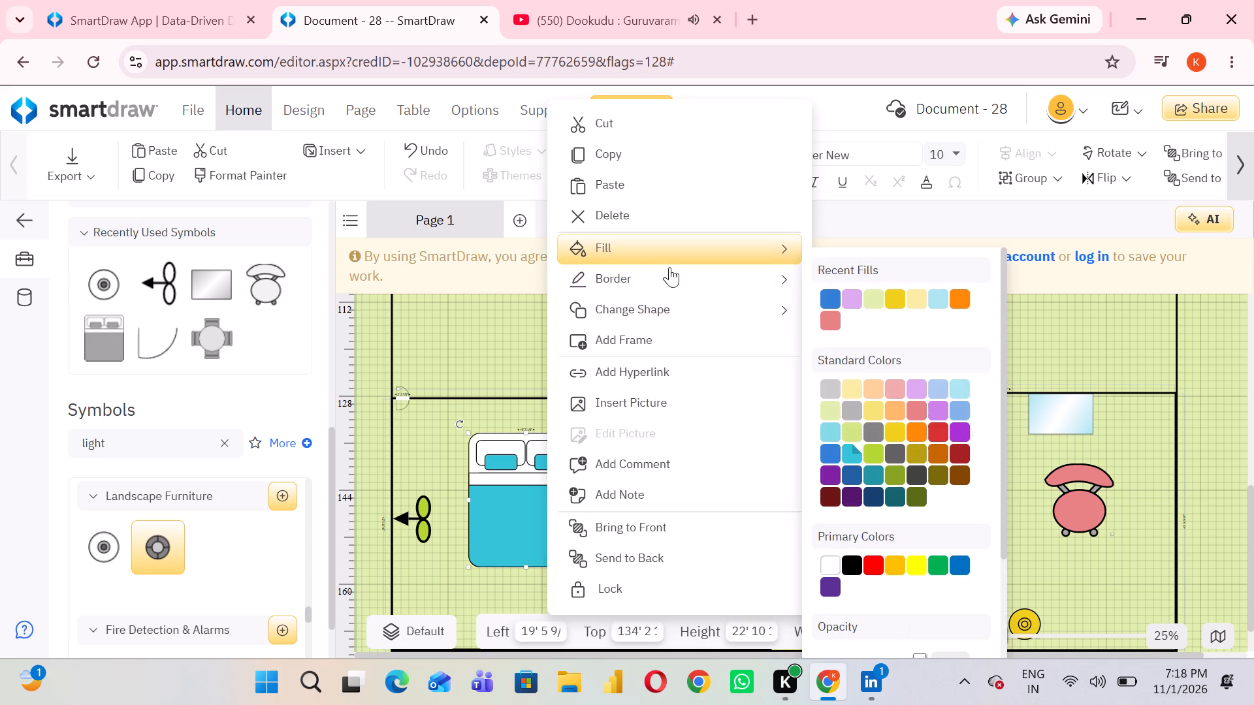
pyautogui.click(830, 290)
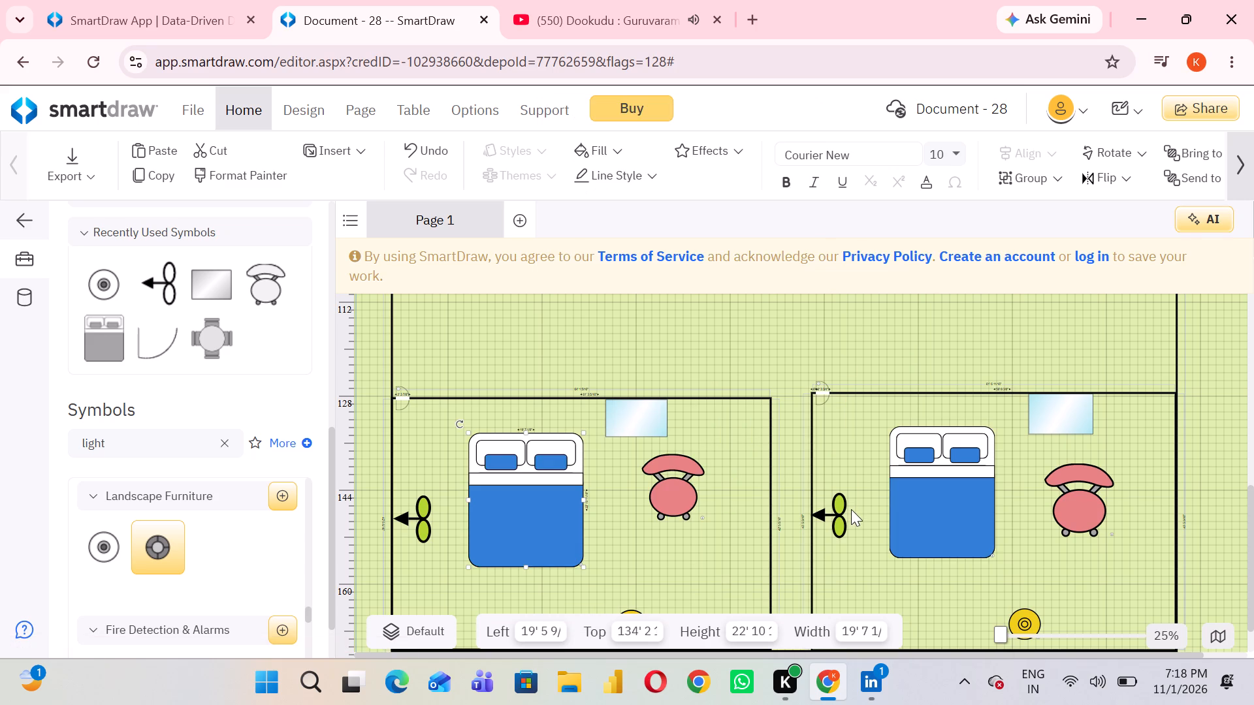
# Reapply the salmon pink fill to the chairs in the bottom-left and bottom-right rooms.
pyautogui.rightClick(675, 506)
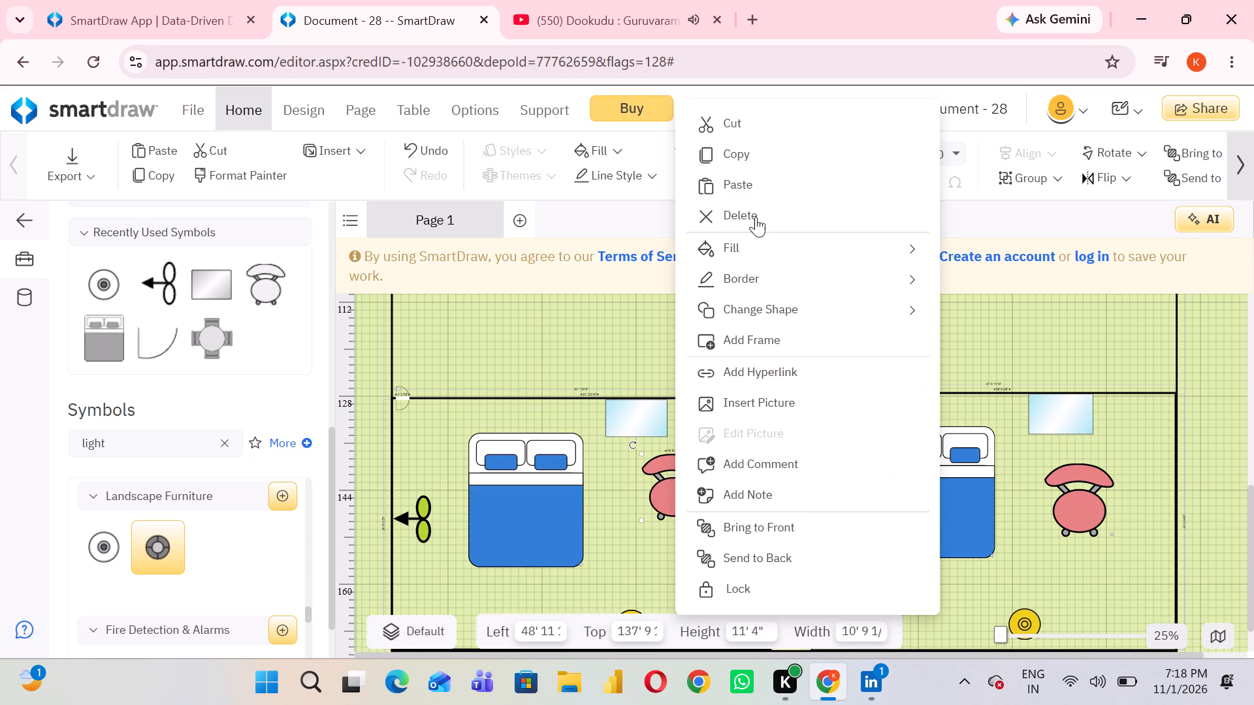
pyautogui.click(759, 243)
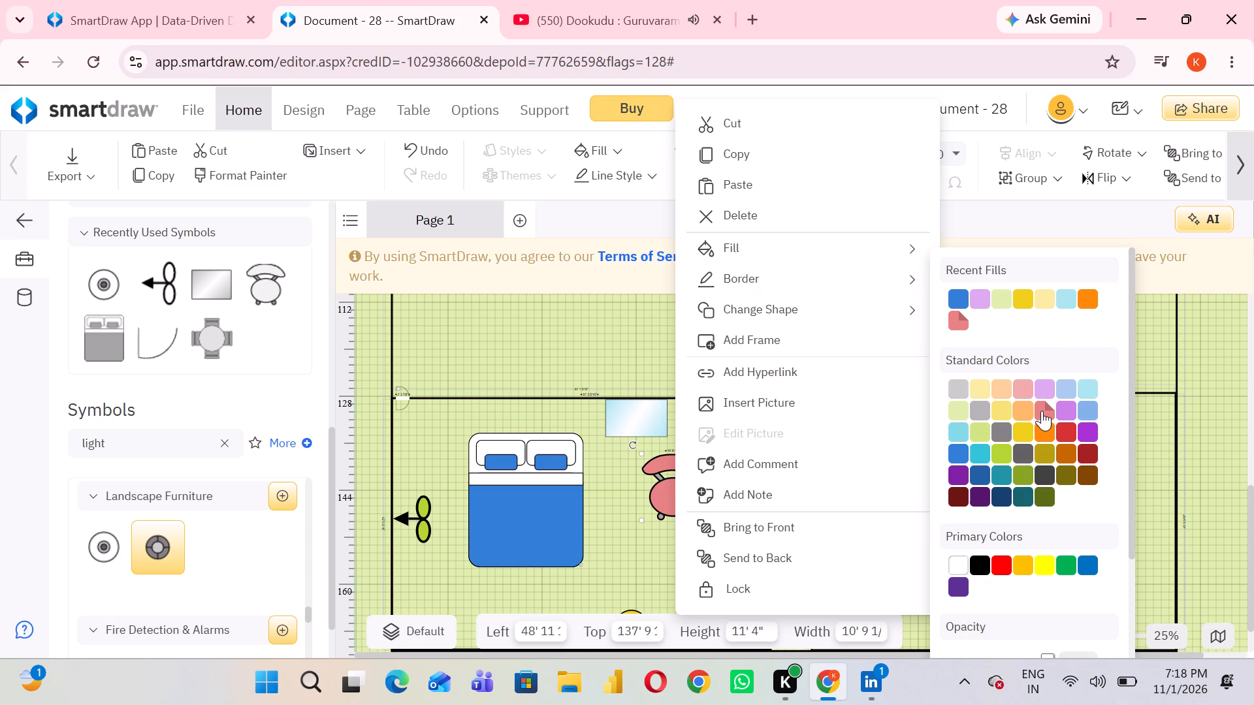
pyautogui.click(1045, 411)
pyautogui.rightClick(1090, 492)
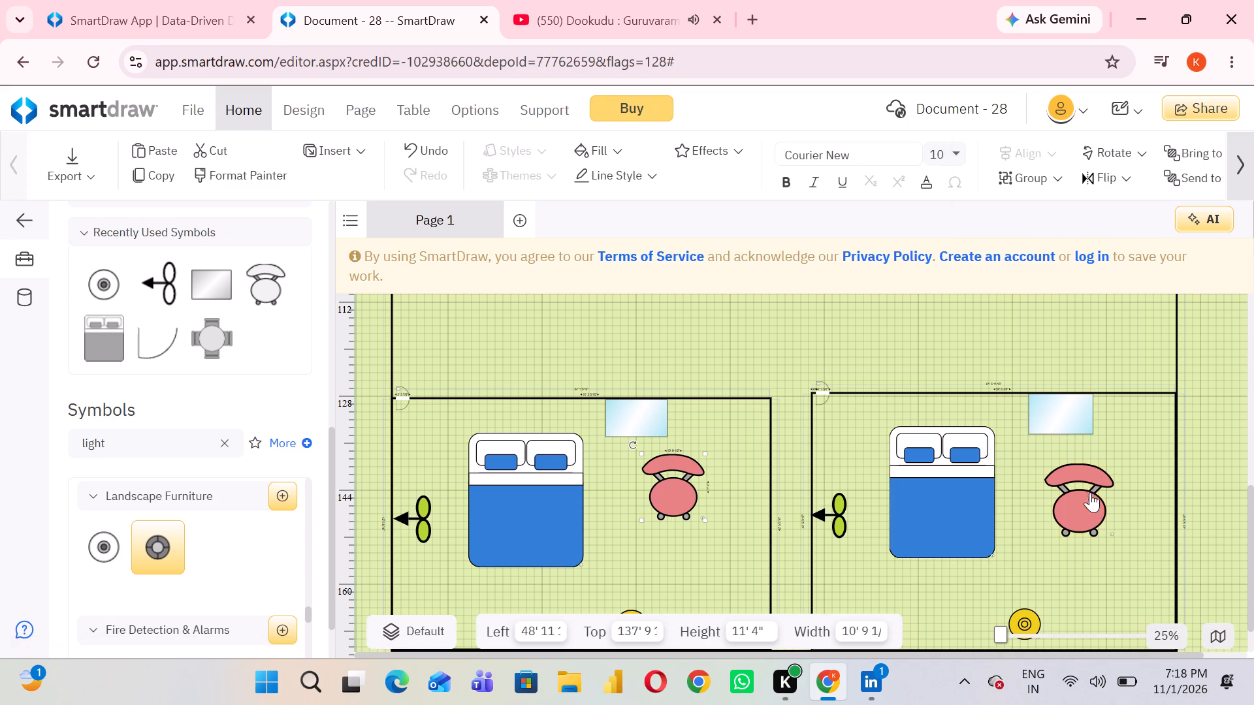
pyautogui.click(1072, 251)
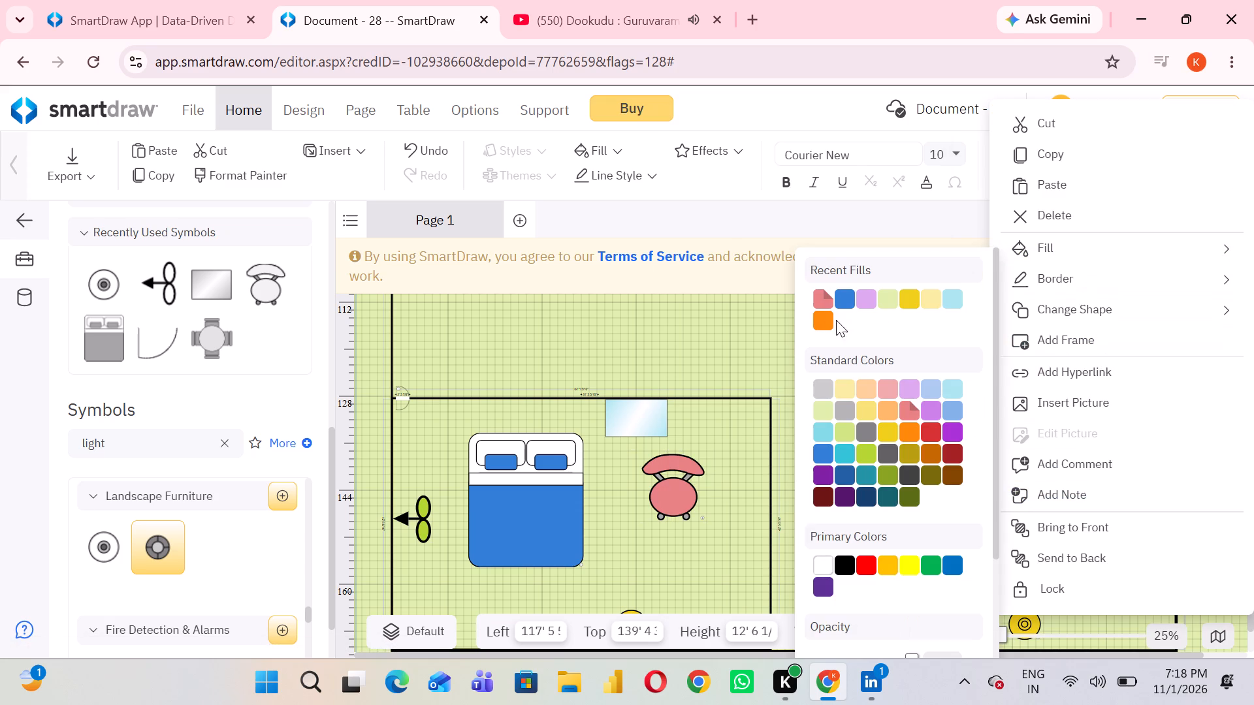
pyautogui.click(820, 304)
# Reapply the recently used salmon pink fill to the chairs in the middle-left and middle-right rooms.
pyautogui.scroll(-3, 820, 304)
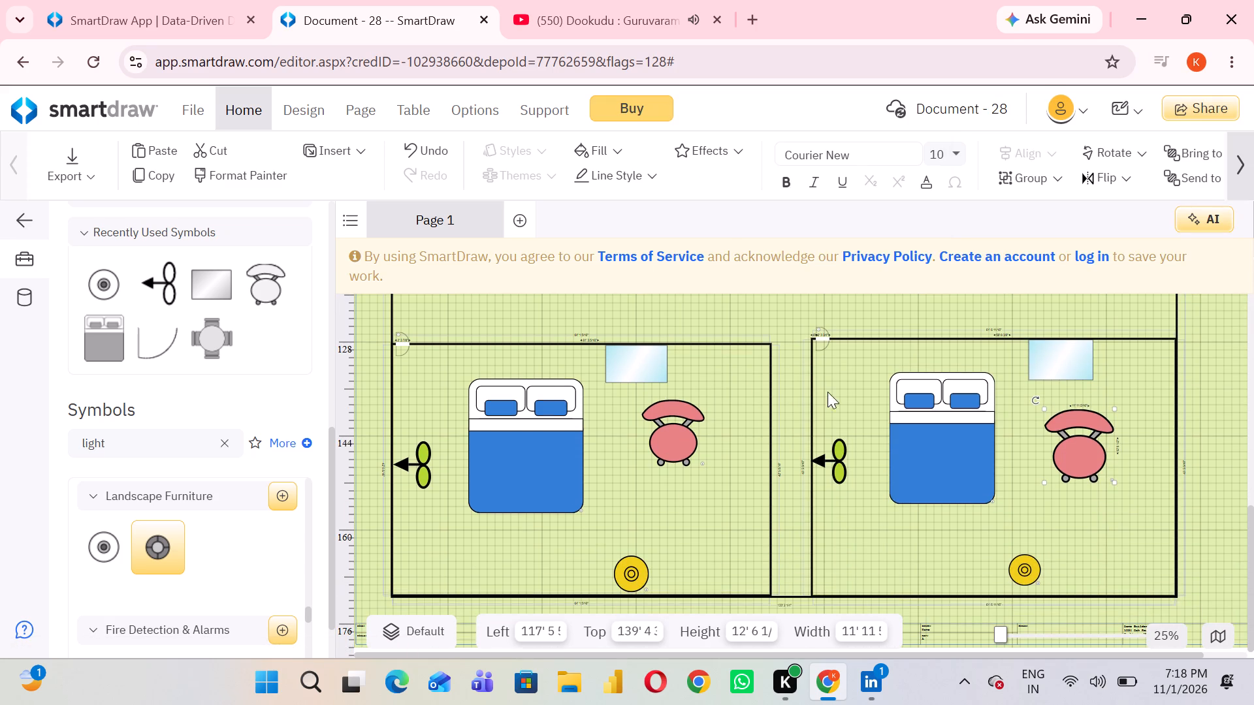
pyautogui.scroll(3, 855, 458)
pyautogui.rightClick(716, 503)
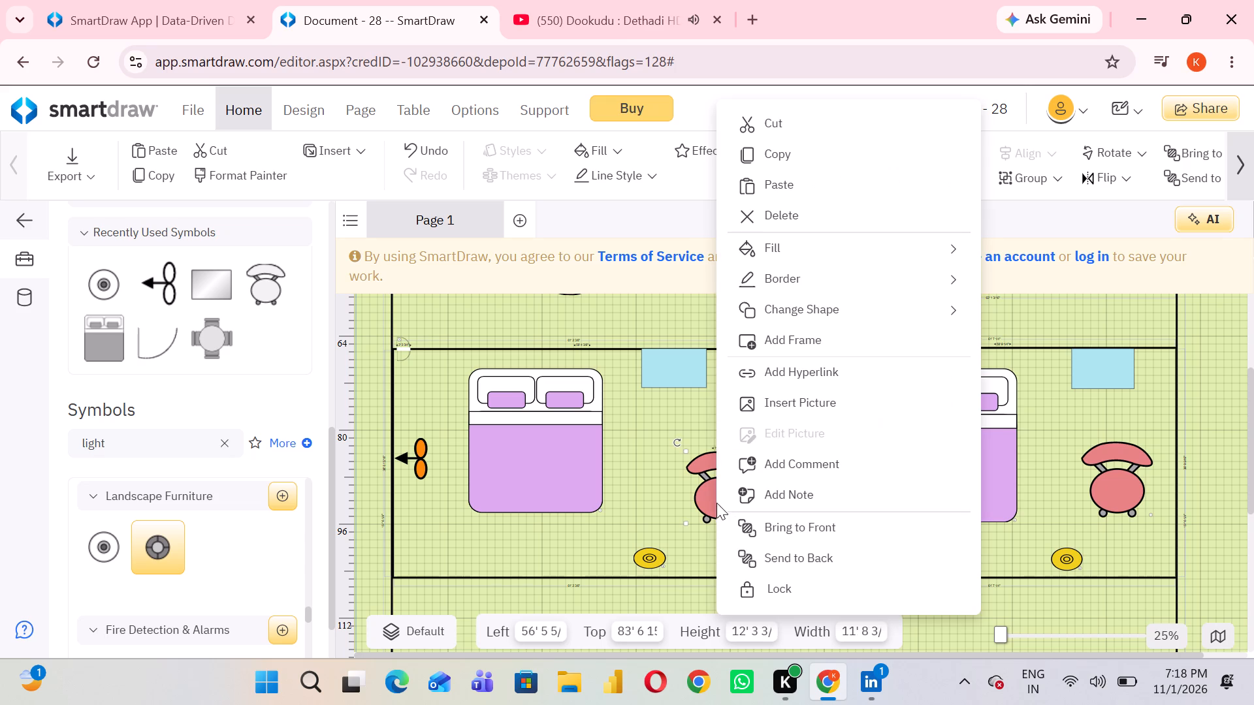
pyautogui.click(761, 254)
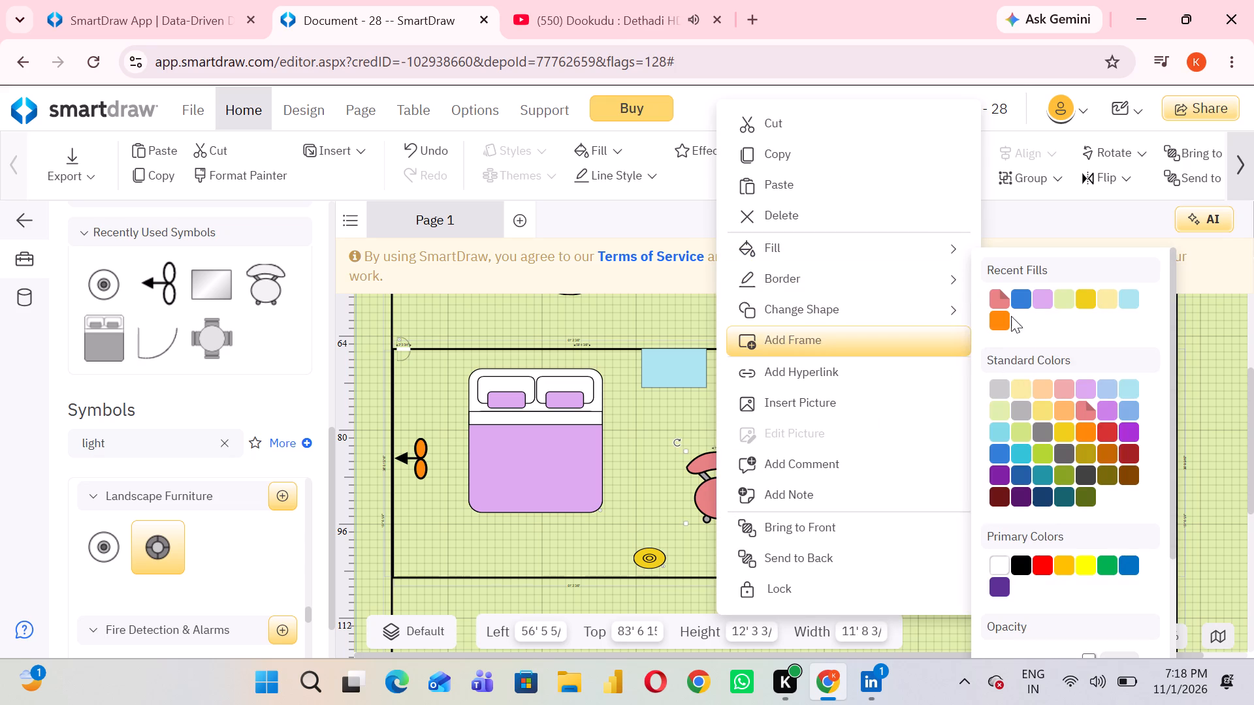
pyautogui.click(993, 302)
pyautogui.rightClick(1121, 483)
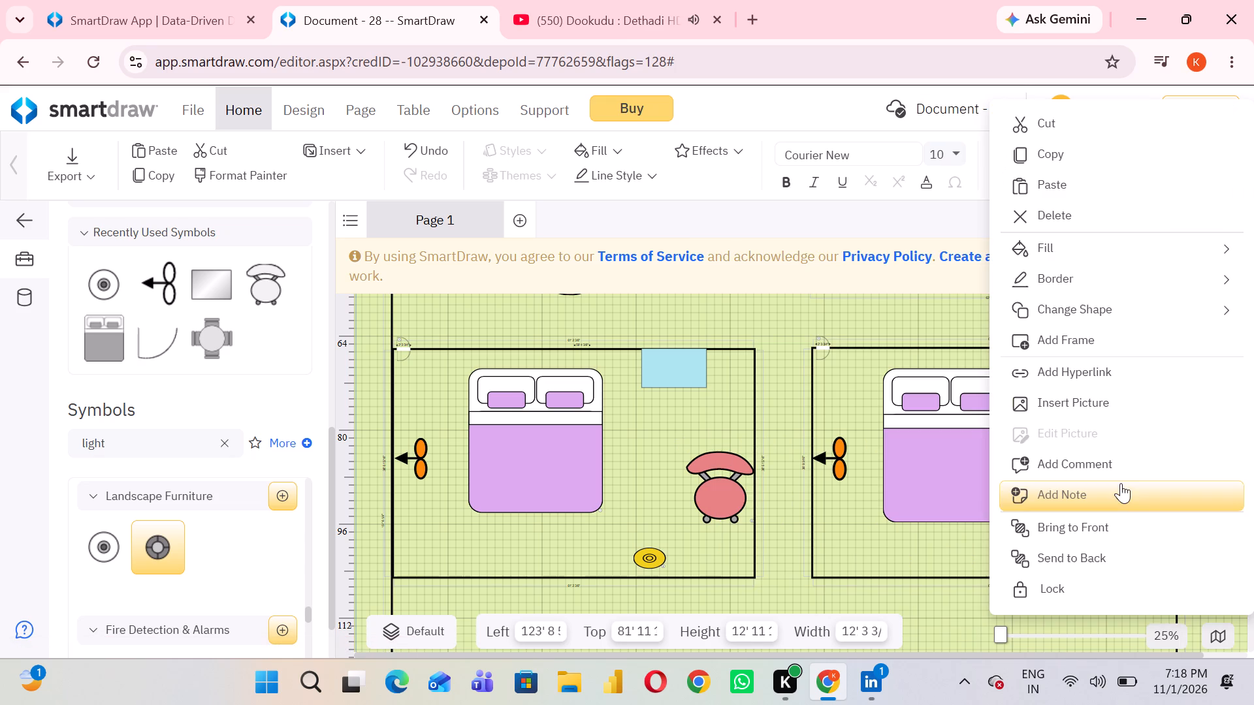
pyautogui.click(1076, 246)
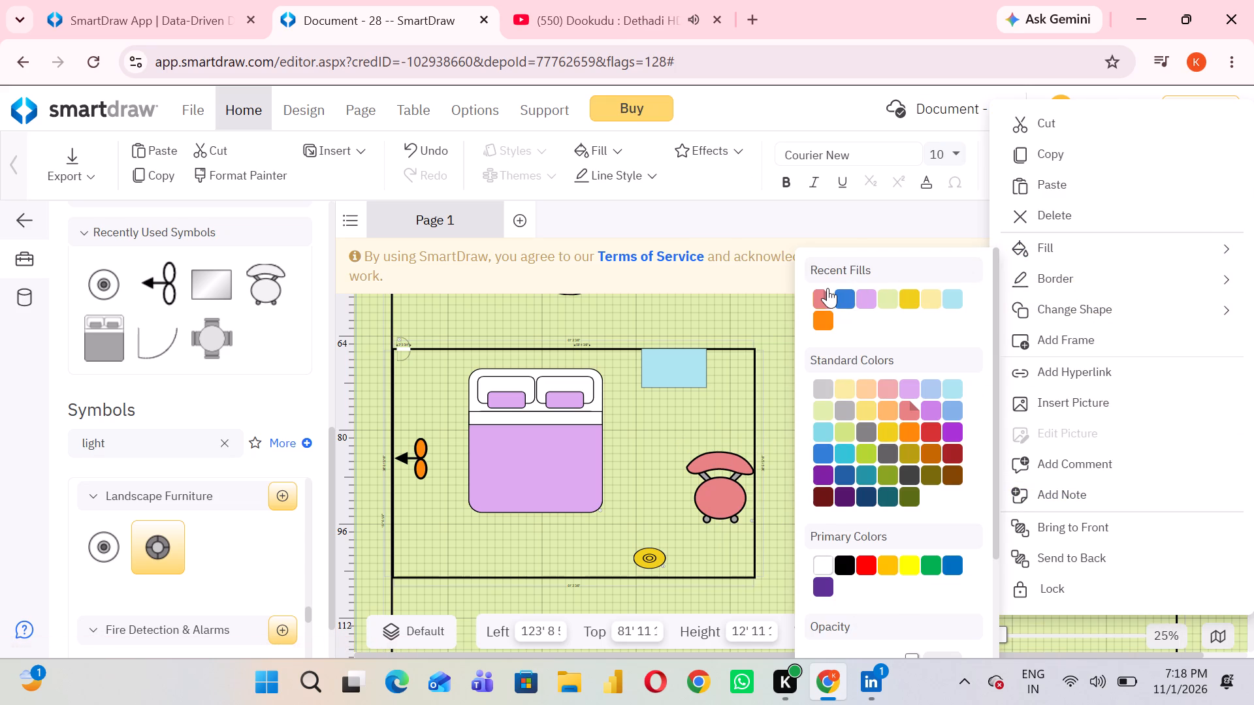
pyautogui.click(824, 291)
# Reapply the recently used salmon pink fill to the chair in the upper-right room.
pyautogui.scroll(3, 824, 291)
pyautogui.scroll(1, 833, 345)
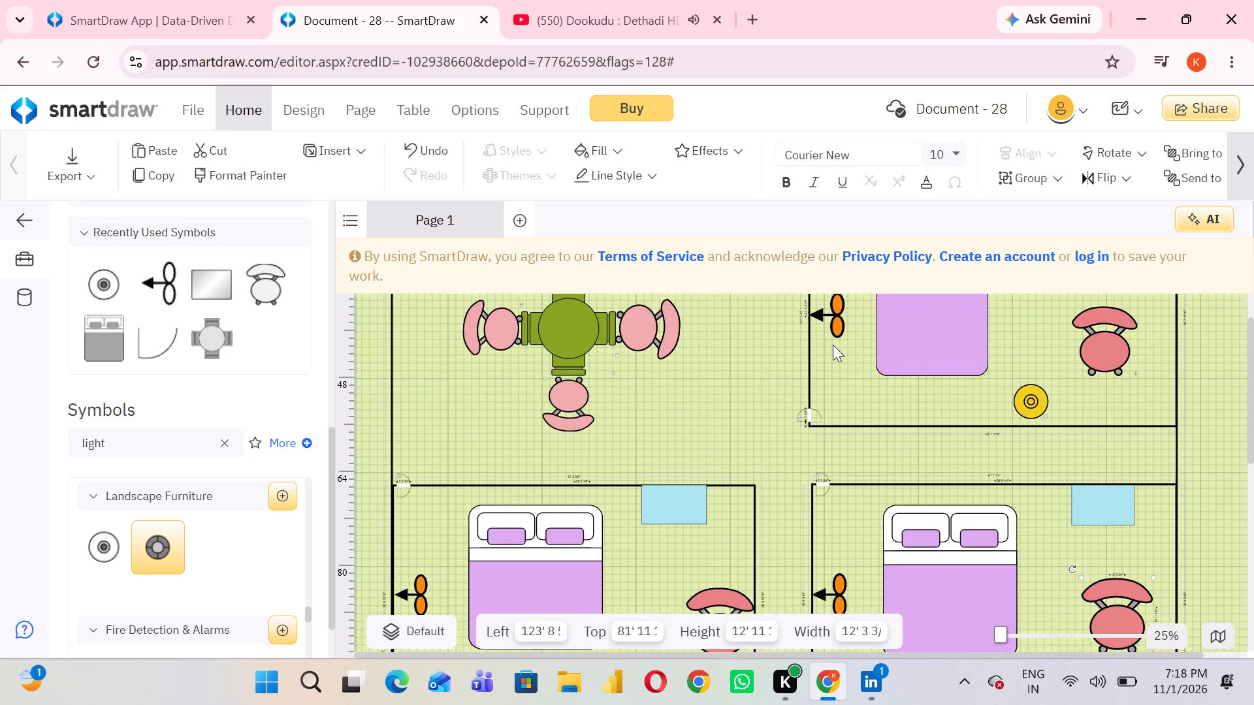
pyautogui.scroll(1, 833, 345)
pyautogui.rightClick(1089, 494)
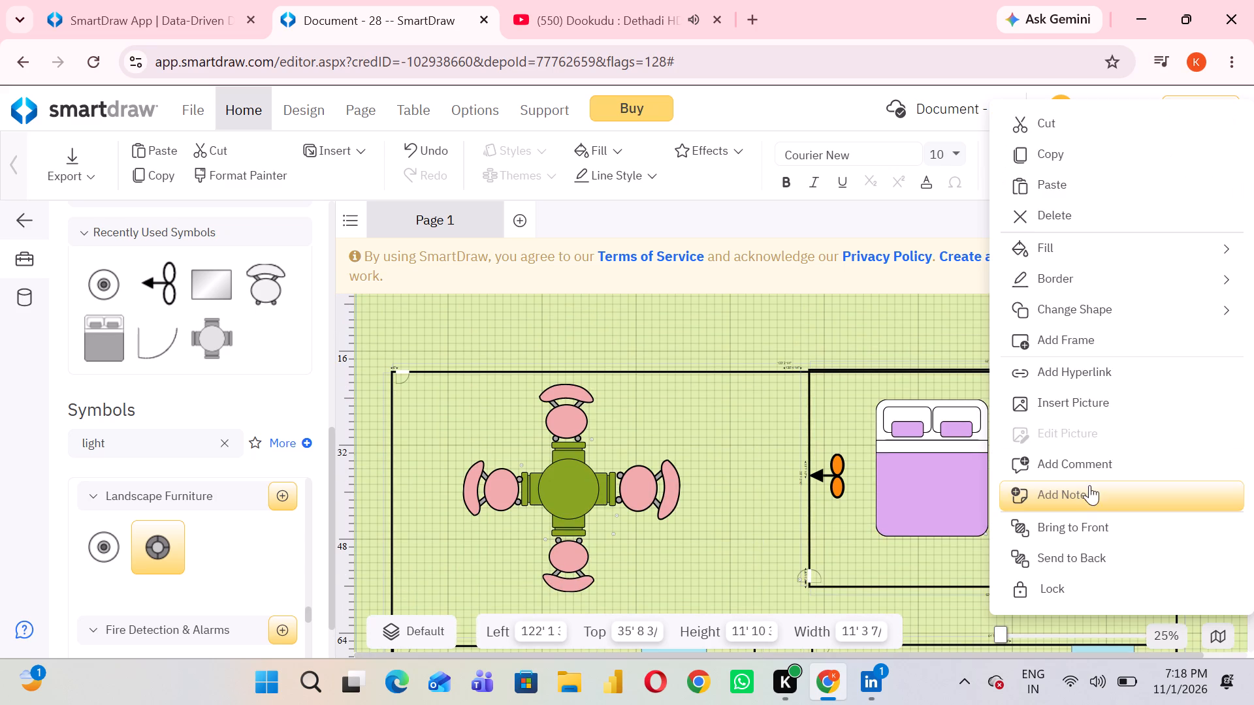
pyautogui.click(1040, 233)
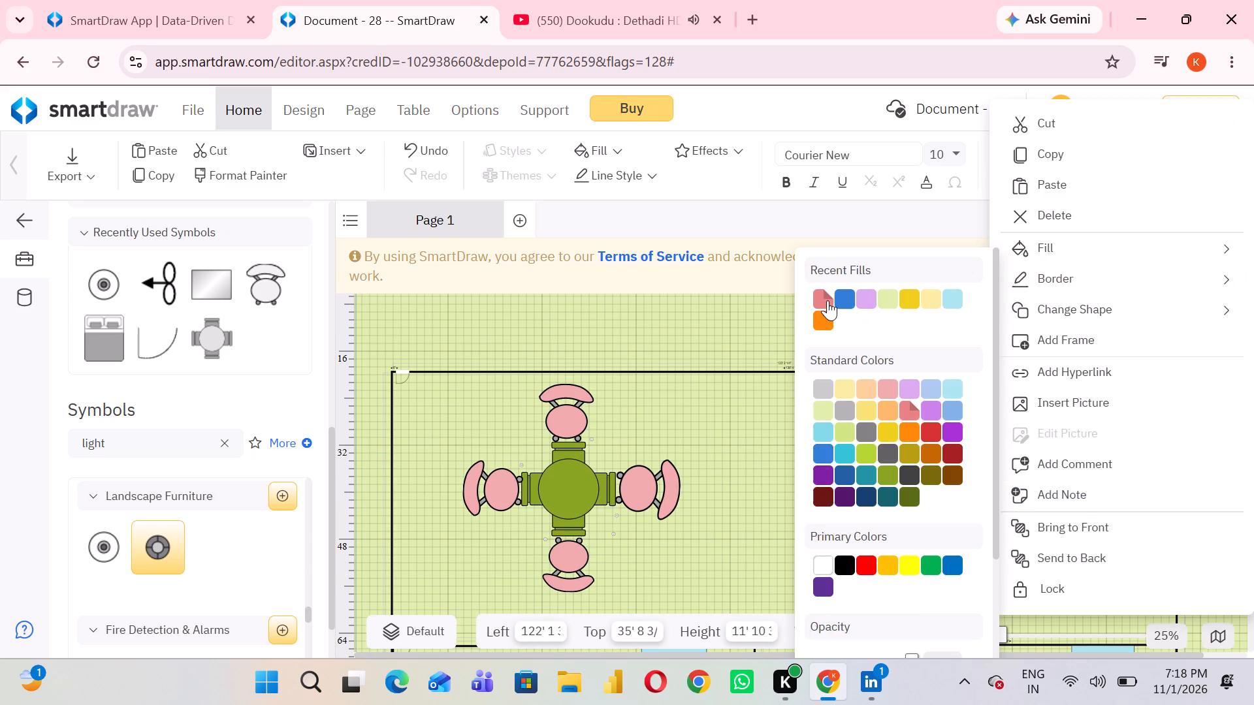
pyautogui.click(828, 300)
# Fill the dining table's top and right chairs with the recently used salmon pink.
pyautogui.rightClick(573, 438)
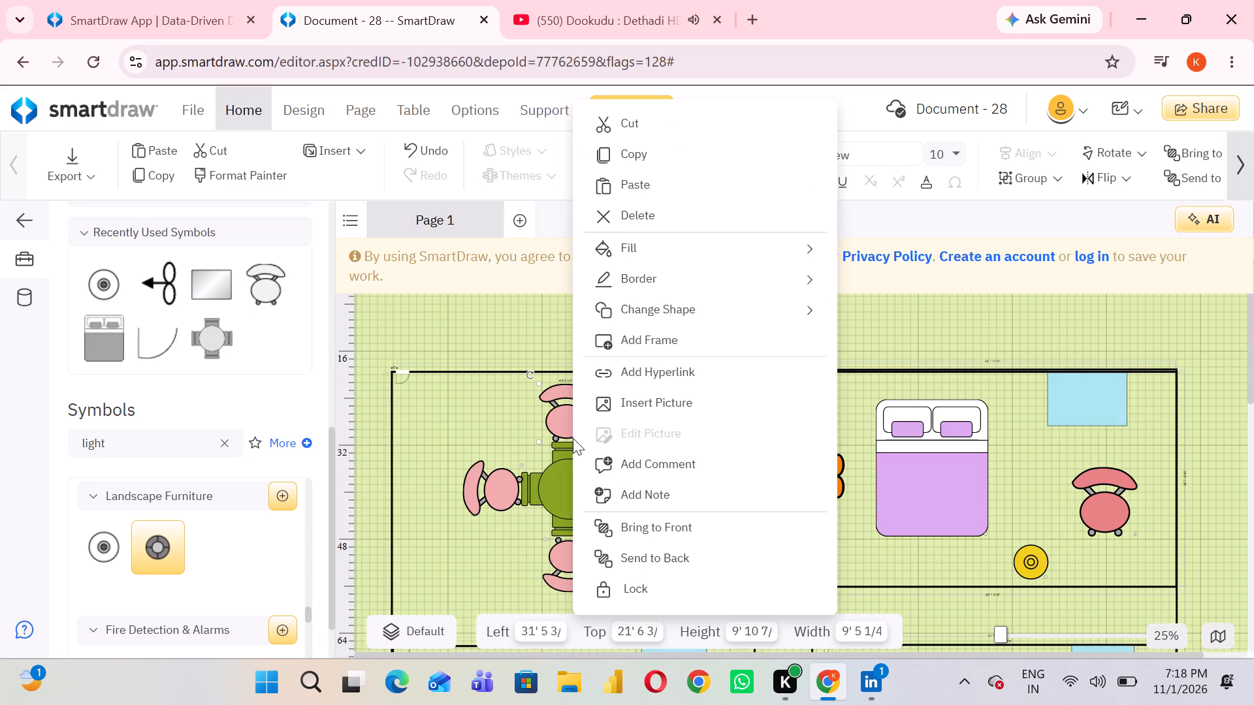
pyautogui.click(636, 243)
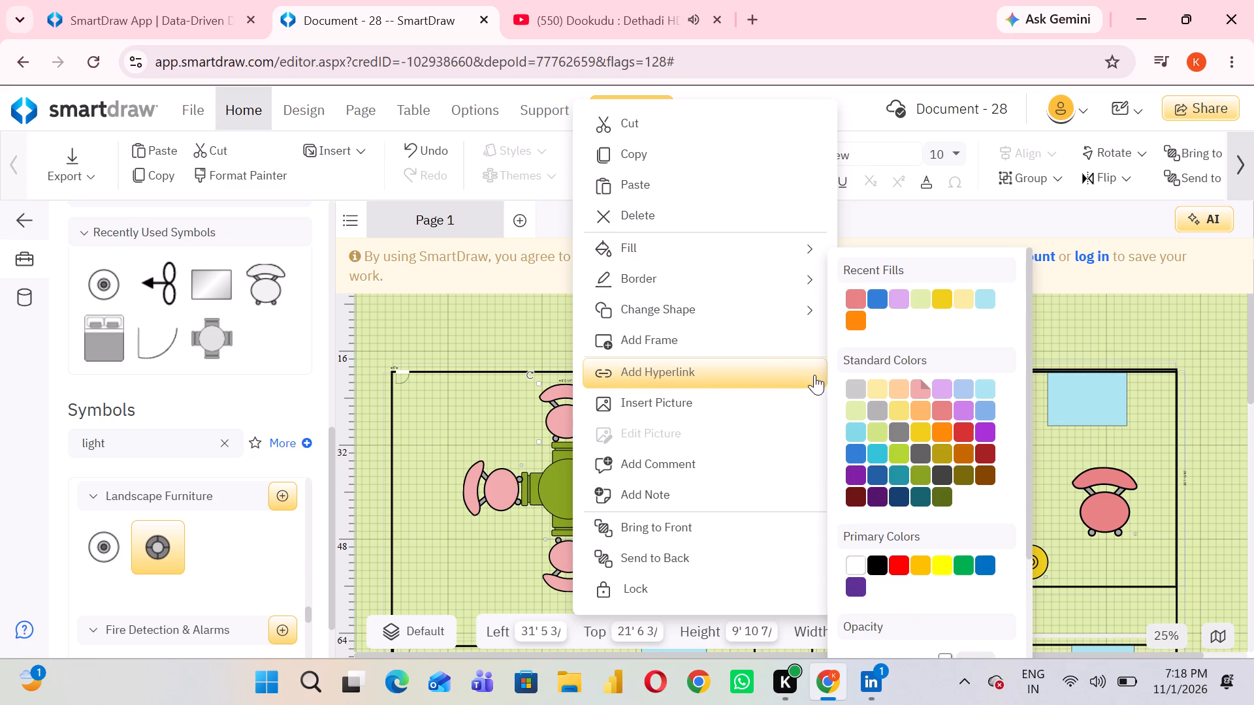
pyautogui.click(853, 303)
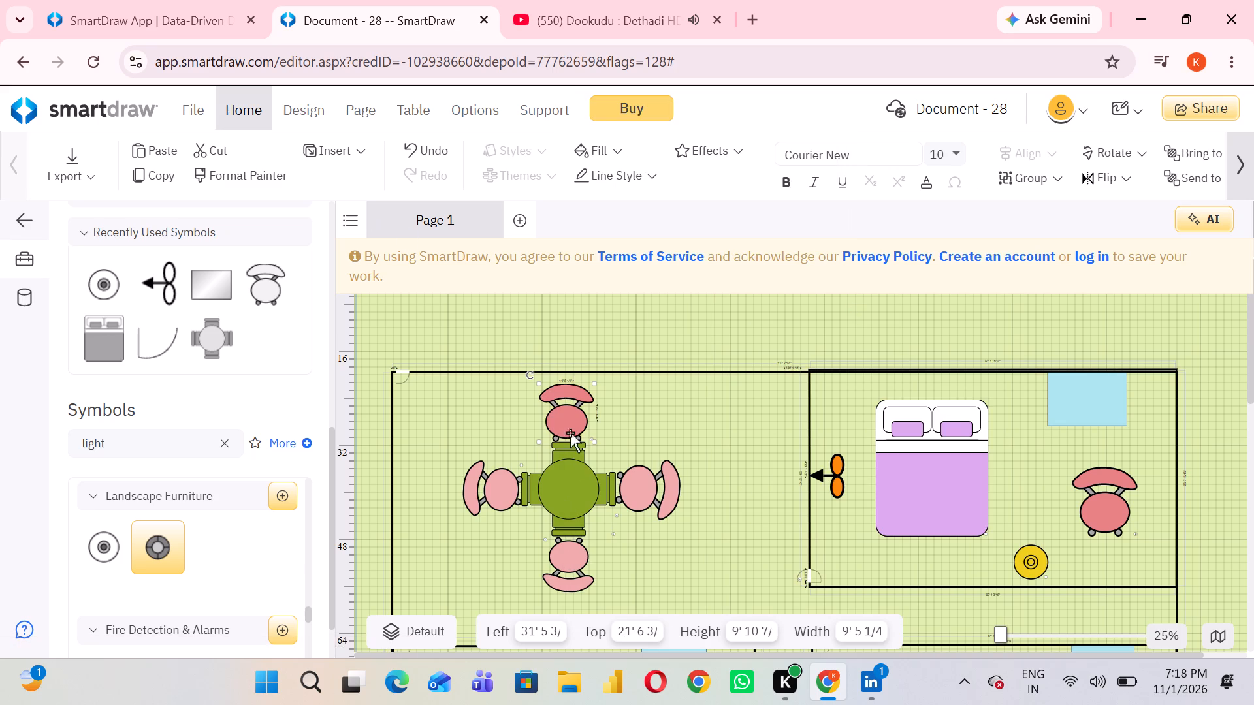
pyautogui.rightClick(639, 501)
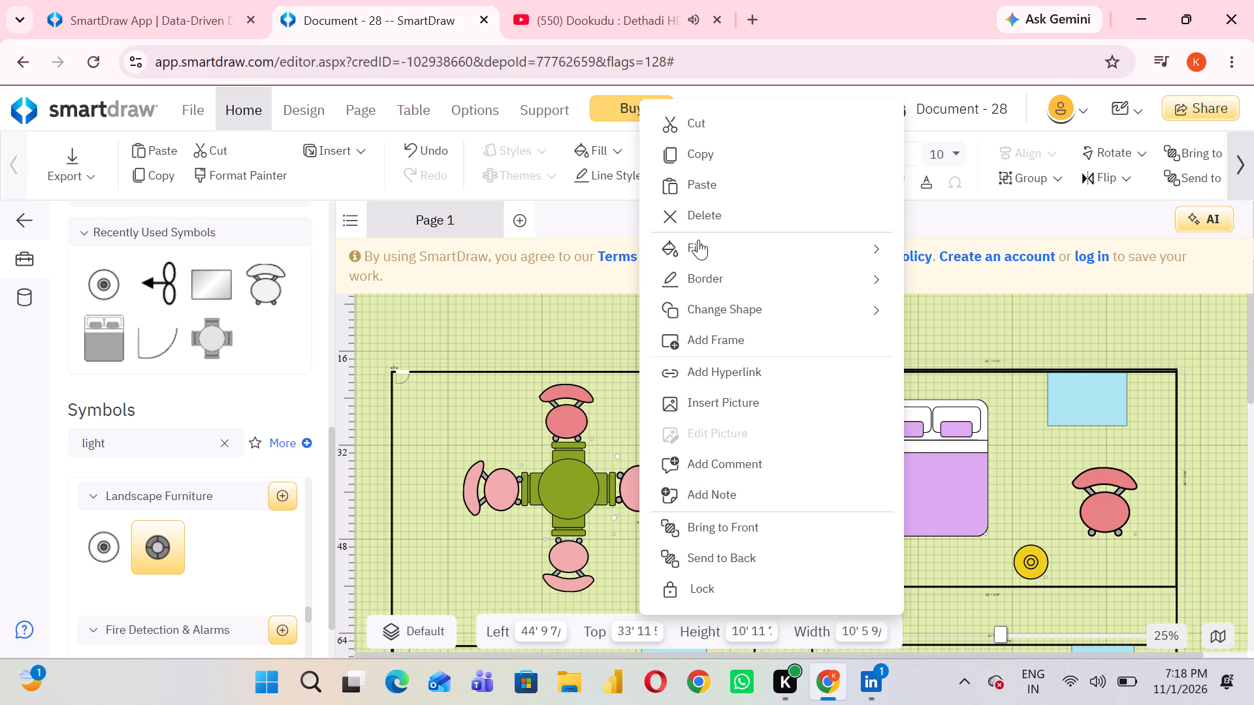
pyautogui.click(698, 240)
pyautogui.click(916, 296)
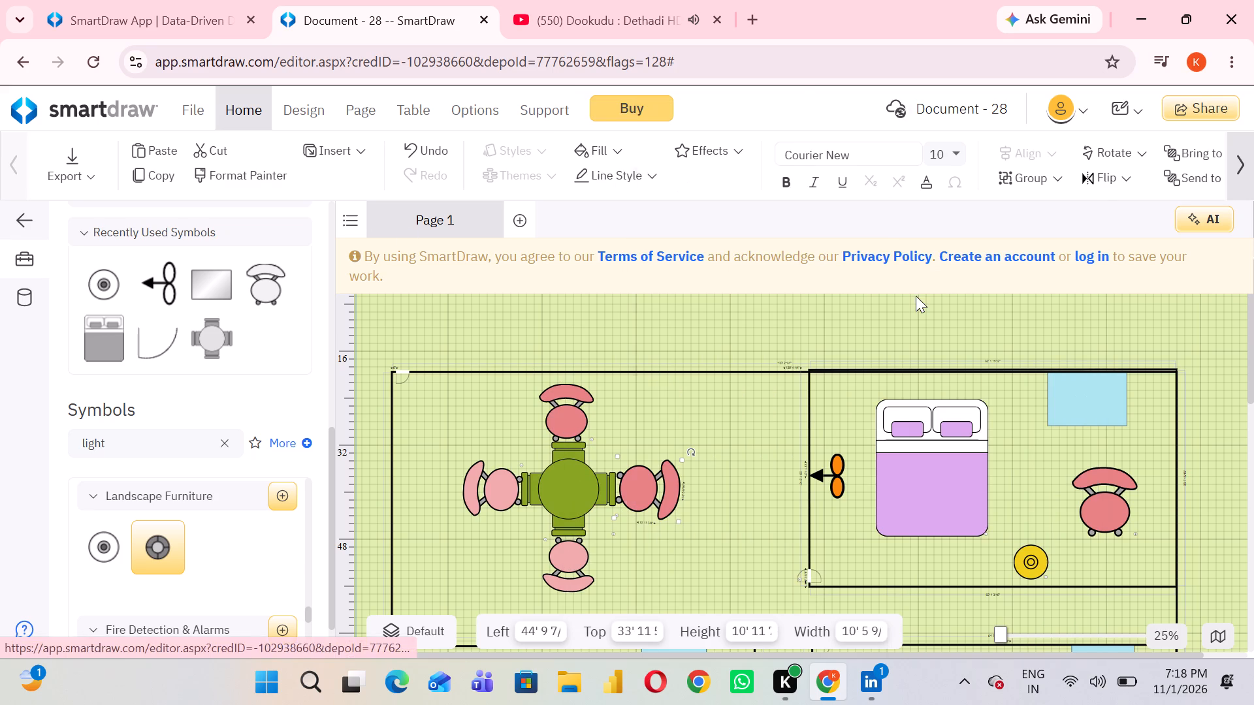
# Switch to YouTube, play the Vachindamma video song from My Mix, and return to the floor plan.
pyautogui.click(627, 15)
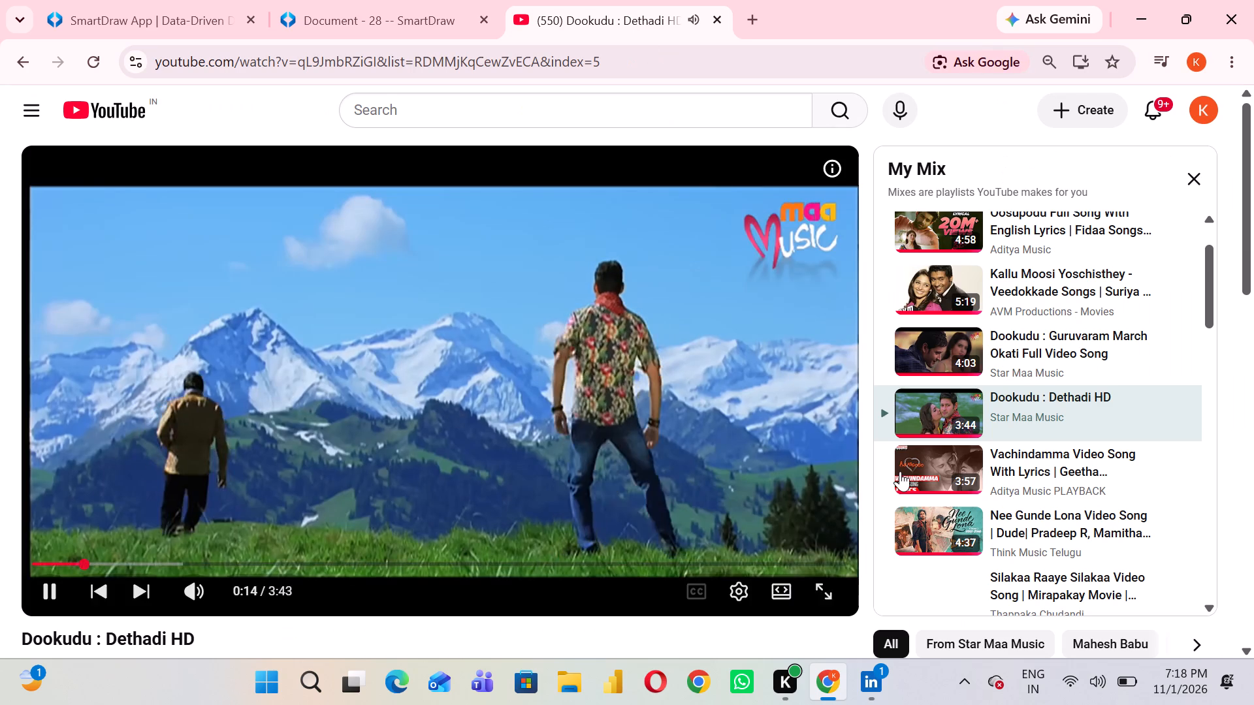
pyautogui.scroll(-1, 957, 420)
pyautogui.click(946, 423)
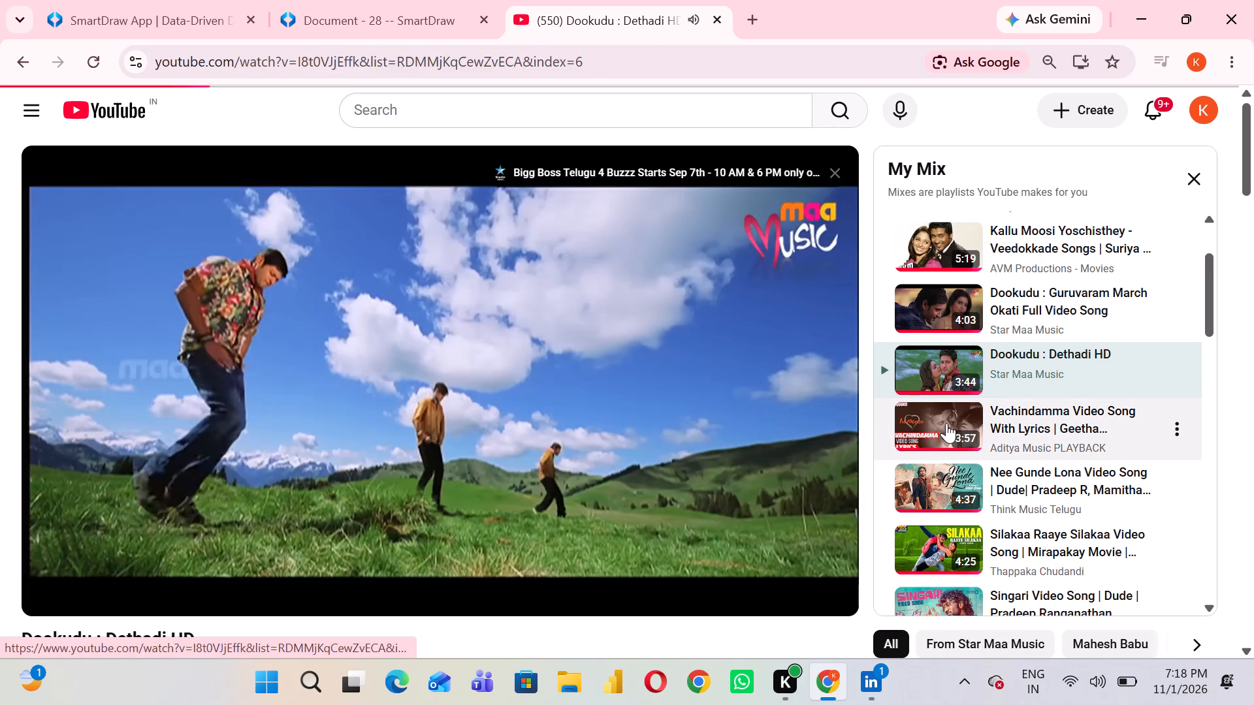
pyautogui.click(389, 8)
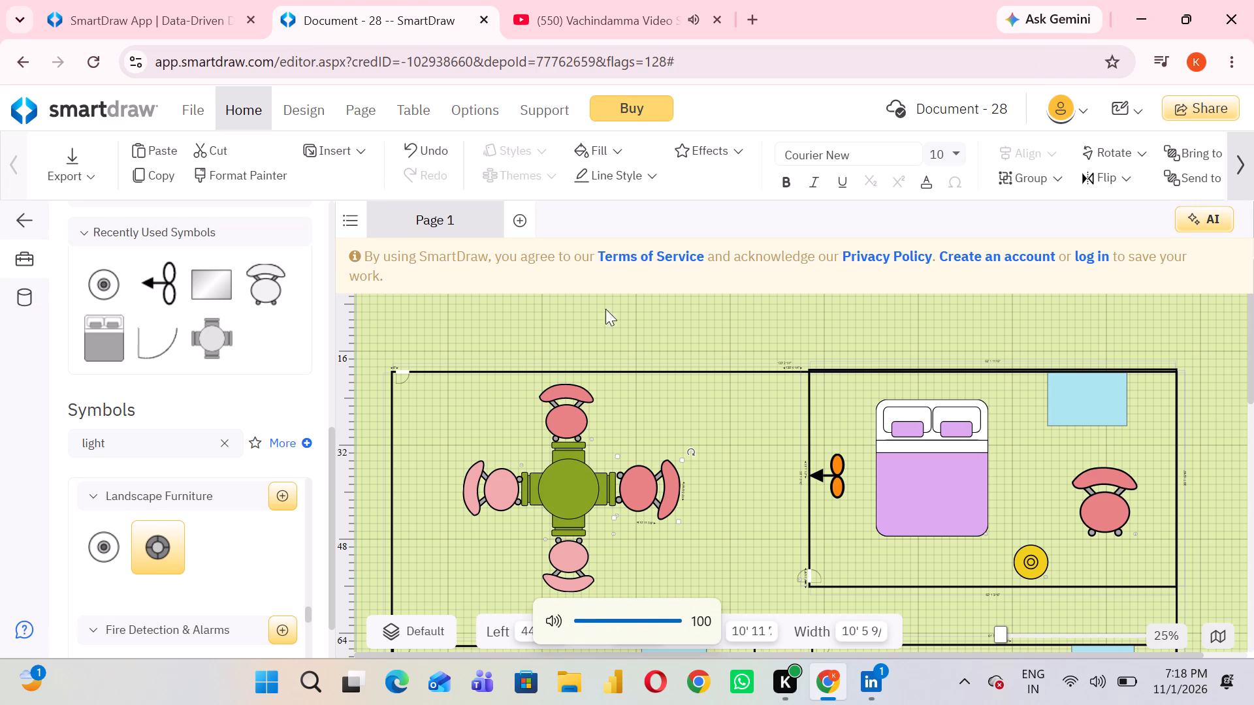
# Fill the dining table's left and bottom chairs with the recently used salmon pink.
pyautogui.rightClick(506, 491)
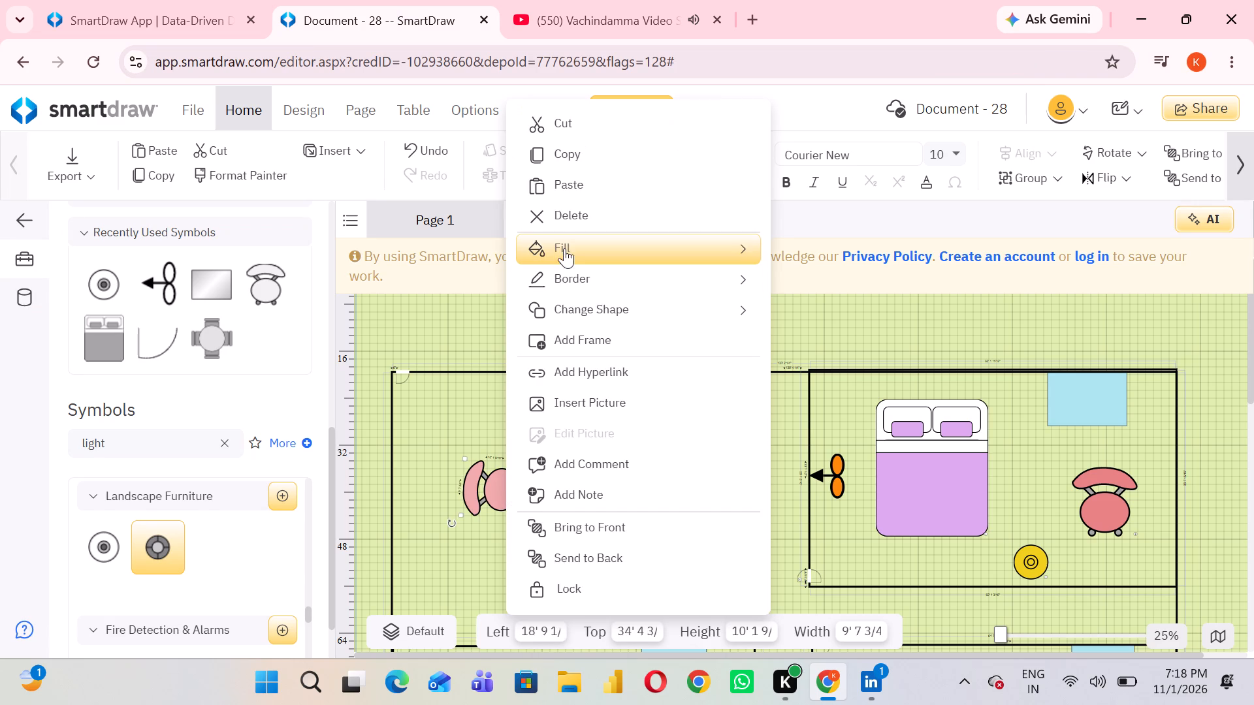
pyautogui.click(569, 245)
pyautogui.click(790, 296)
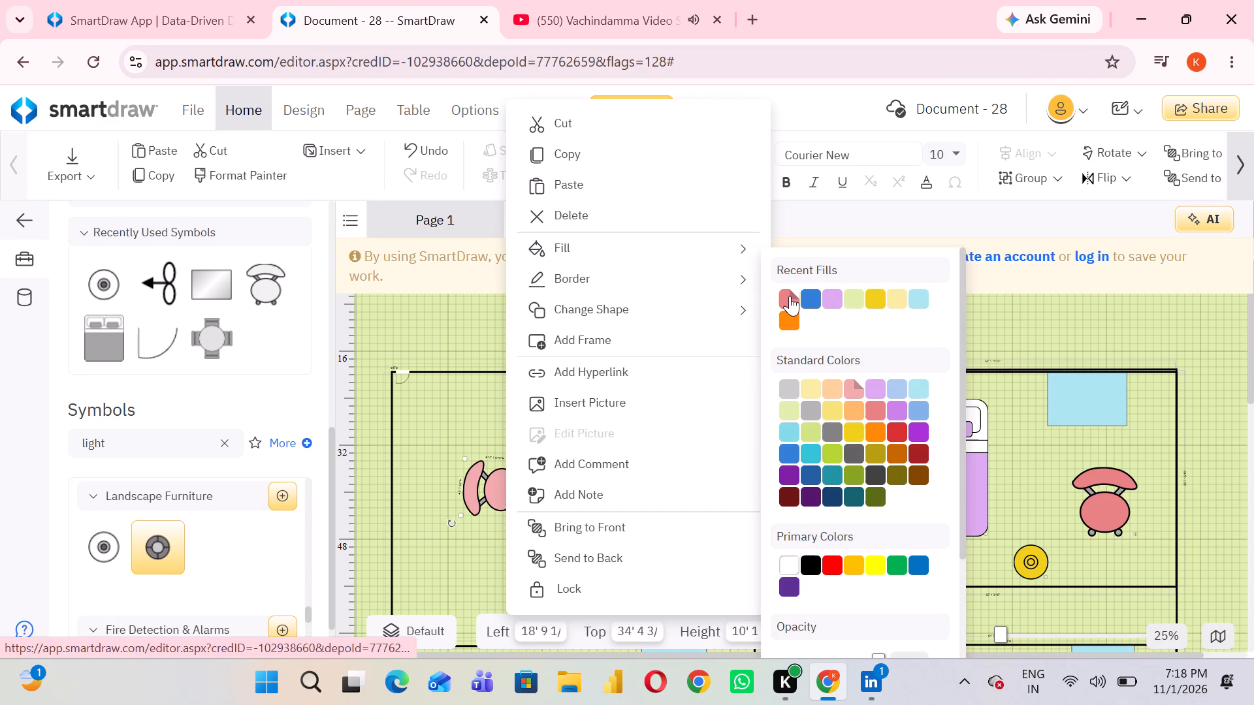
pyautogui.rightClick(568, 553)
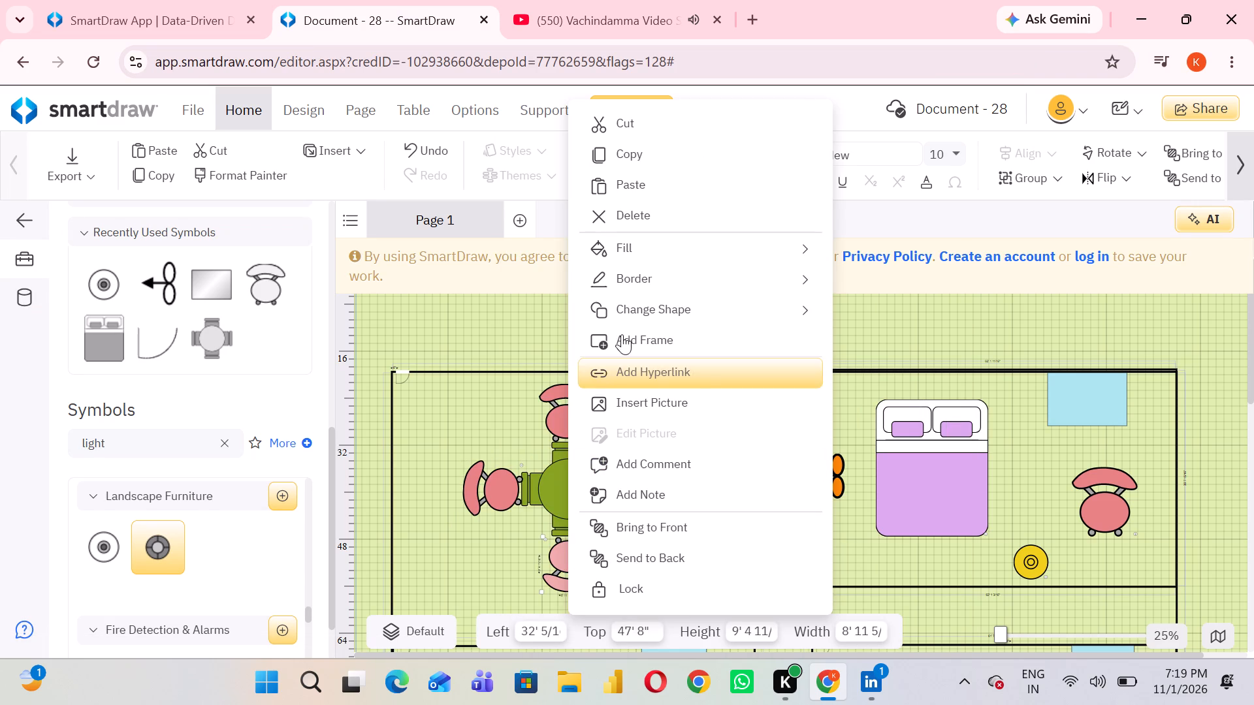
pyautogui.click(628, 253)
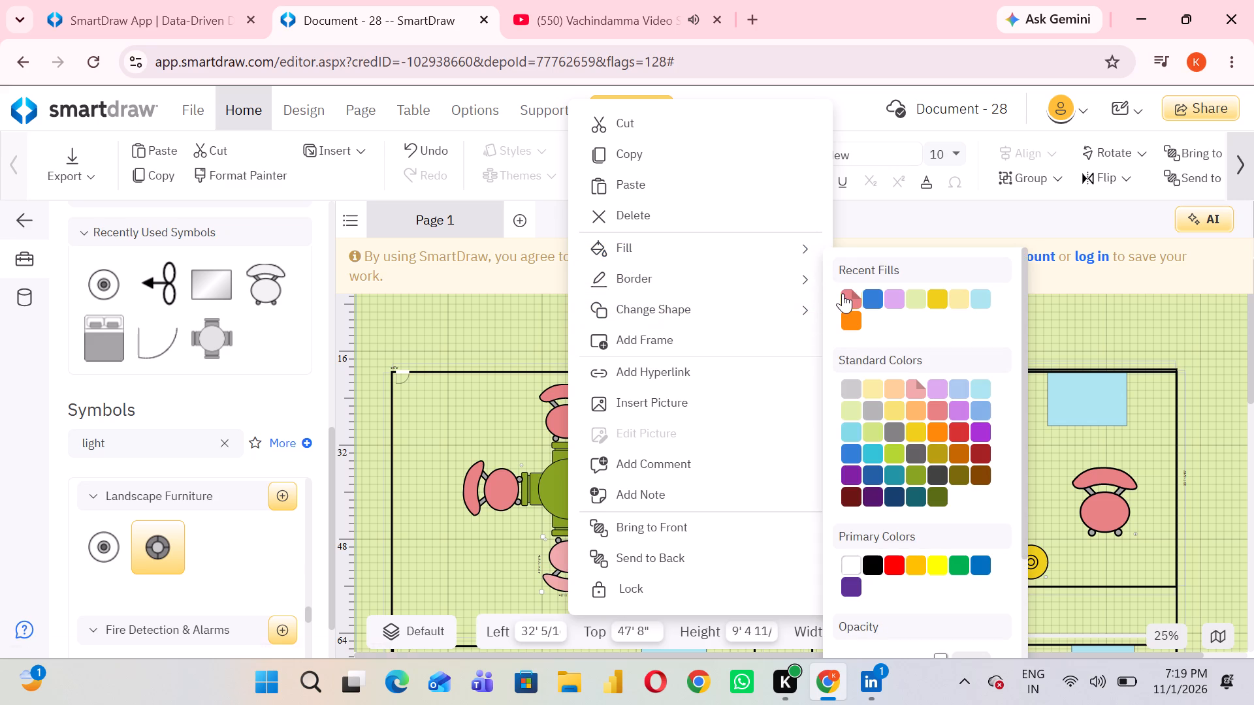
pyautogui.click(843, 293)
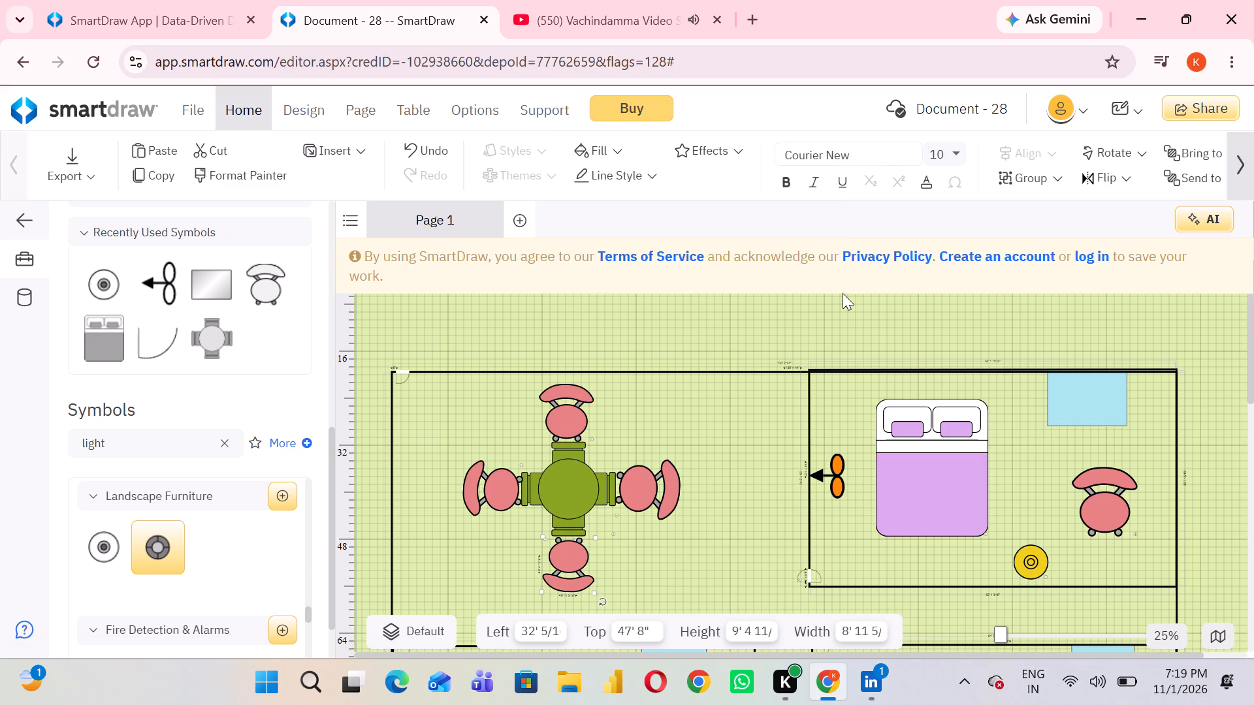
# Fill the green dining table in the upper-left room with the red standard color.
pyautogui.rightClick(596, 482)
pyautogui.click(663, 246)
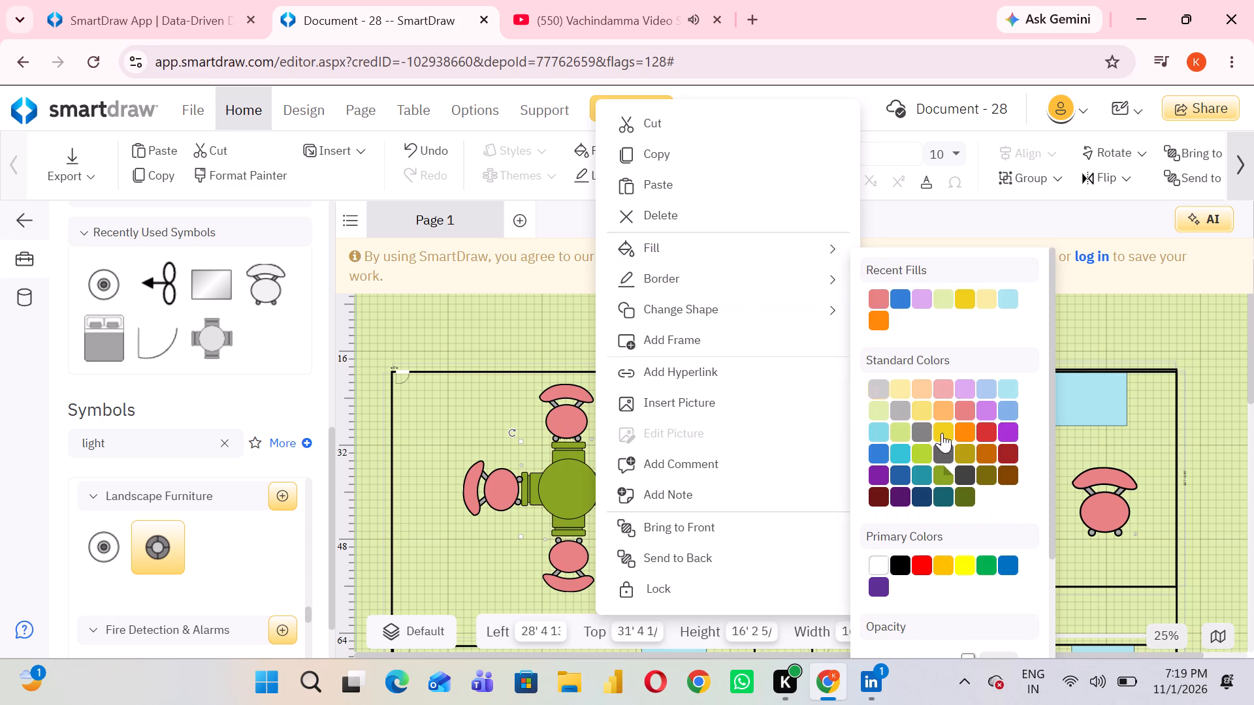
pyautogui.click(991, 430)
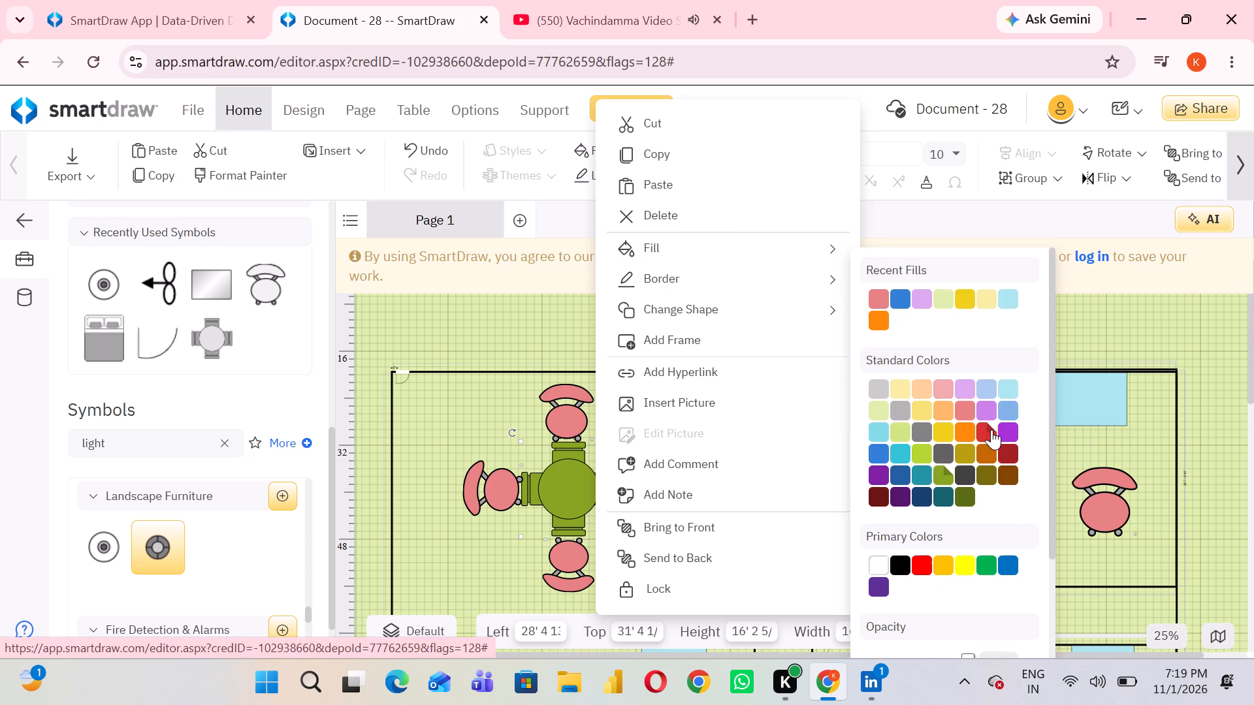
# Fill the dining table in the upper-left room with the purple standard color.
pyautogui.rightClick(560, 510)
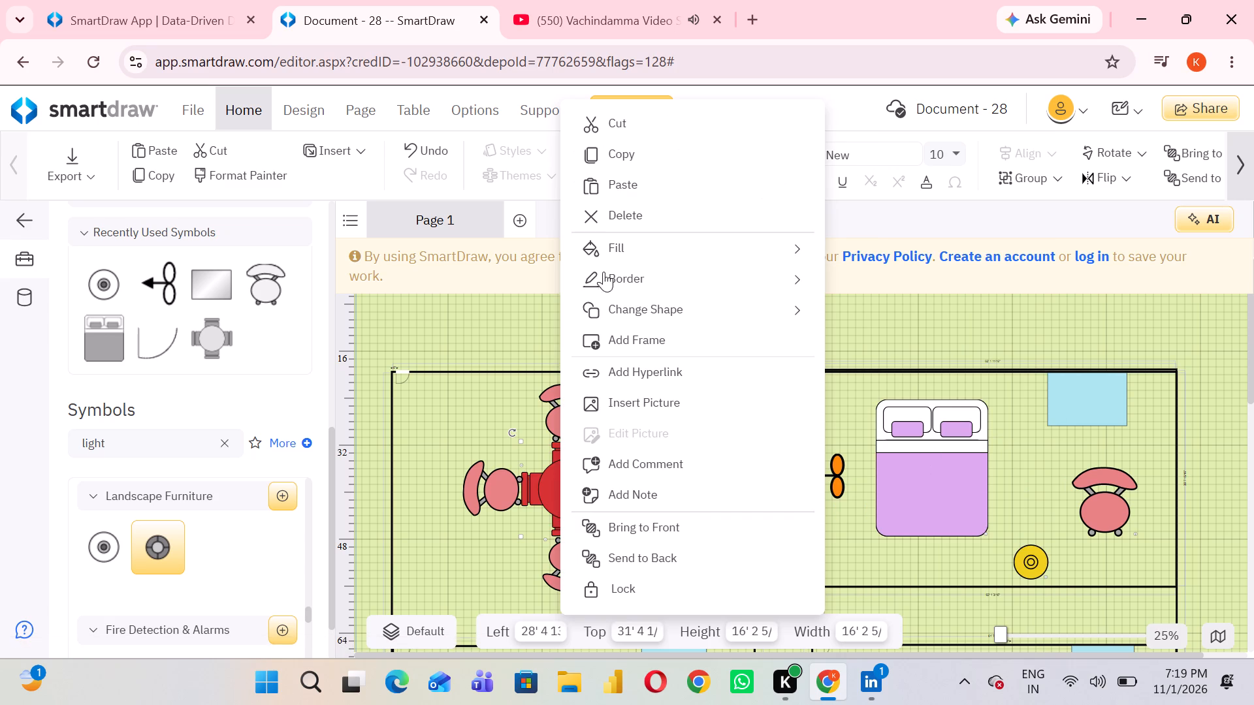
pyautogui.click(625, 240)
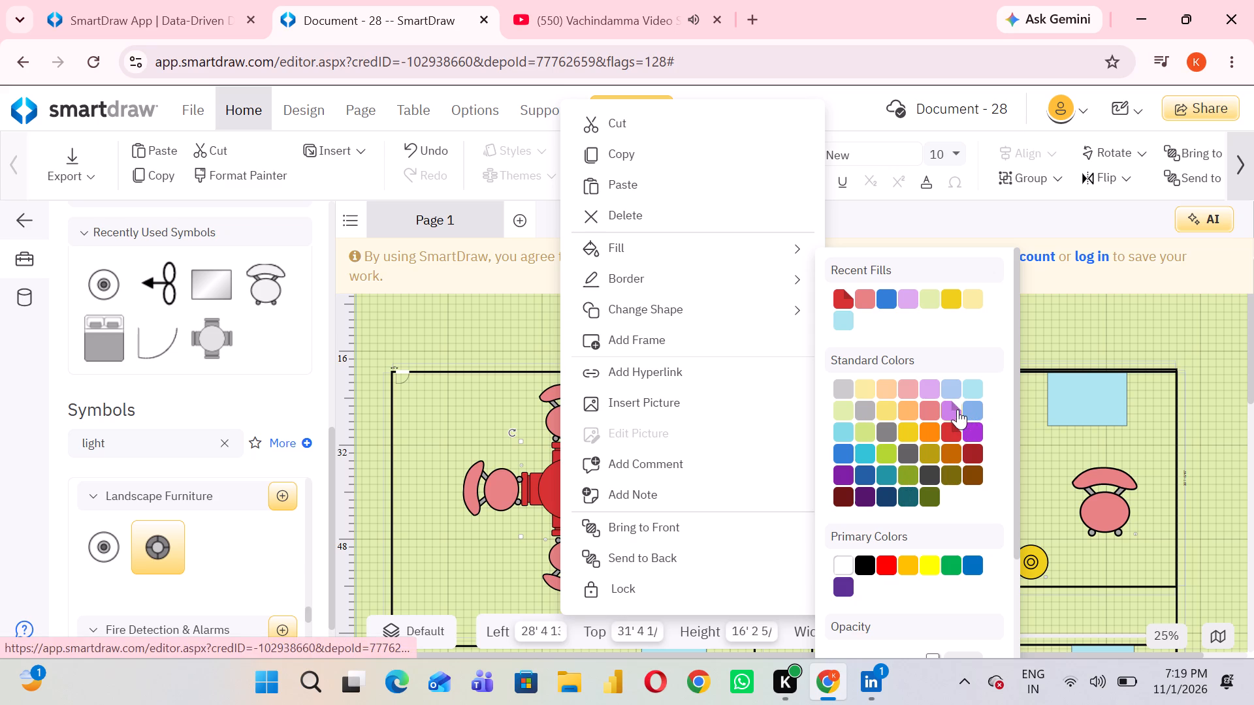
pyautogui.click(969, 430)
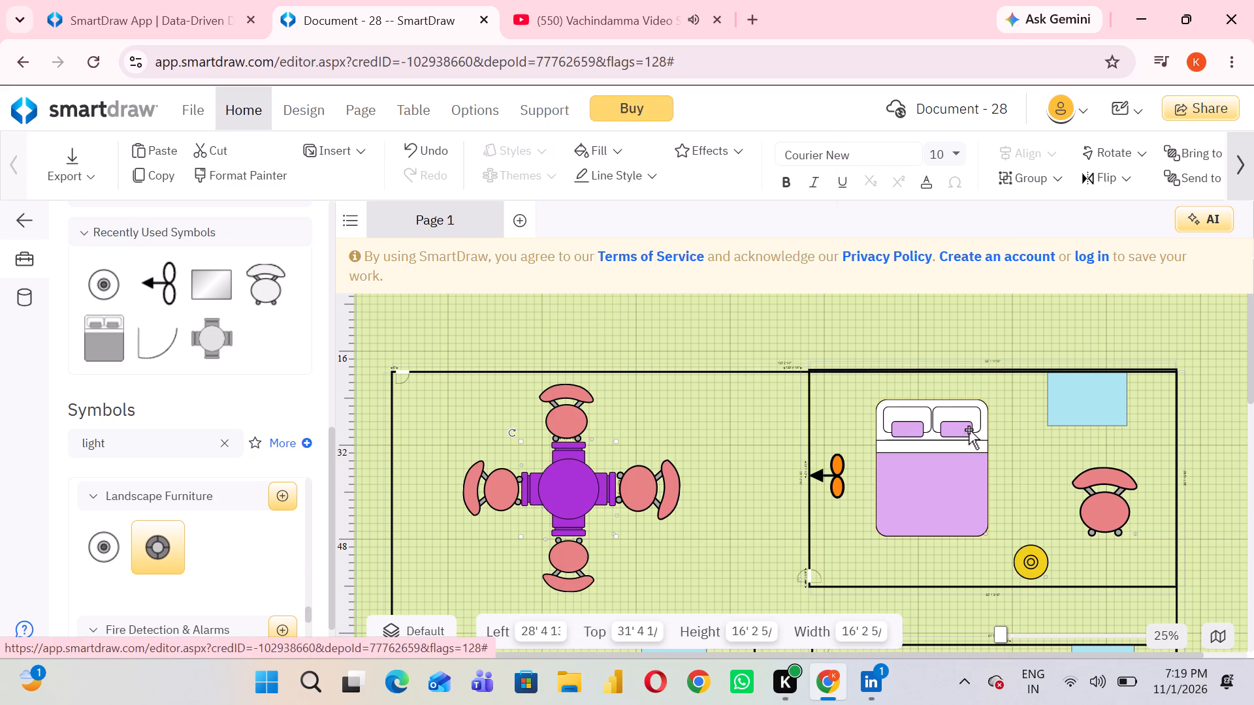
# Fill the fan in the middle-left bedroom with the orange standard color.
pyautogui.scroll(-1, 736, 533)
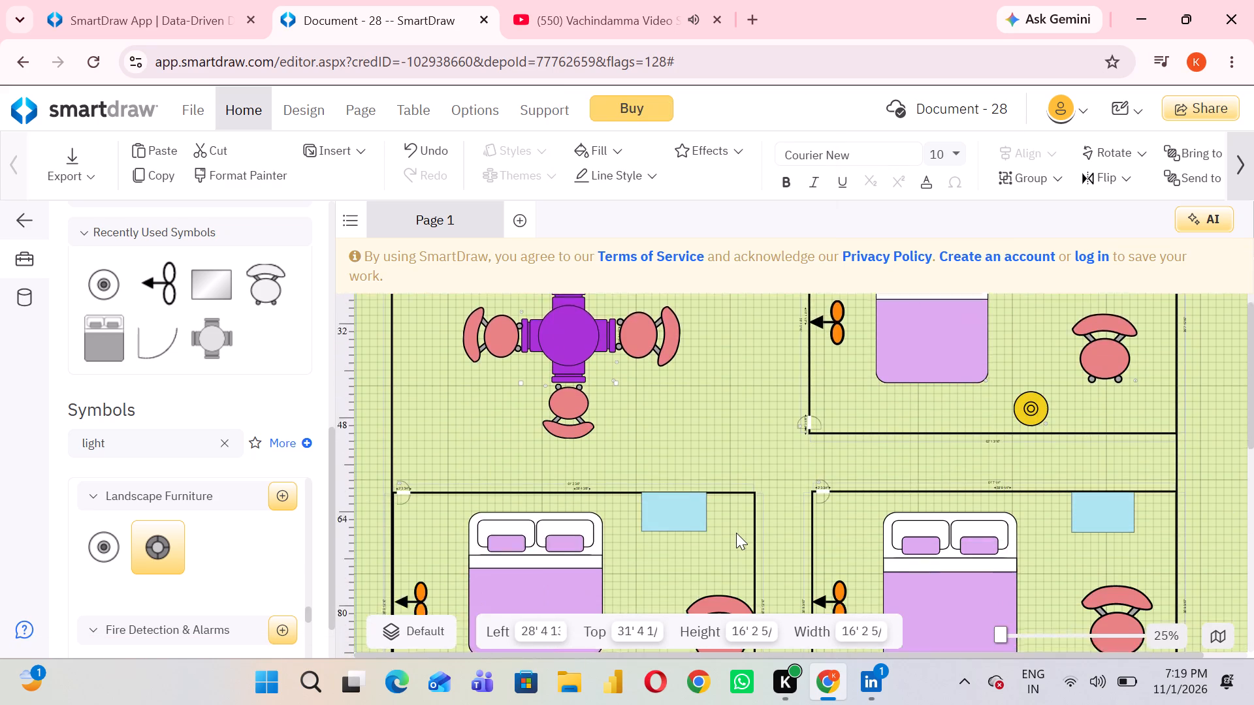
pyautogui.scroll(-2, 736, 533)
pyautogui.hscroll(1, 736, 533)
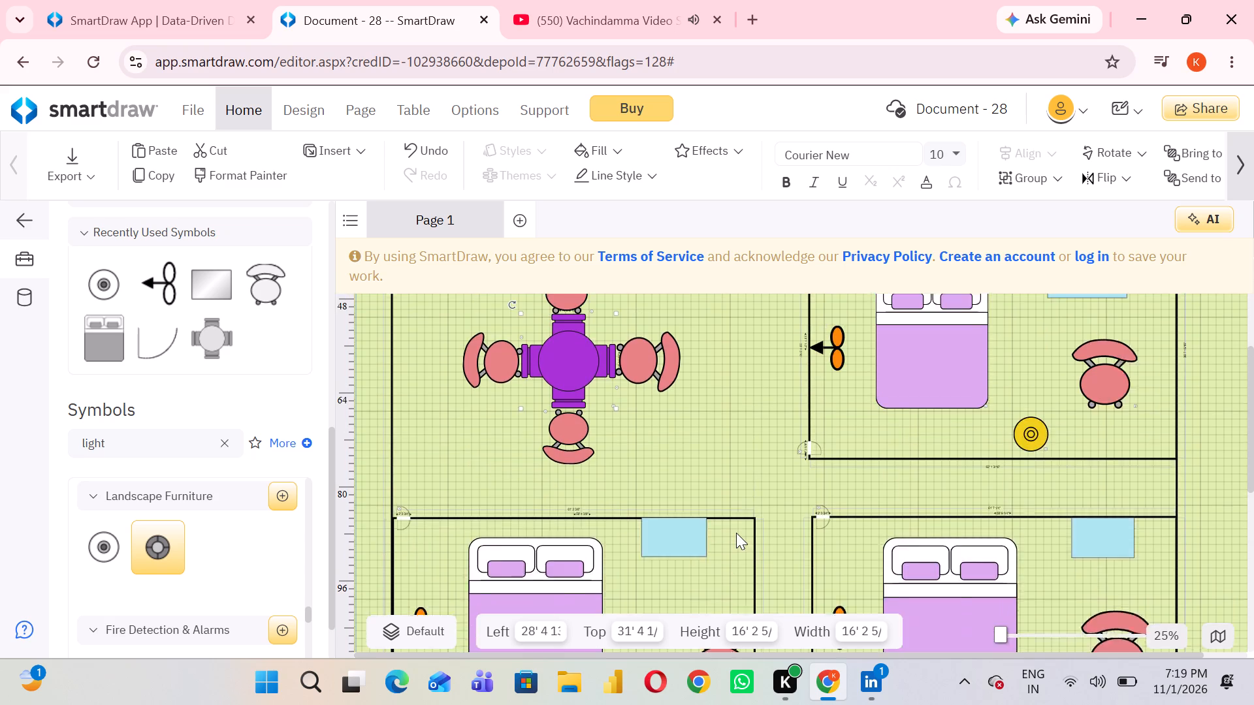
pyautogui.hscroll(1, 736, 533)
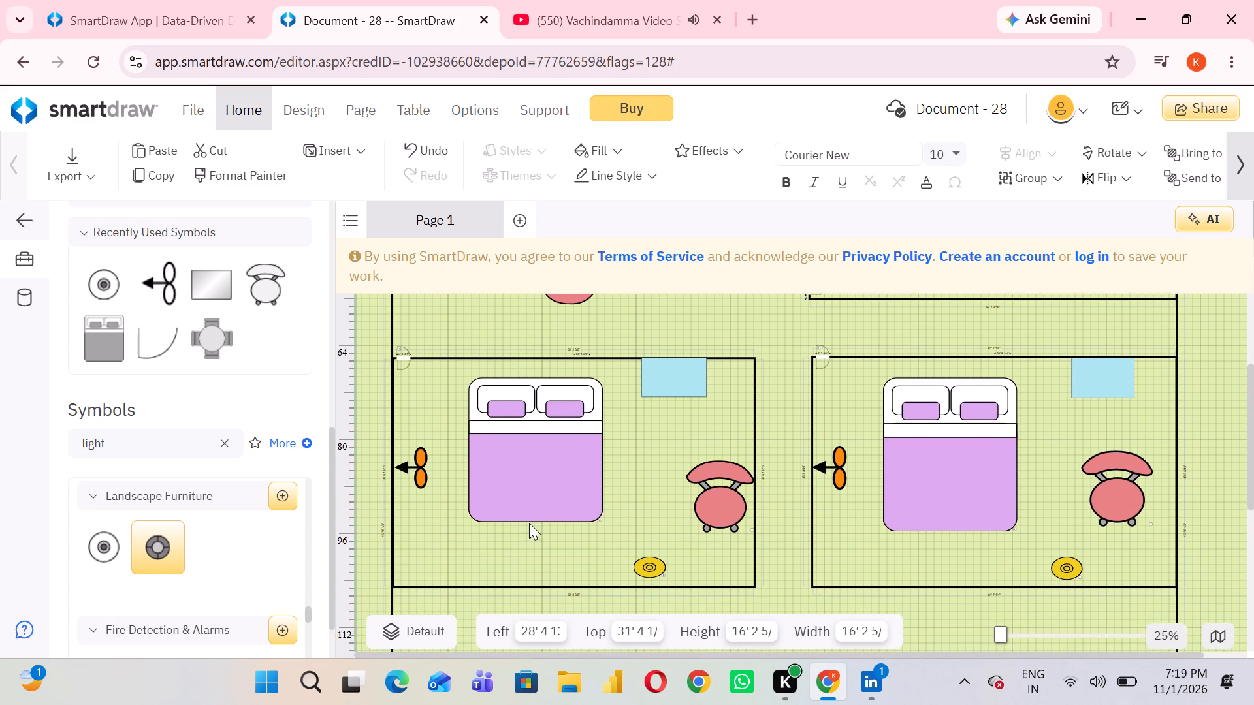
pyautogui.rightClick(418, 478)
pyautogui.click(508, 254)
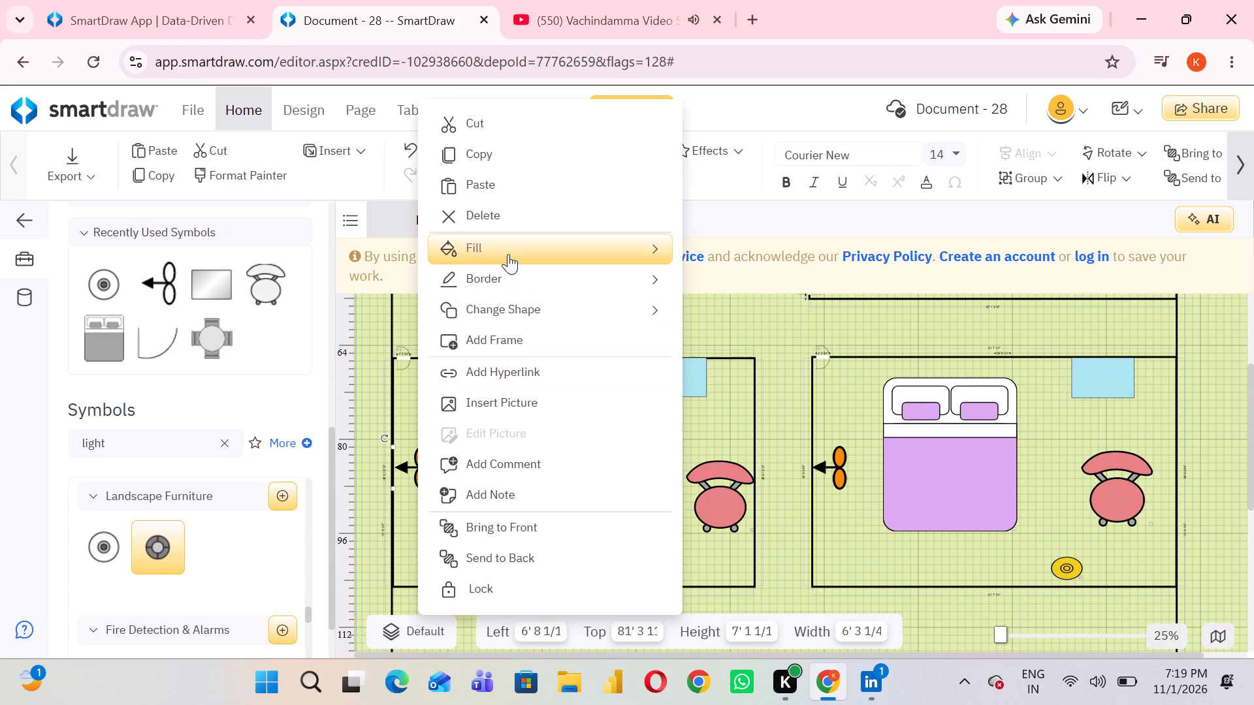
pyautogui.click(780, 434)
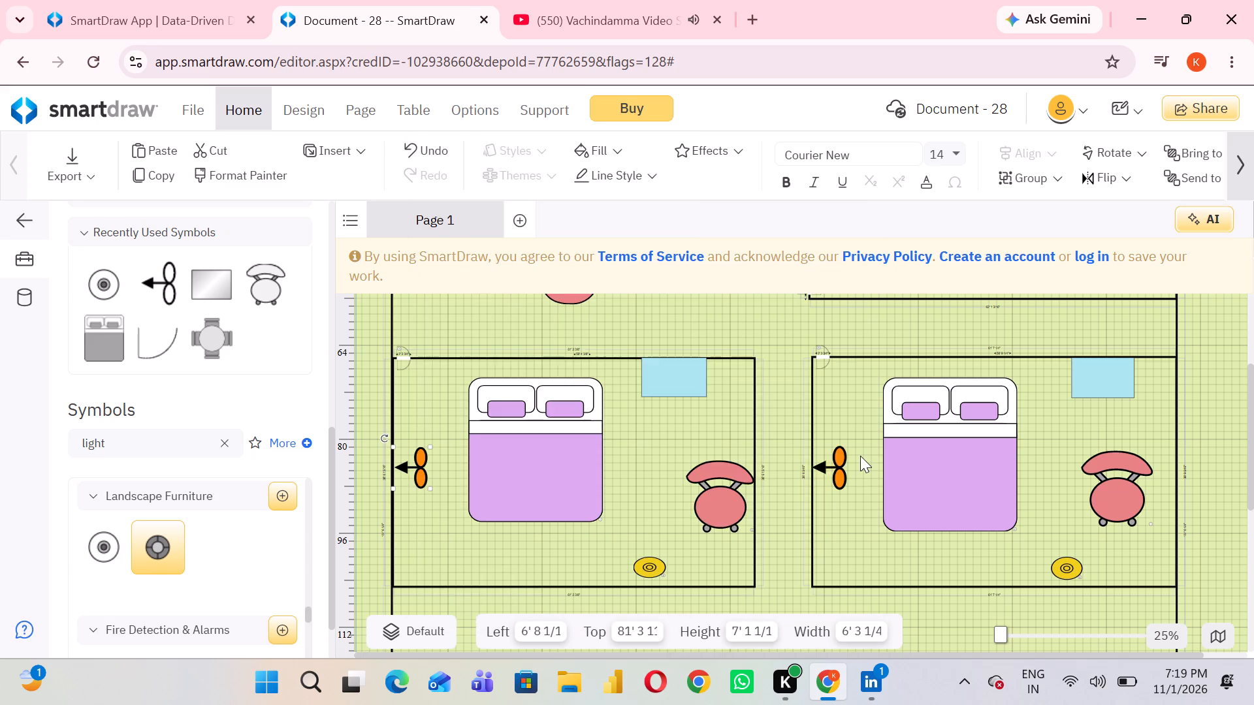
# Fill the fans in the upper-right and middle-right bedrooms with the recently used orange.
pyautogui.scroll(2, 860, 456)
pyautogui.rightClick(841, 439)
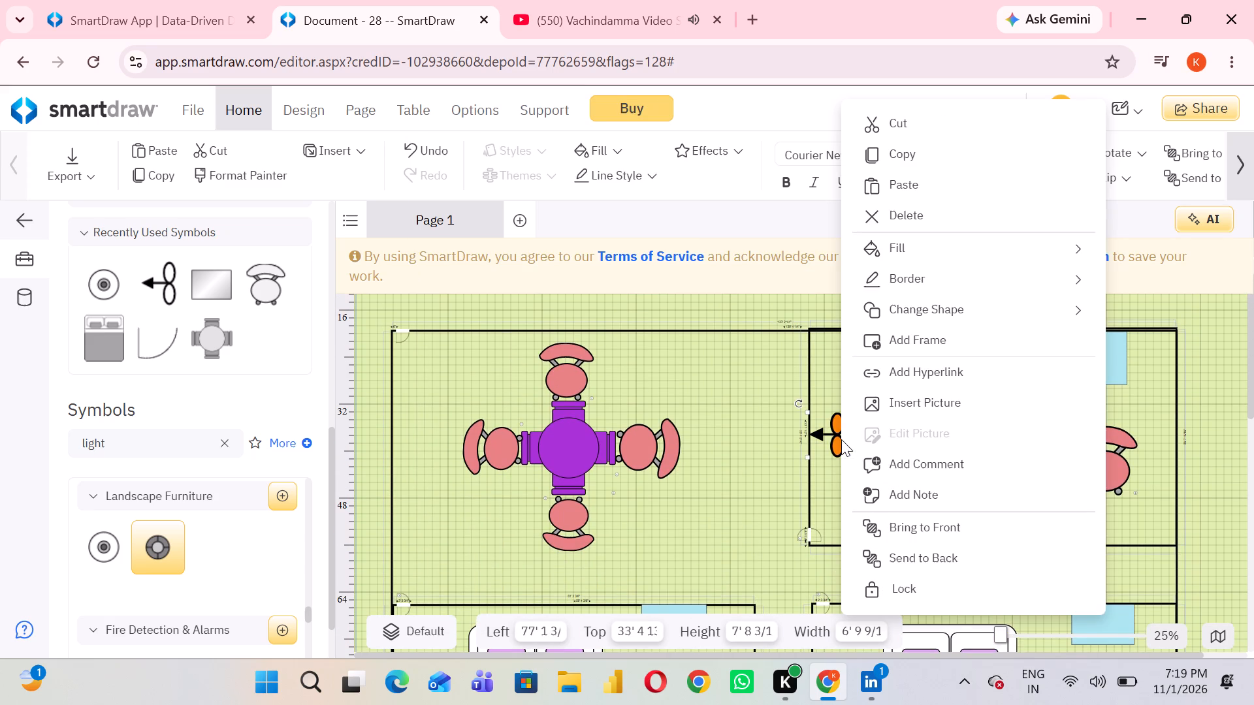
pyautogui.moveTo(901, 232); pyautogui.dragTo(904, 250)
pyautogui.click(904, 250)
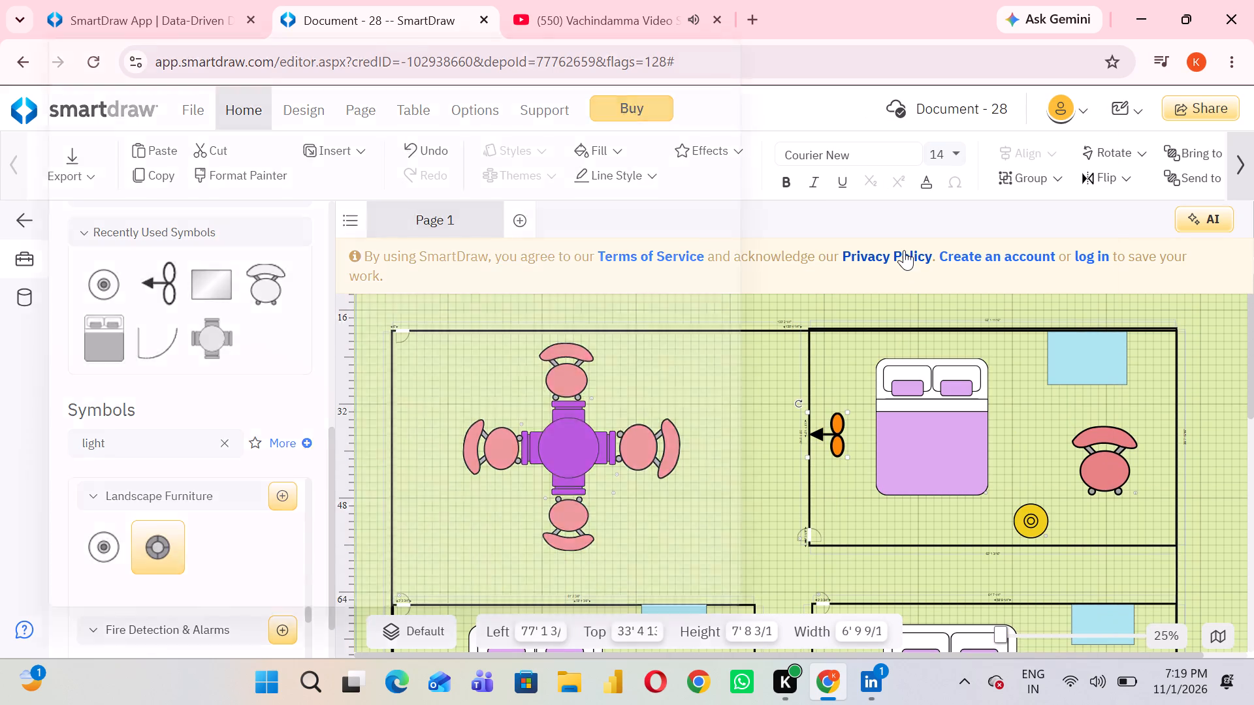
pyautogui.click(777, 9)
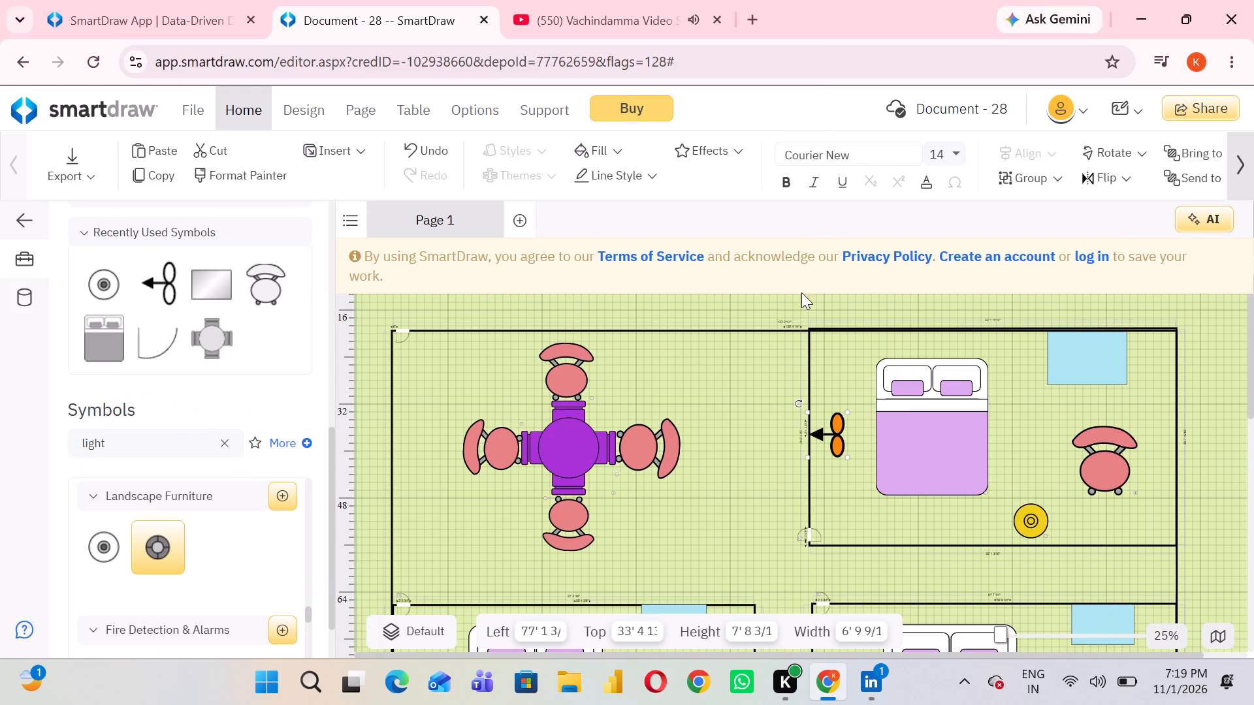
pyautogui.rightClick(840, 417)
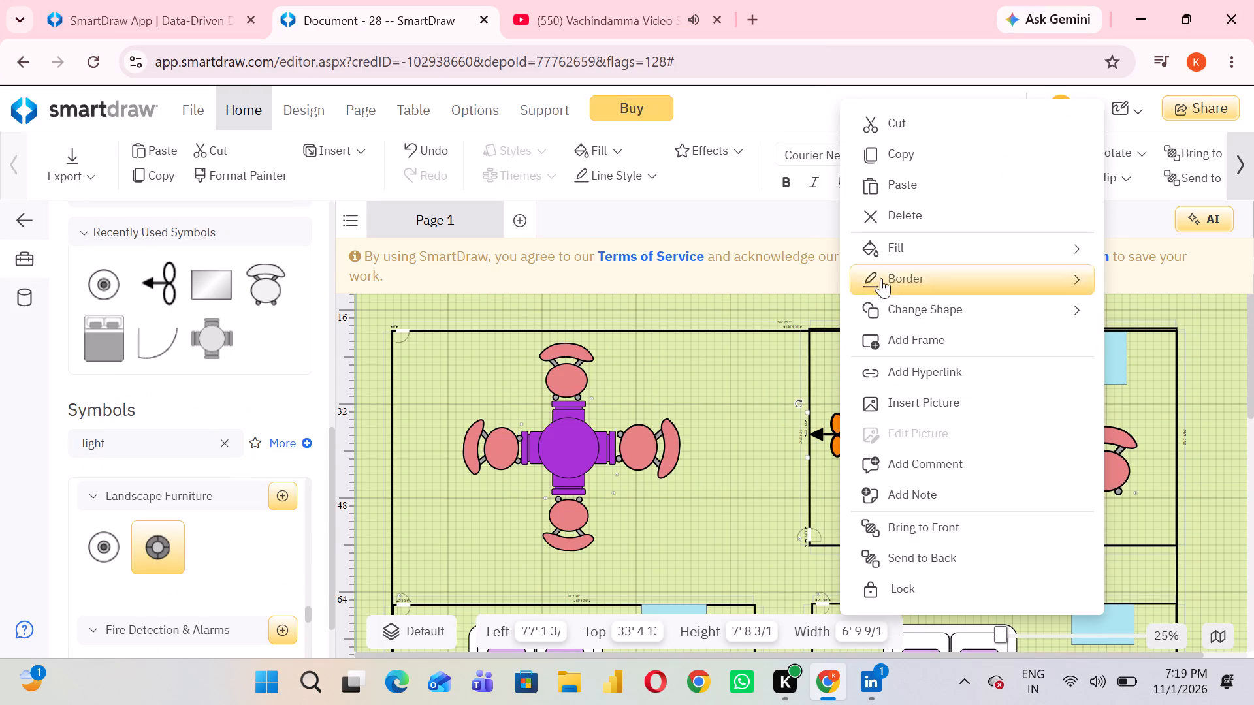
pyautogui.click(906, 249)
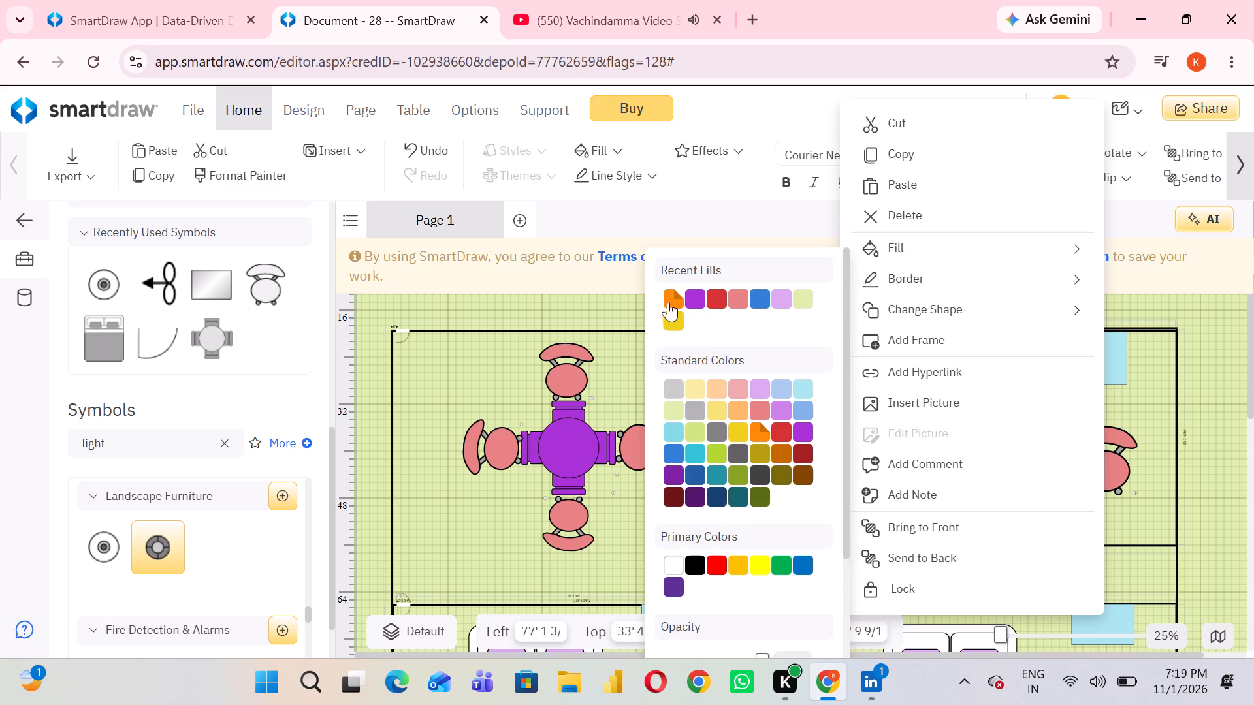
pyautogui.click(668, 302)
pyautogui.scroll(-2, 772, 495)
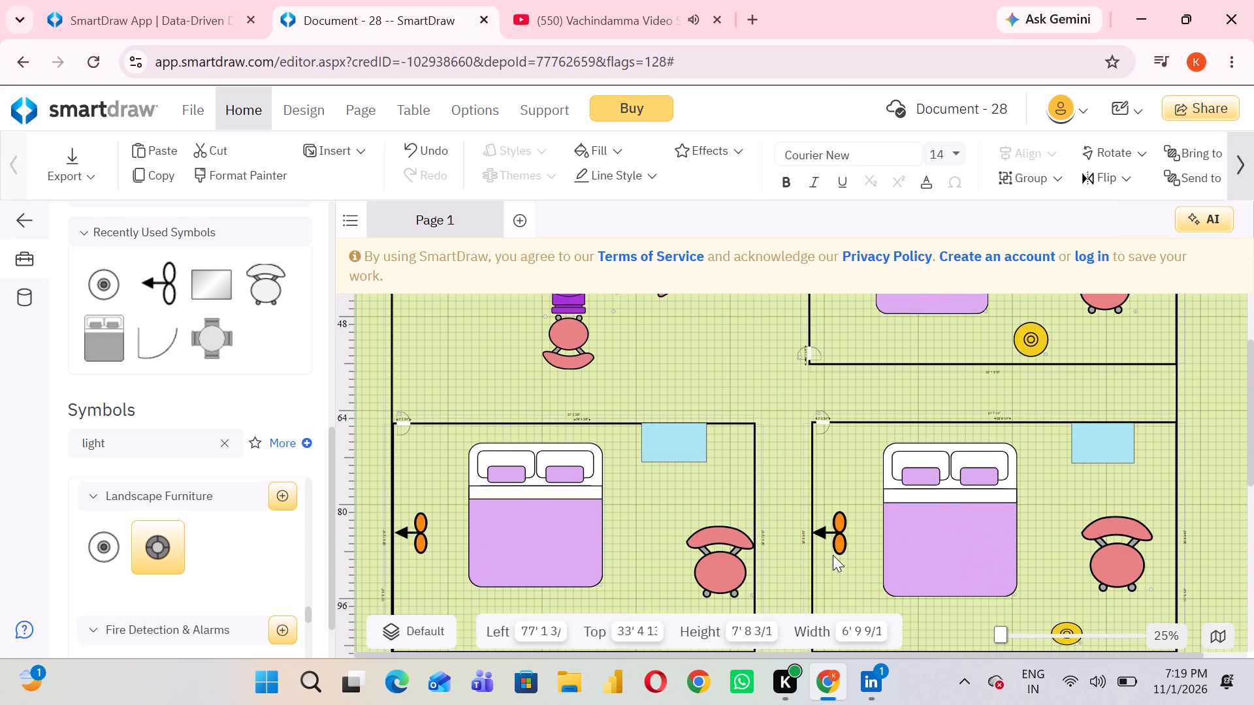
pyautogui.rightClick(843, 539)
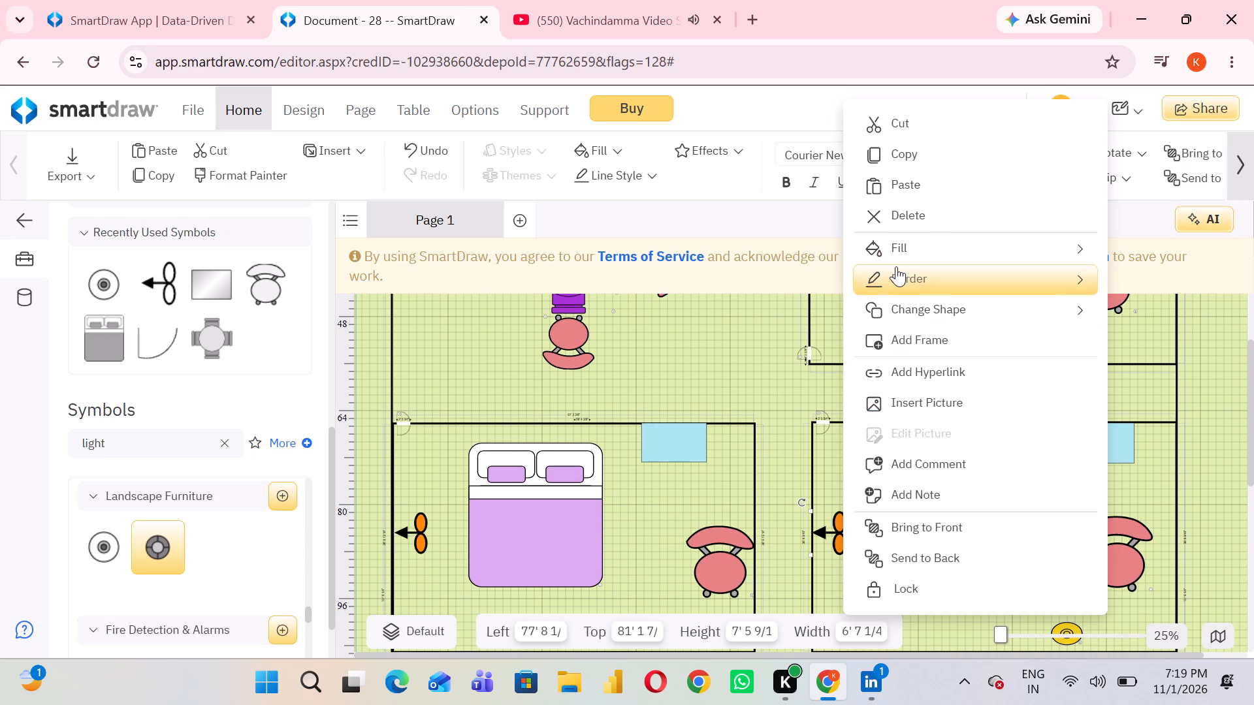
pyautogui.click(896, 259)
pyautogui.click(676, 294)
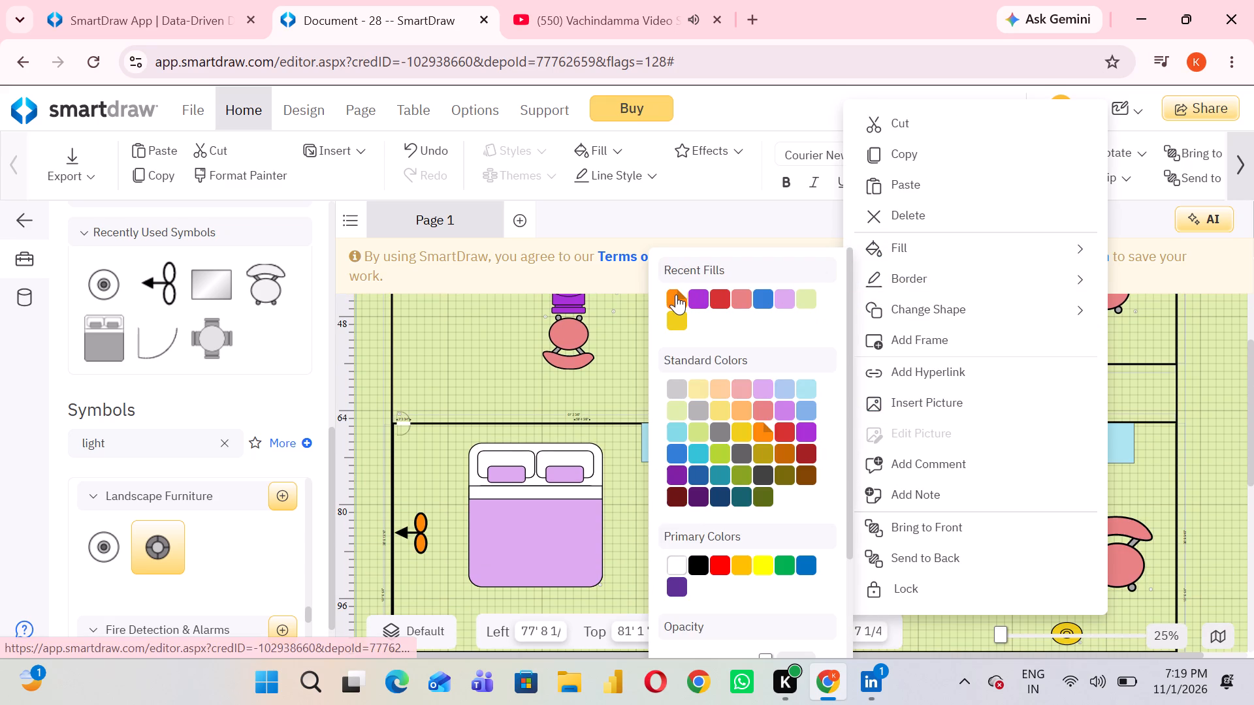
# Fill the green fans in the two bottom bedrooms with the recently used orange.
pyautogui.scroll(-6, 716, 530)
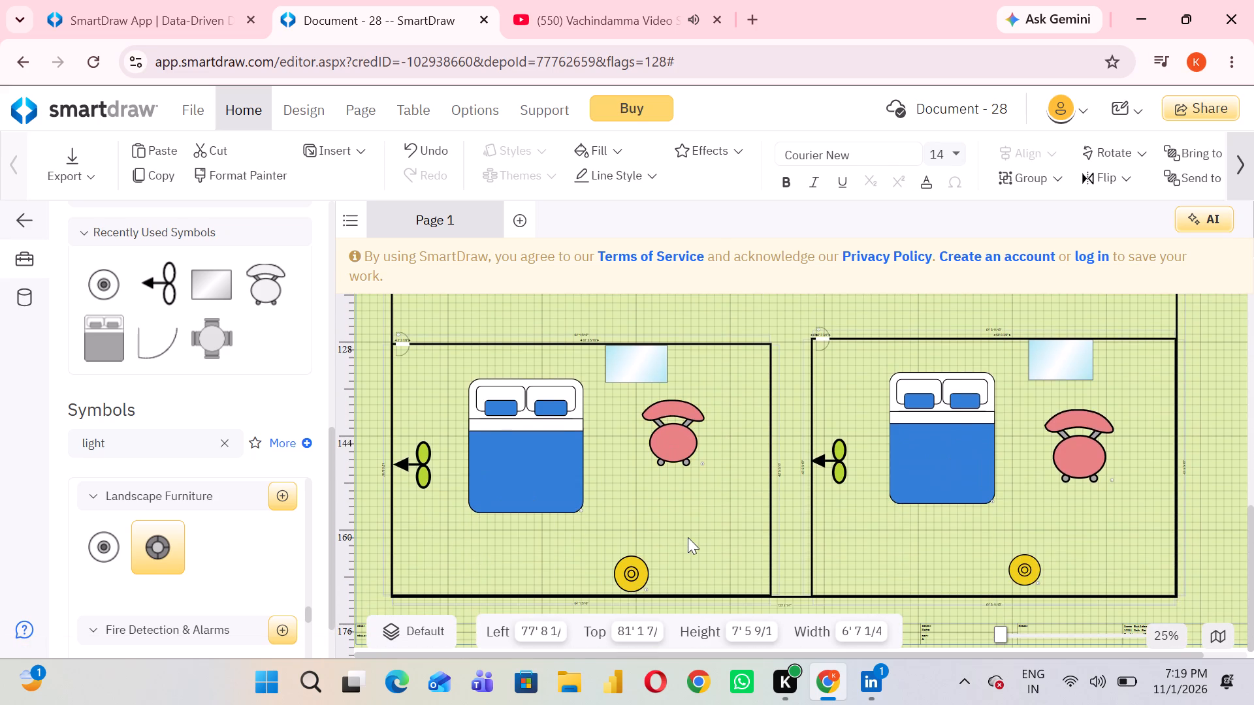
pyautogui.rightClick(421, 462)
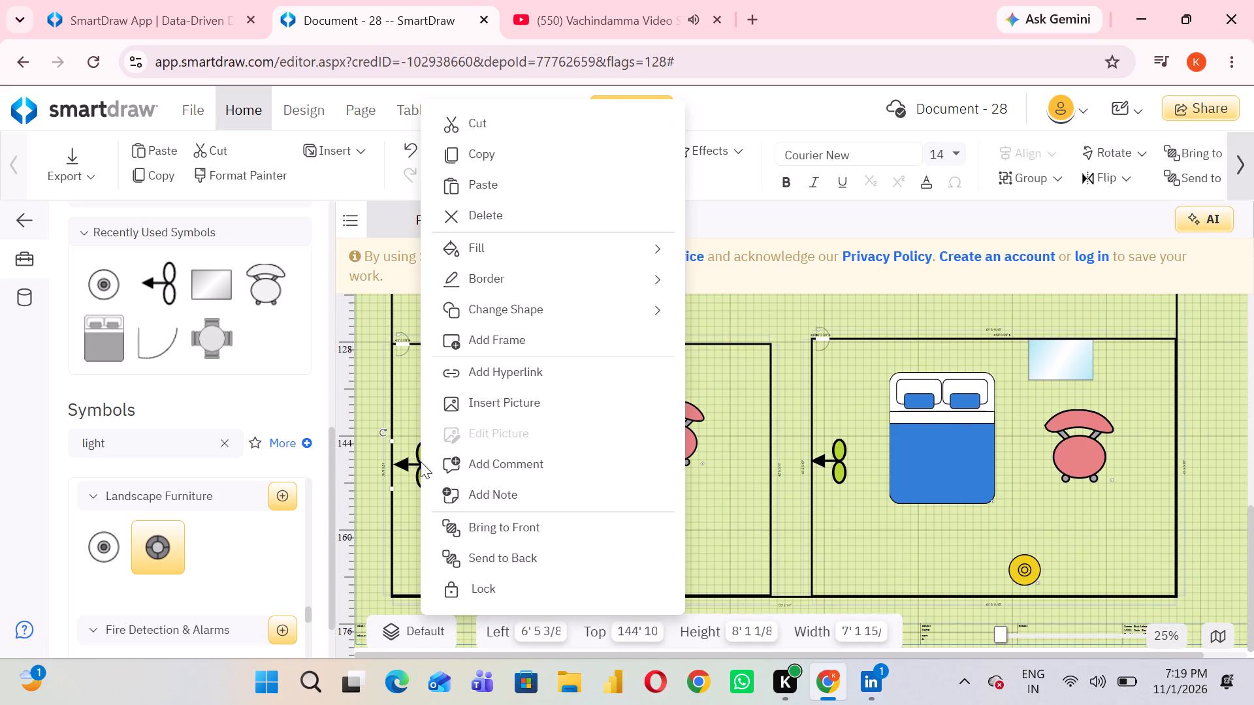
pyautogui.click(483, 246)
pyautogui.click(705, 295)
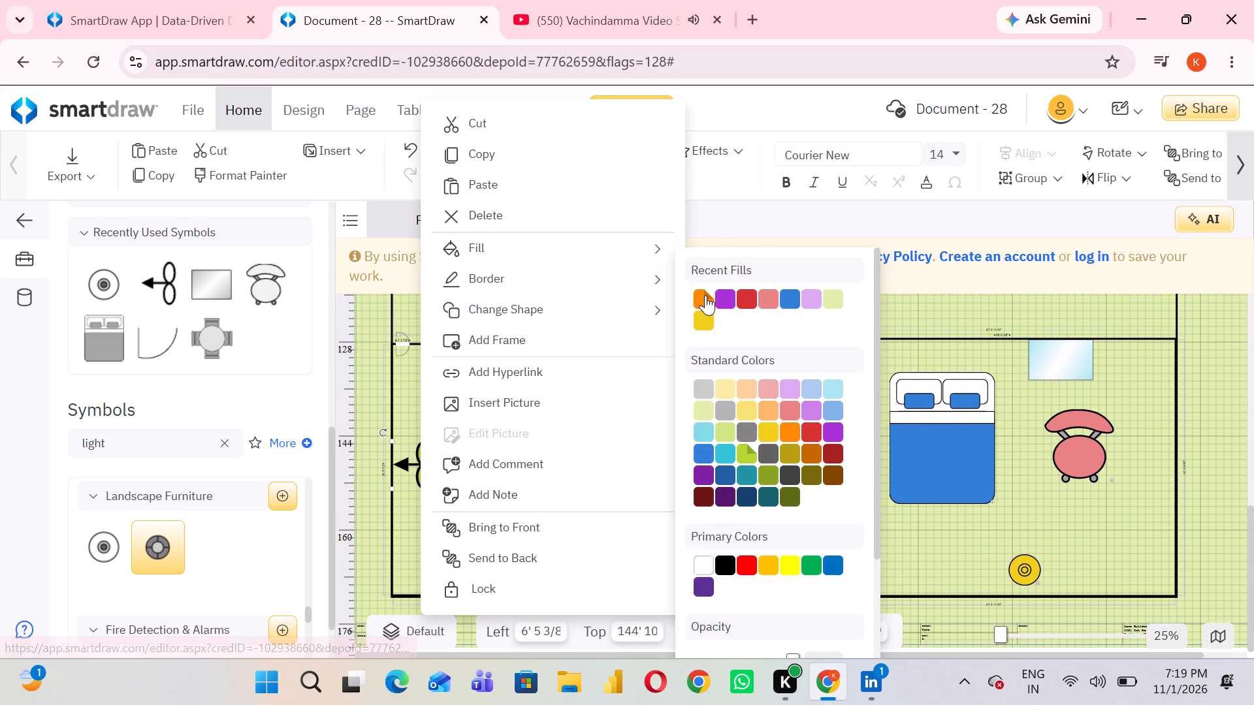
pyautogui.rightClick(835, 469)
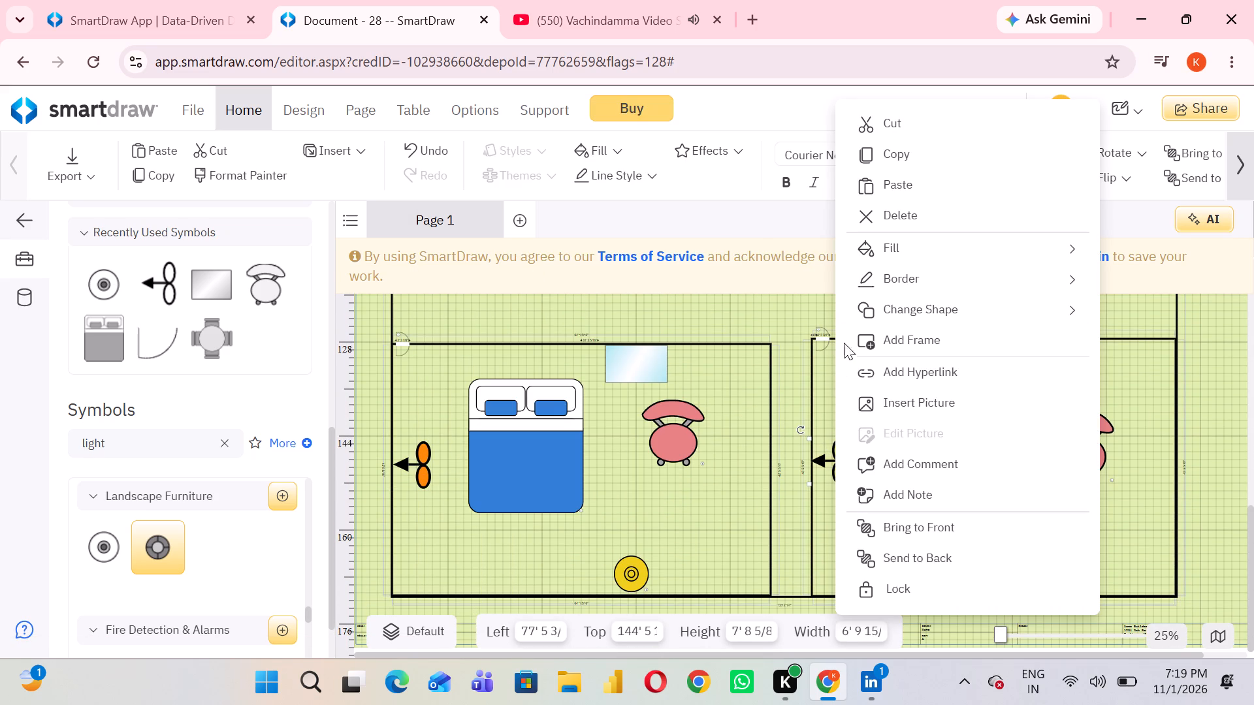
pyautogui.click(894, 244)
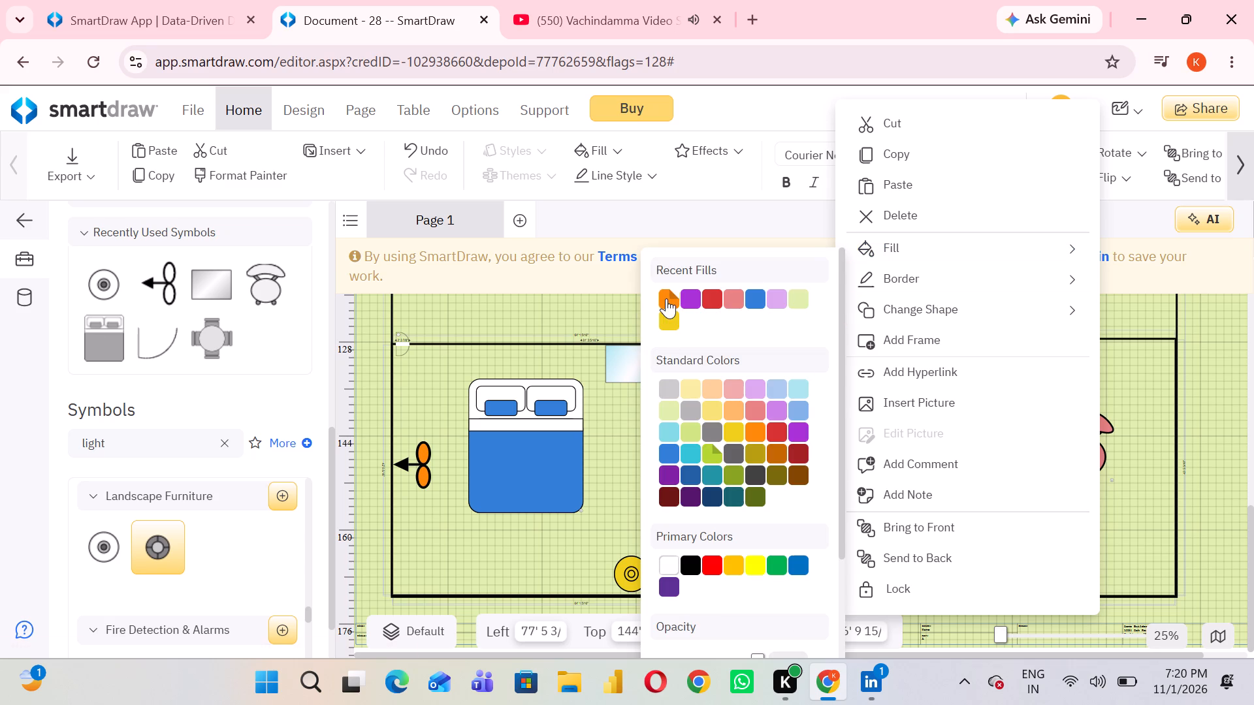
pyautogui.click(666, 298)
# Fill the round lights in the two bottom bedrooms with the recently used yellow.
pyautogui.scroll(-1, 838, 528)
pyautogui.scroll(2, 838, 528)
pyautogui.scroll(-1, 838, 528)
pyautogui.rightClick(625, 565)
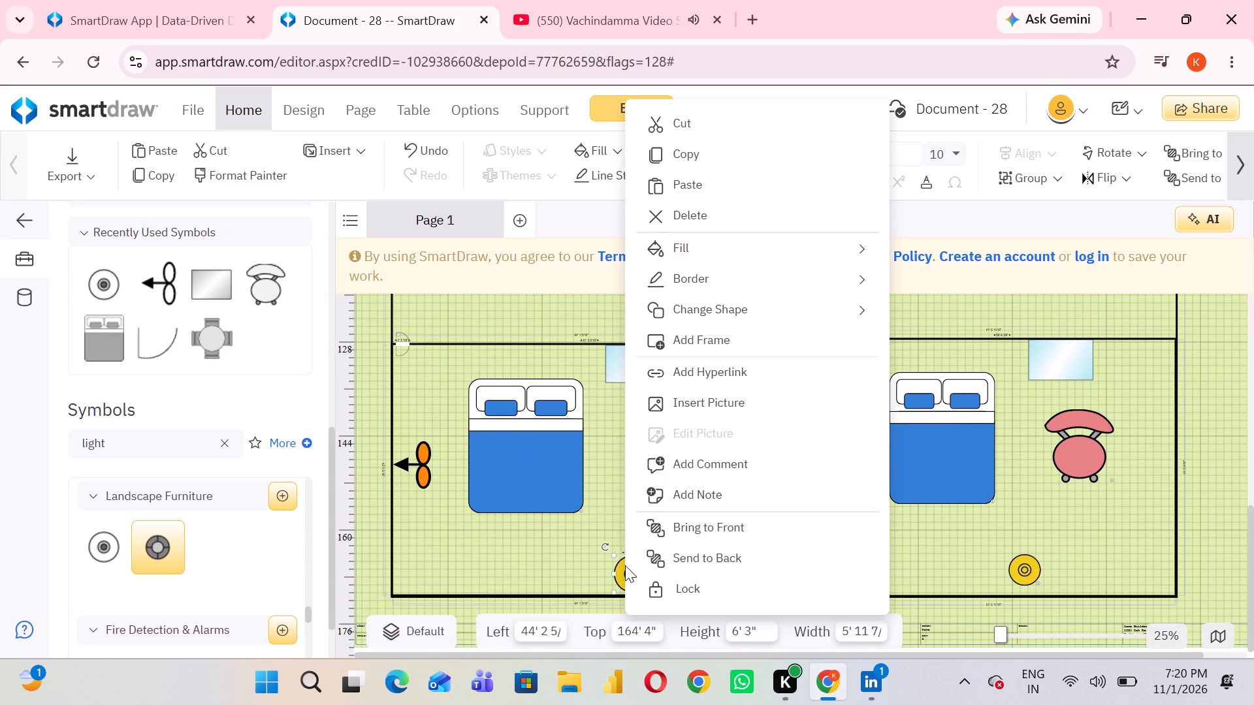
pyautogui.click(694, 236)
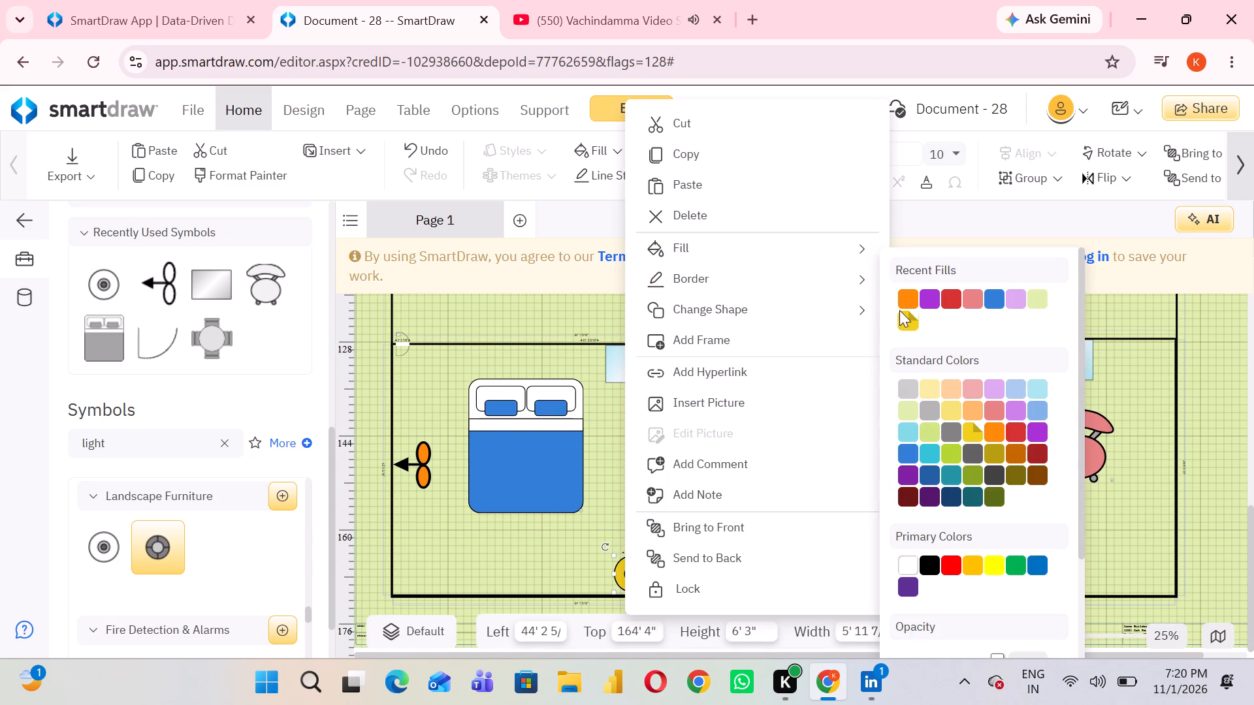
pyautogui.click(914, 320)
pyautogui.rightClick(1015, 563)
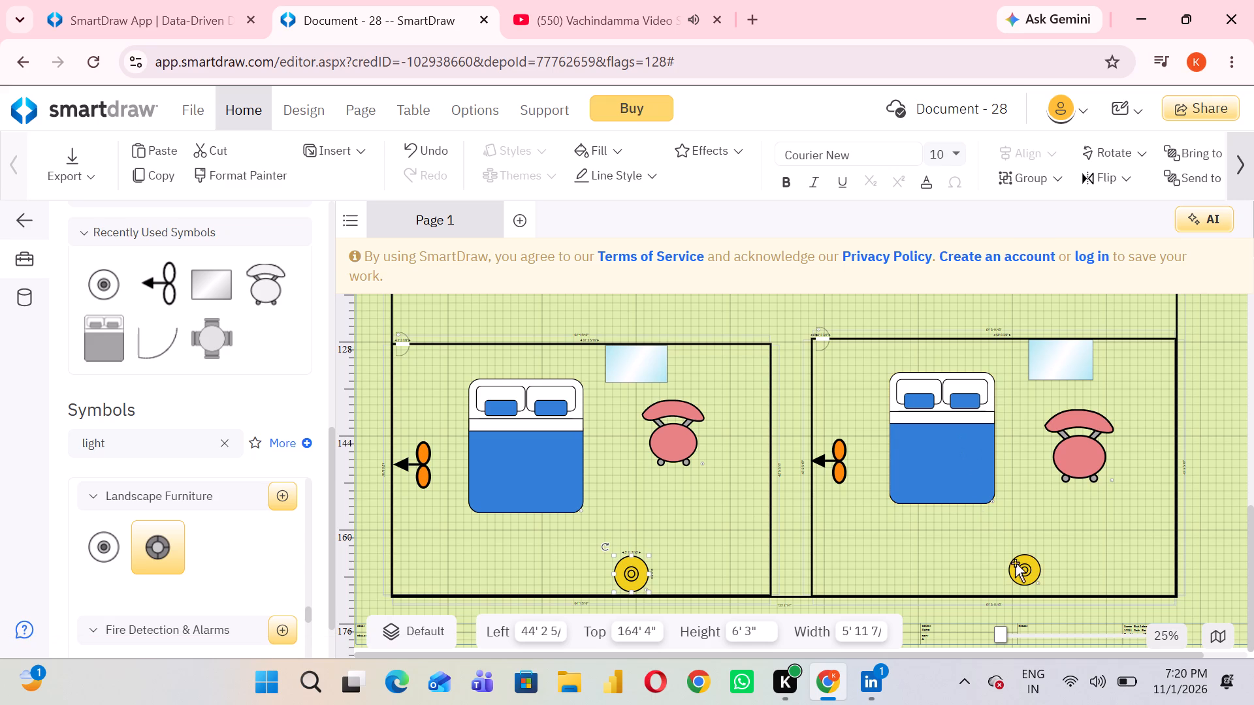
pyautogui.click(1037, 252)
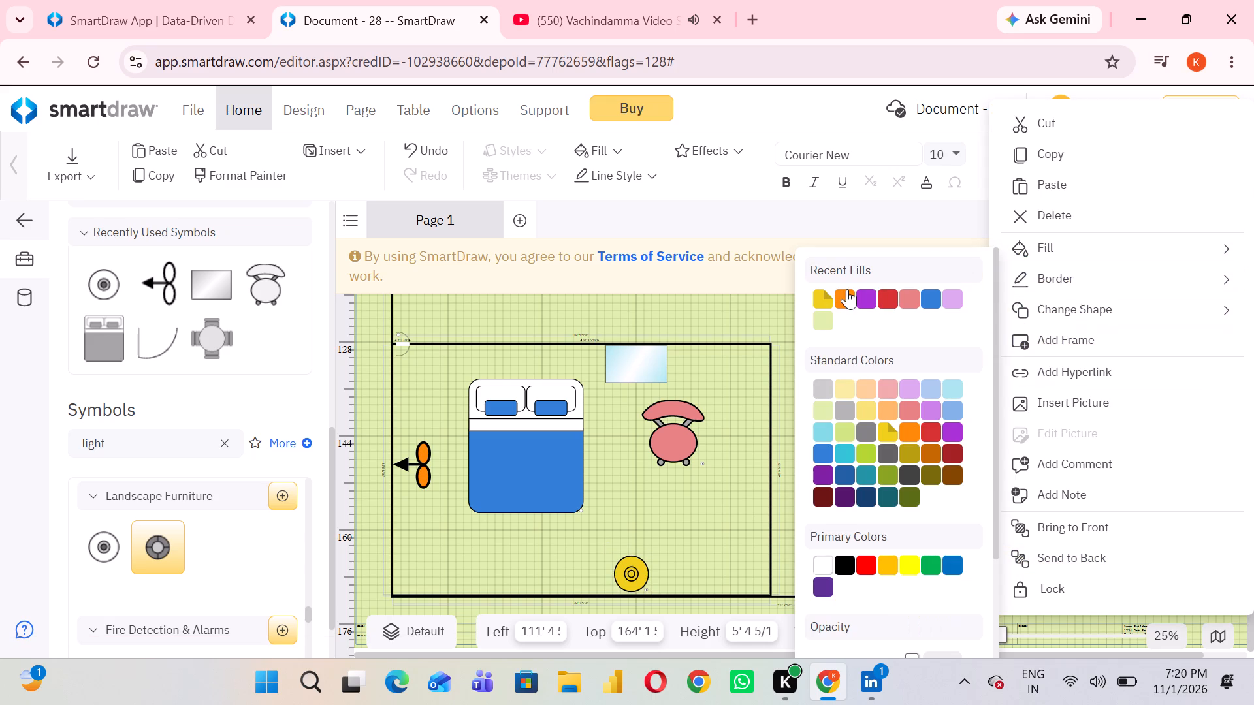
pyautogui.click(820, 300)
# Fill the lights in the two middle bedrooms and the upper-right bedroom with the recently used yellow.
pyautogui.scroll(3, 884, 424)
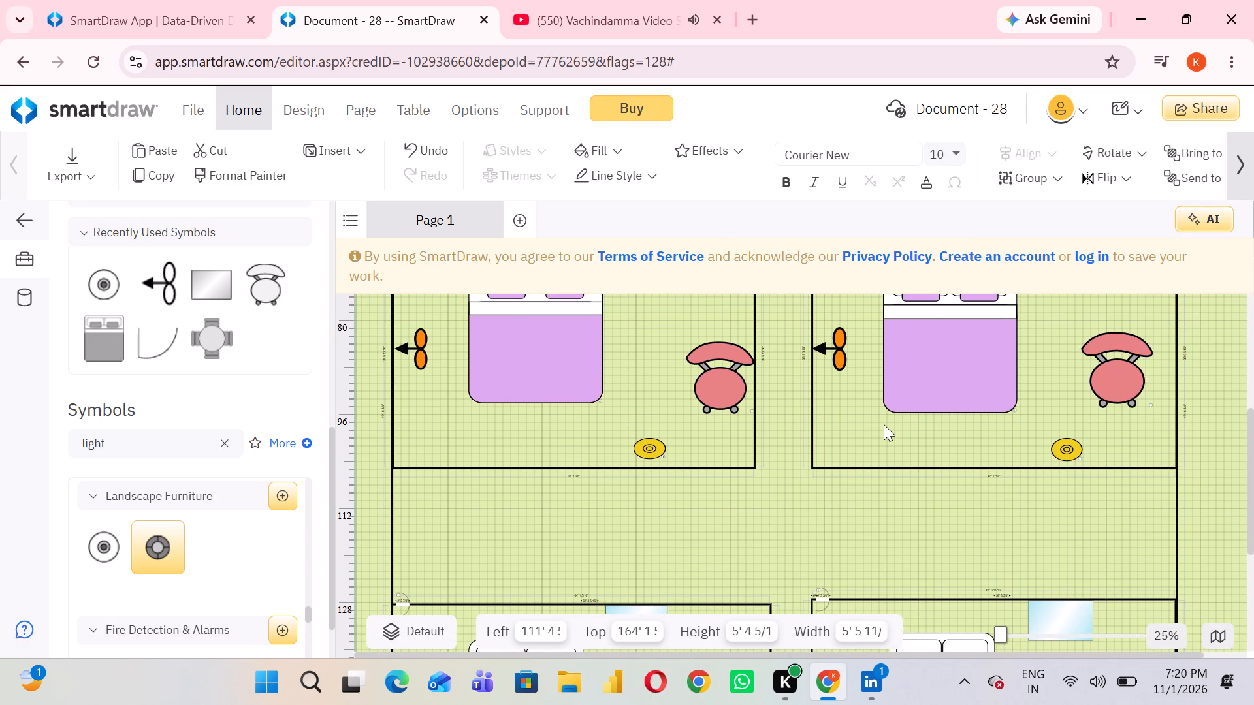
pyautogui.rightClick(658, 446)
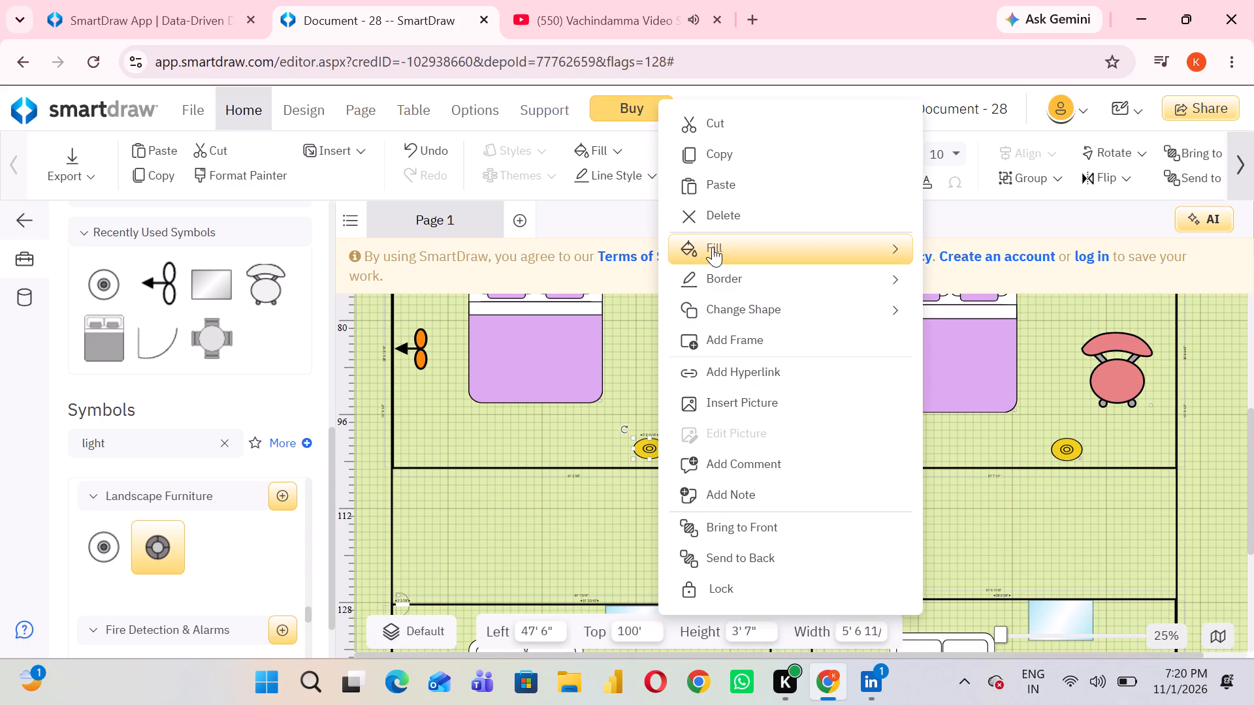
pyautogui.click(713, 247)
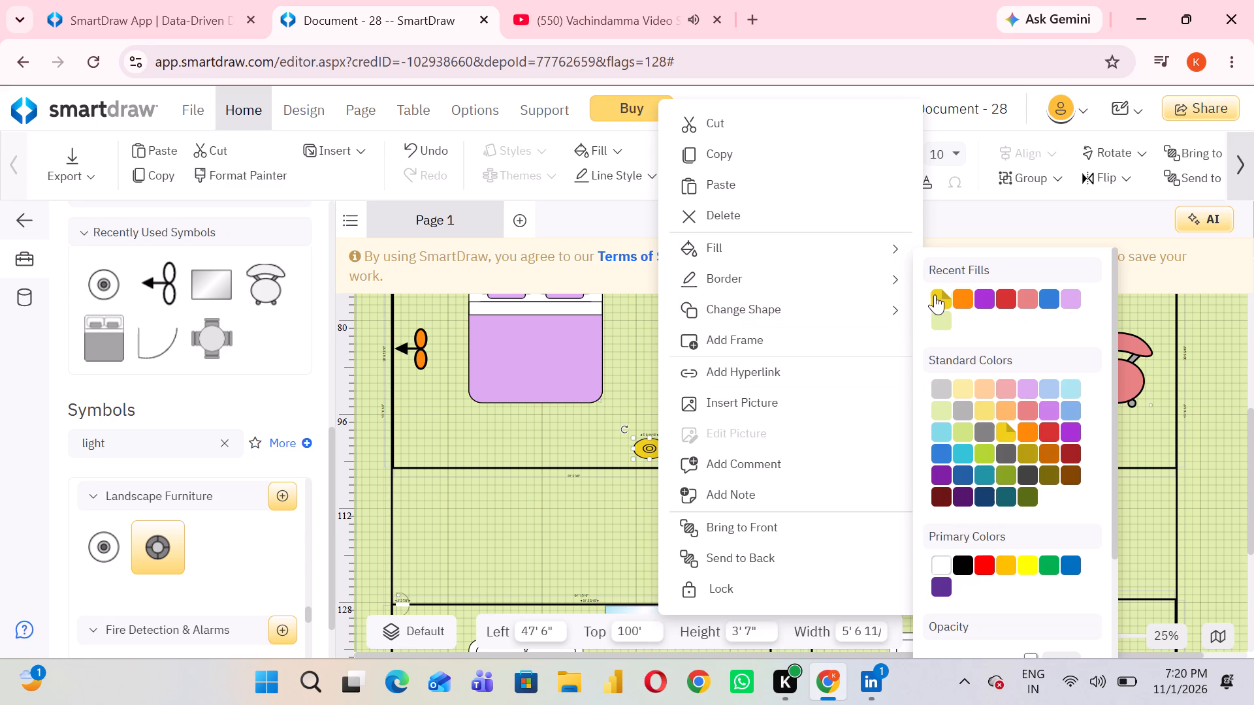
pyautogui.click(937, 294)
pyautogui.rightClick(1071, 450)
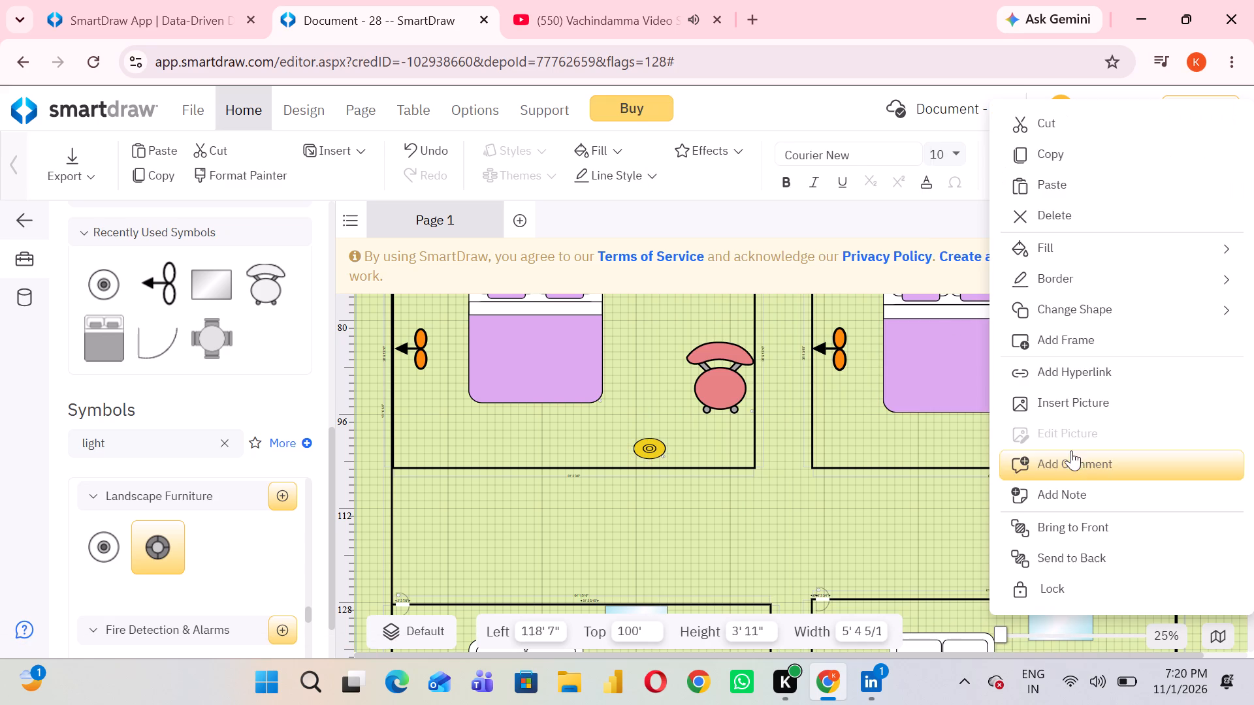
pyautogui.click(1112, 258)
pyautogui.click(820, 305)
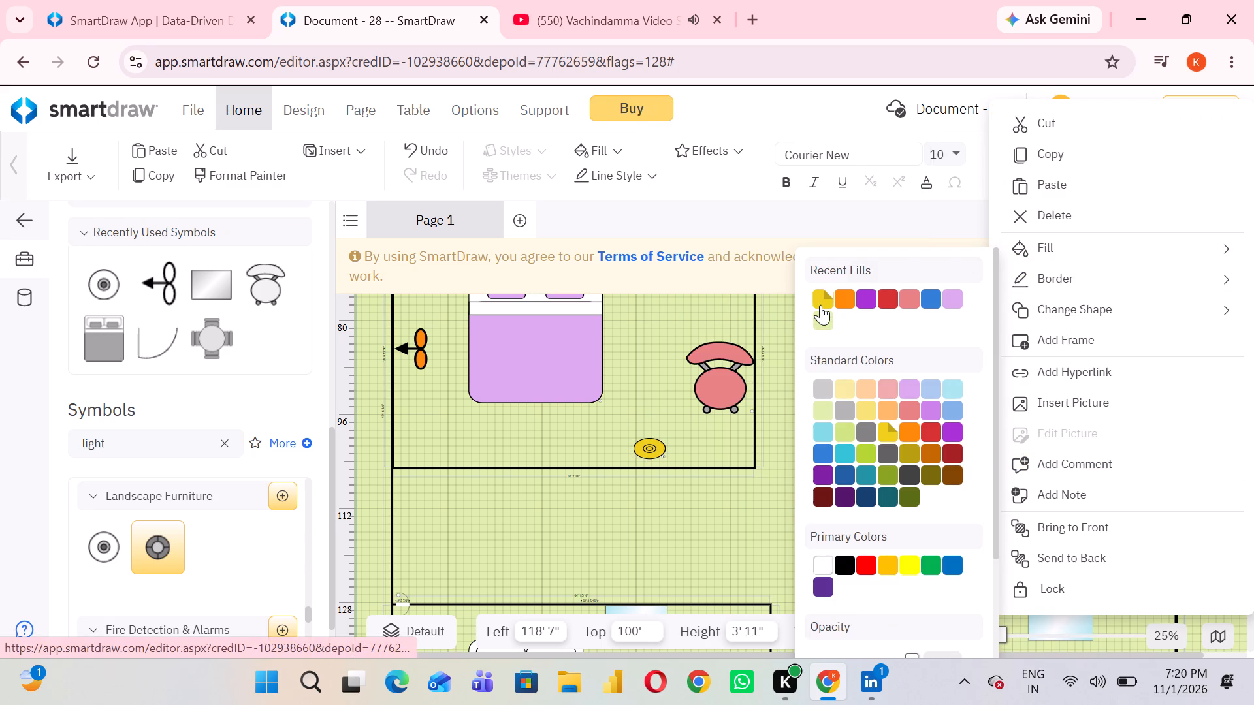
pyautogui.scroll(2, 854, 400)
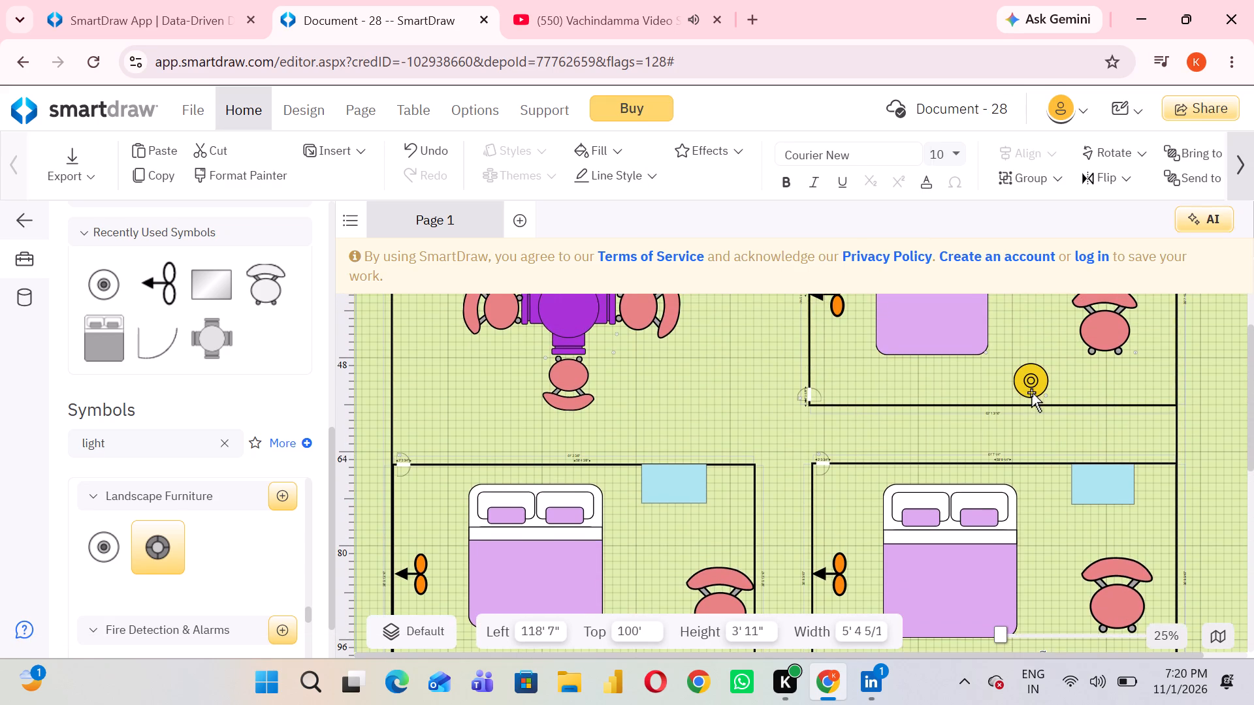
pyautogui.rightClick(1031, 392)
pyautogui.click(1058, 245)
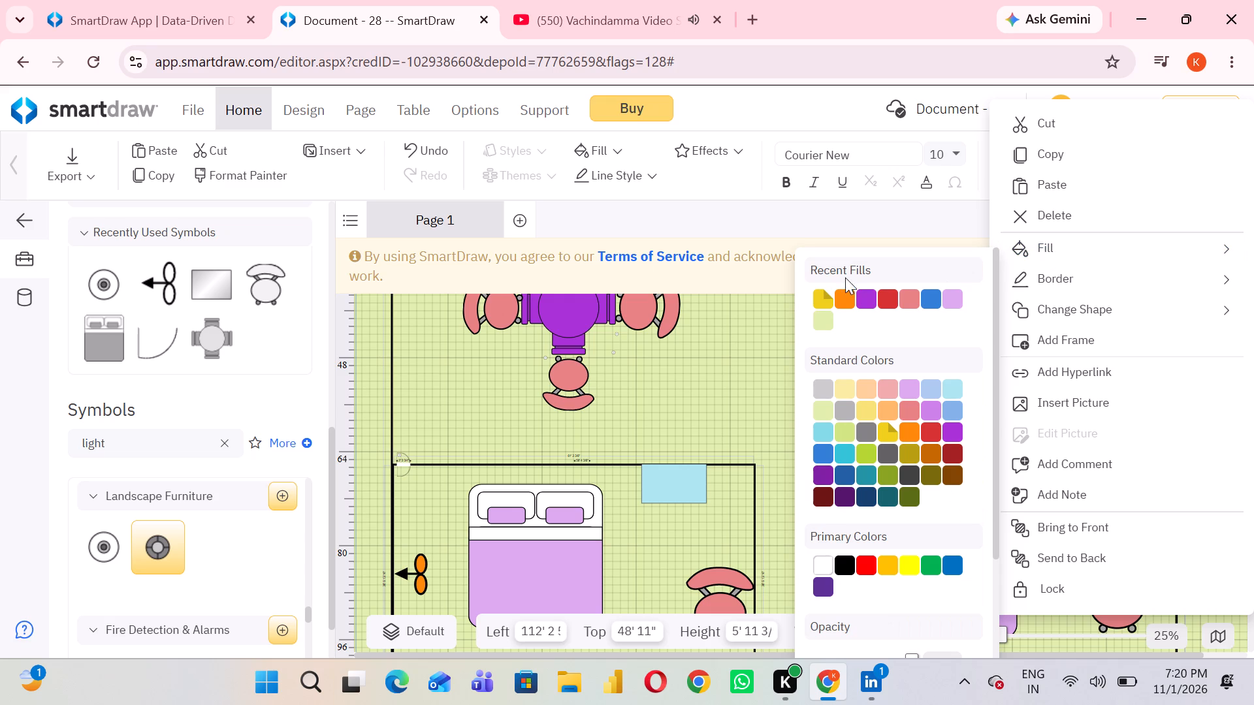
pyautogui.click(820, 292)
# Fill the blue beds in the two bottom bedrooms with the light purple used on the other beds.
pyautogui.scroll(2, 850, 433)
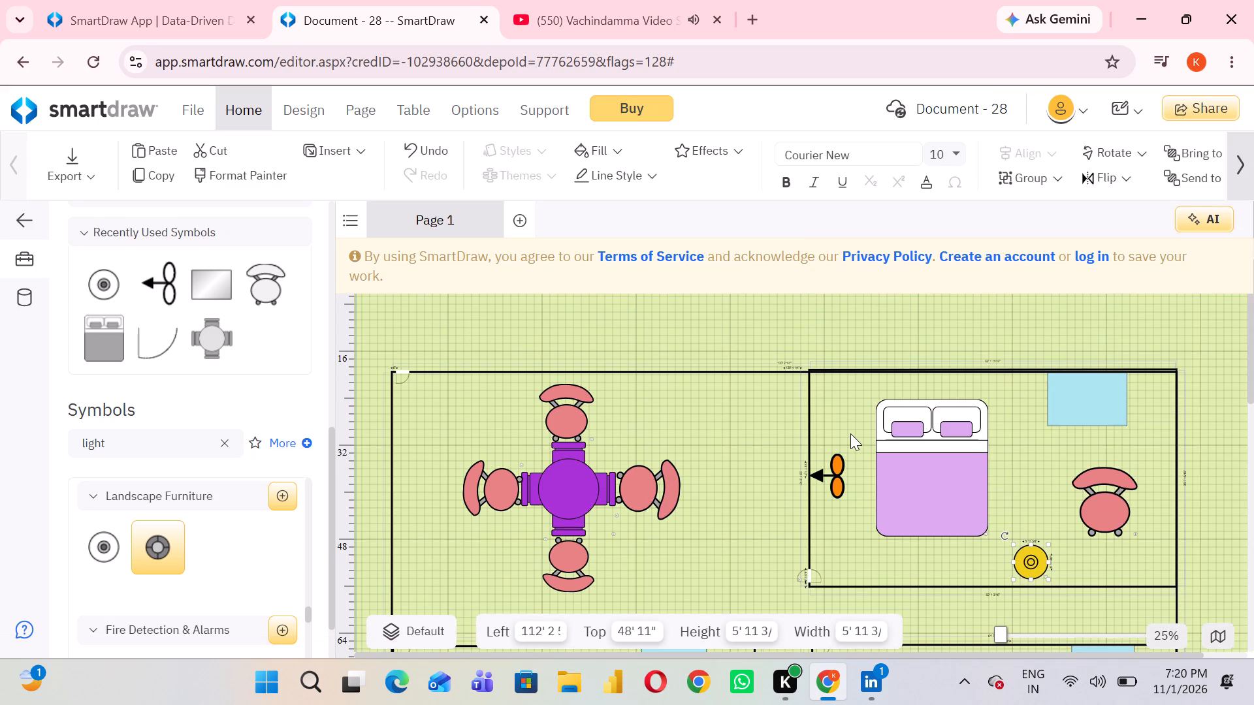
pyautogui.scroll(-7, 850, 433)
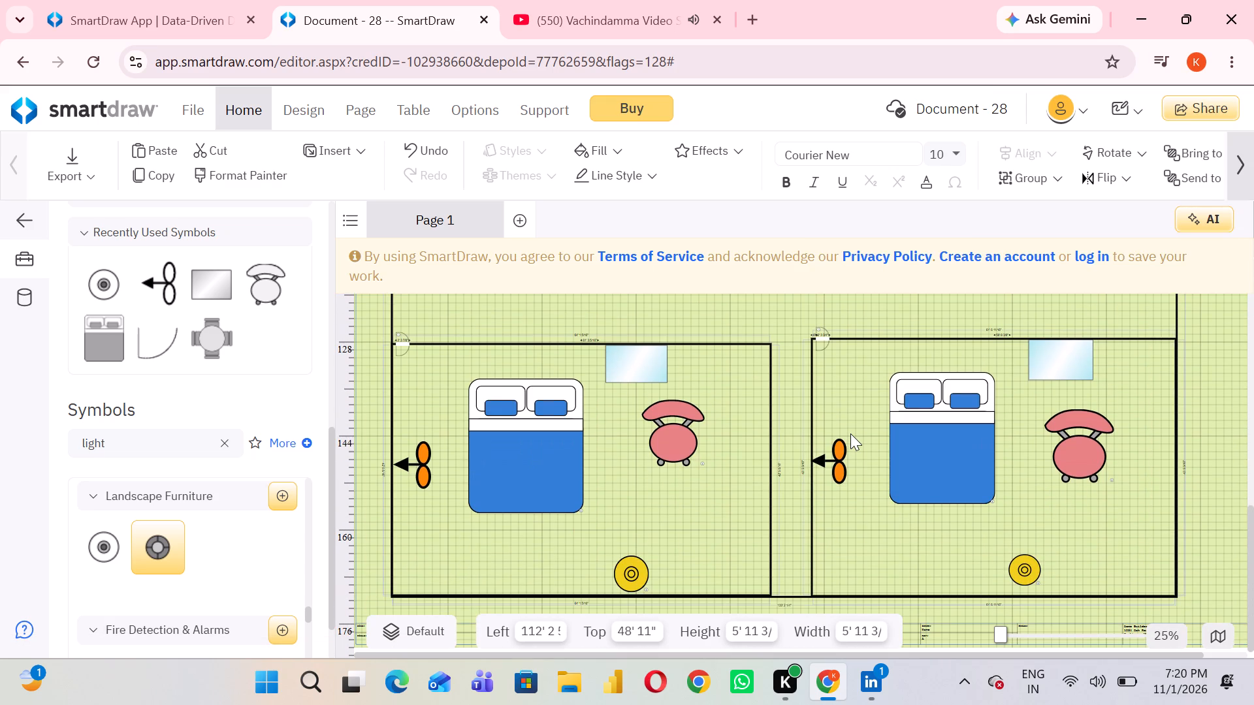
pyautogui.scroll(-1, 850, 433)
pyautogui.rightClick(609, 375)
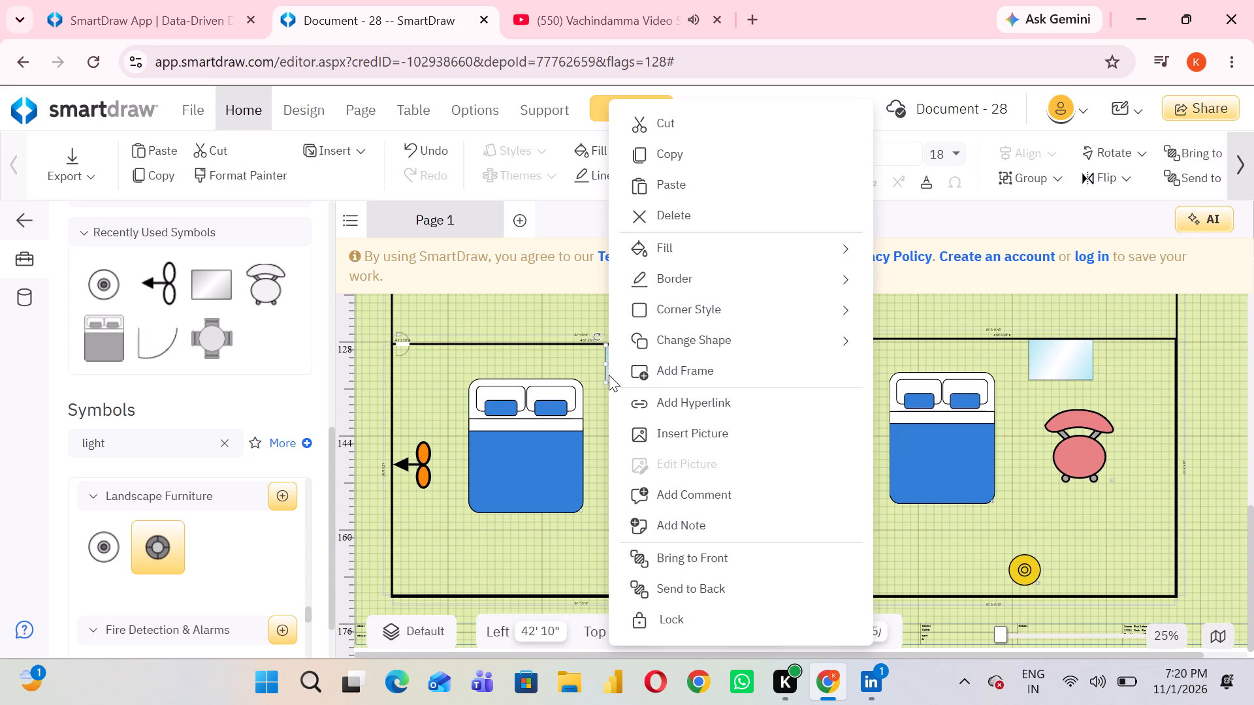
pyautogui.click(538, 358)
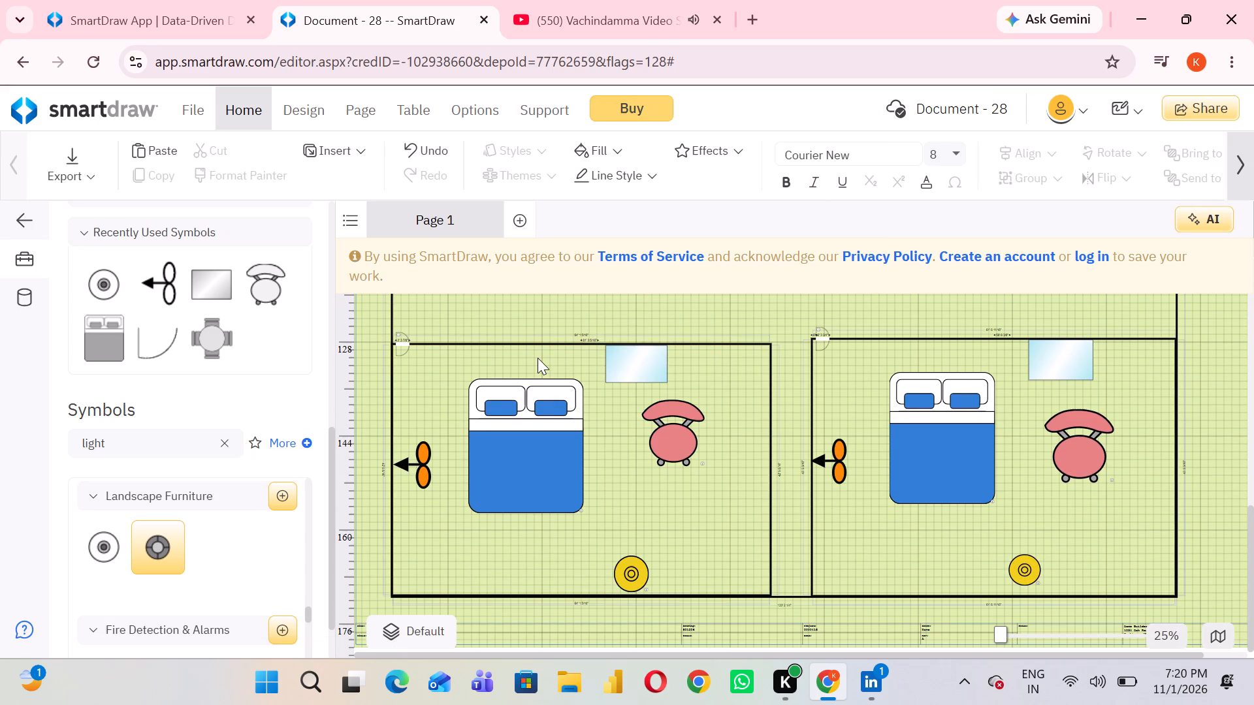
pyautogui.scroll(3, 679, 403)
pyautogui.scroll(-4, 679, 403)
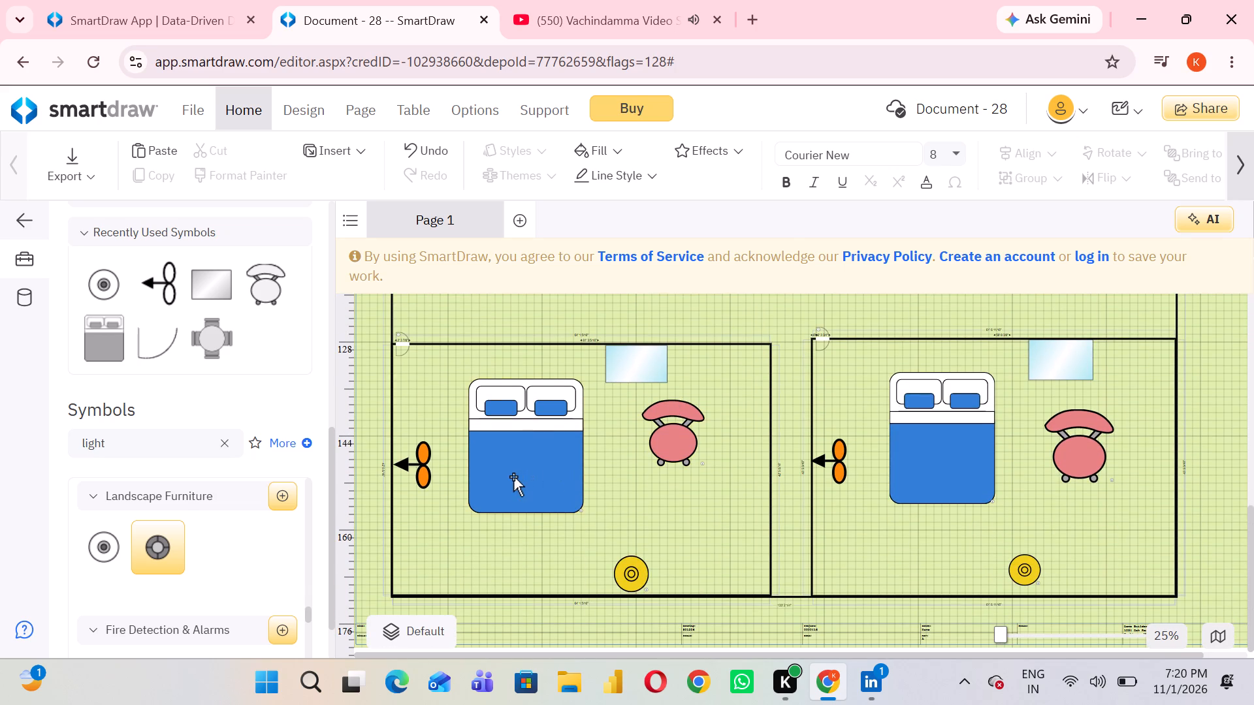
pyautogui.rightClick(513, 477)
pyautogui.click(598, 250)
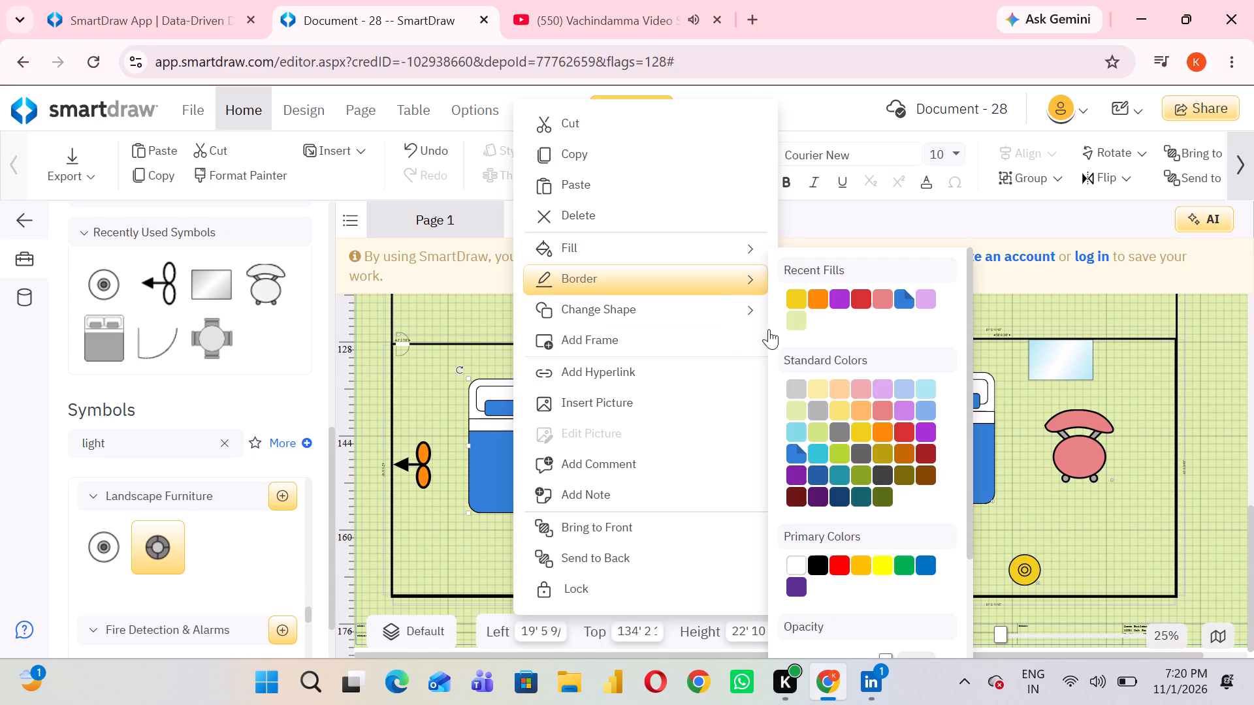
pyautogui.click(882, 385)
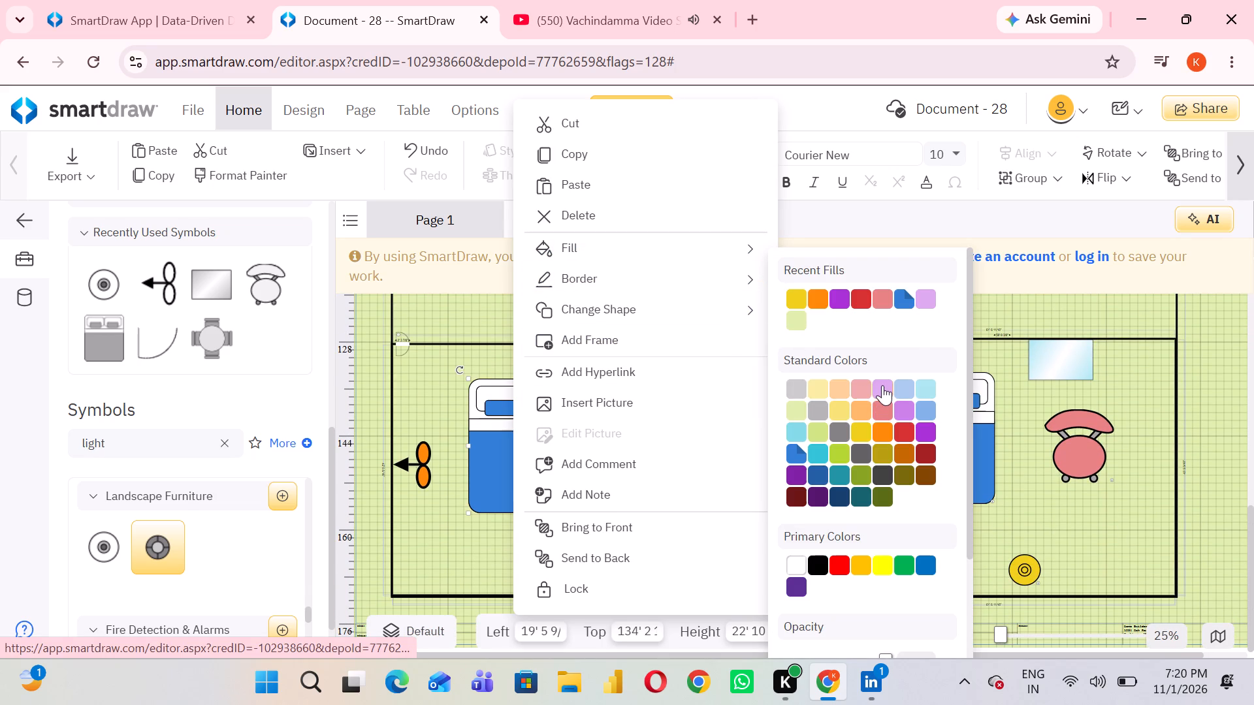
pyautogui.rightClick(929, 439)
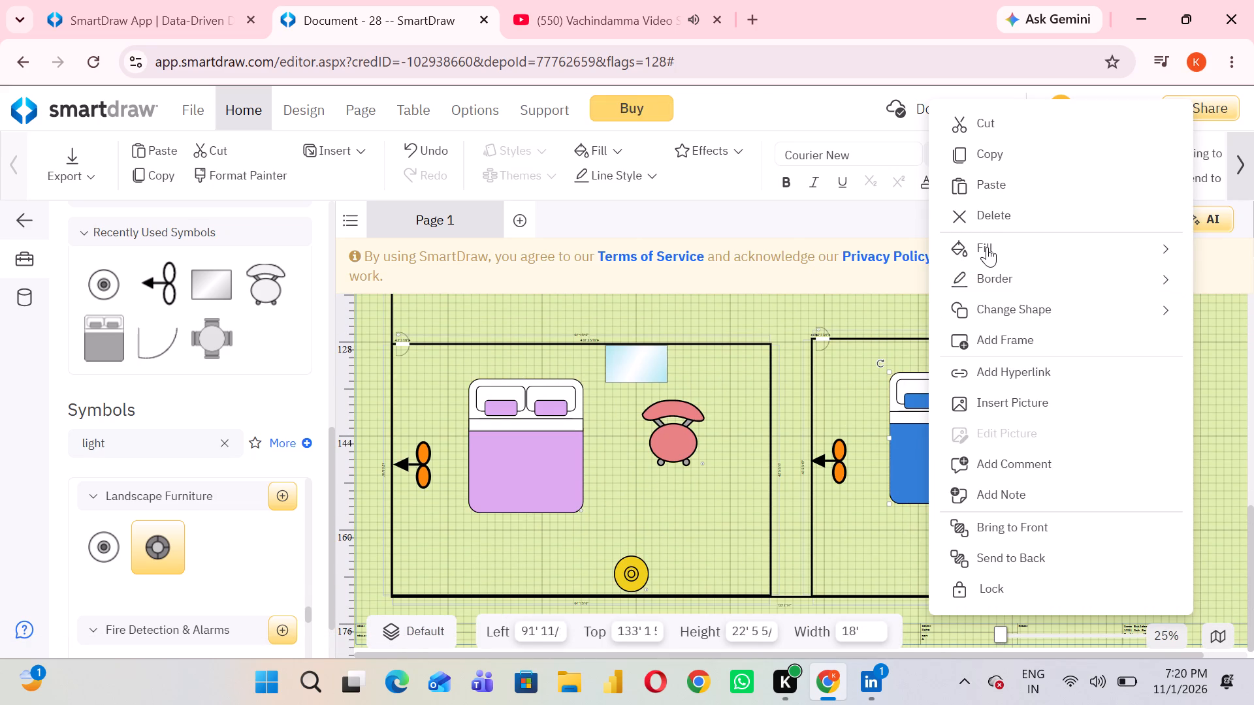
pyautogui.click(987, 247)
pyautogui.click(763, 298)
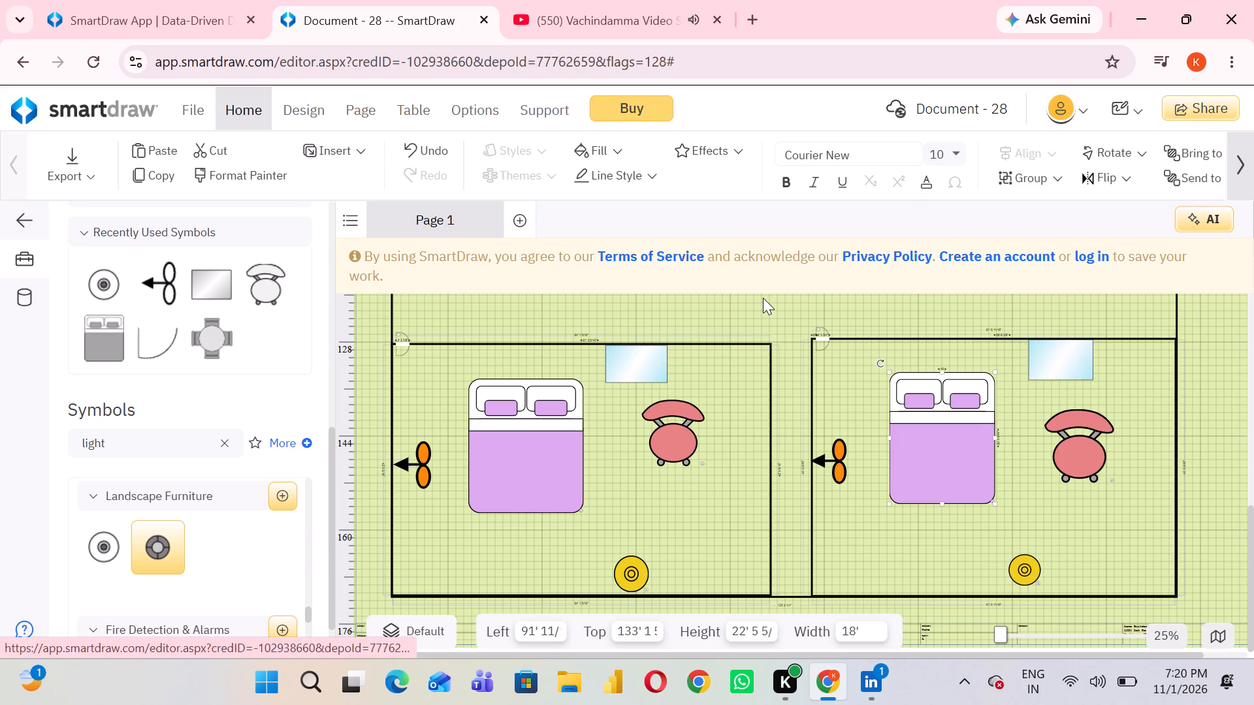
# Review the furniture colors across all rooms of the floor plan, including the mirror in the upper-right bedroom.
pyautogui.scroll(4, 704, 328)
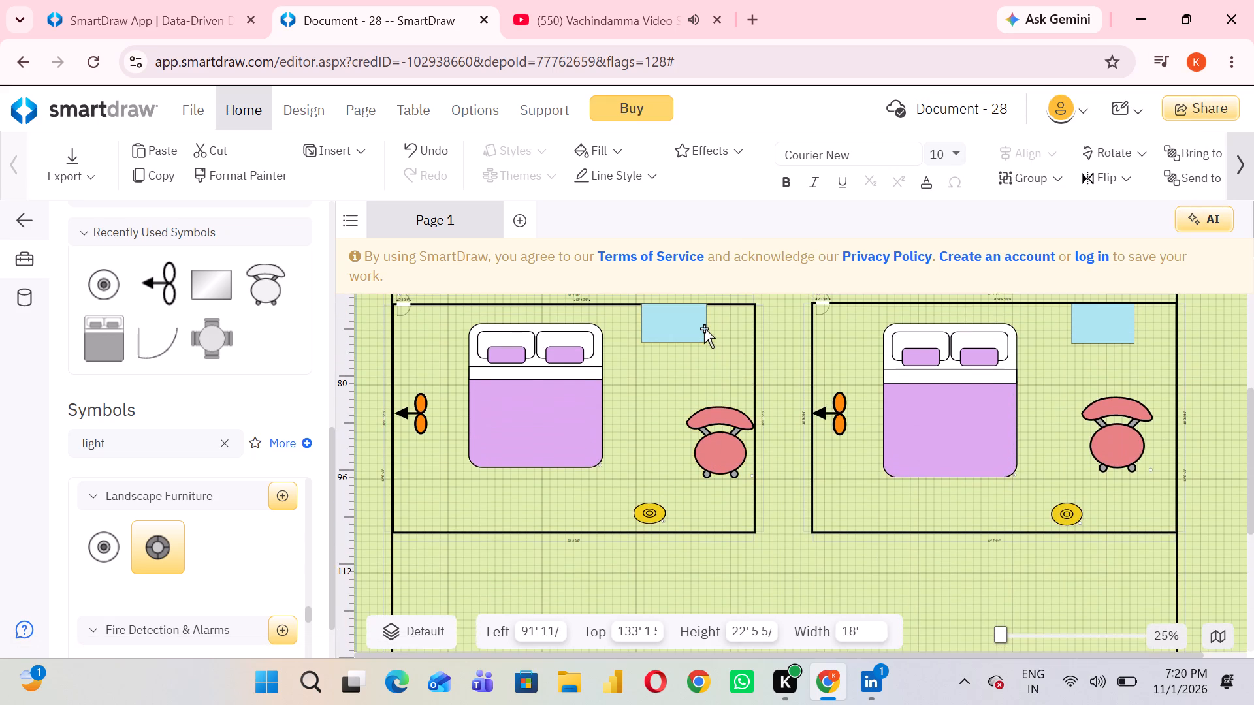
pyautogui.scroll(-2, 704, 328)
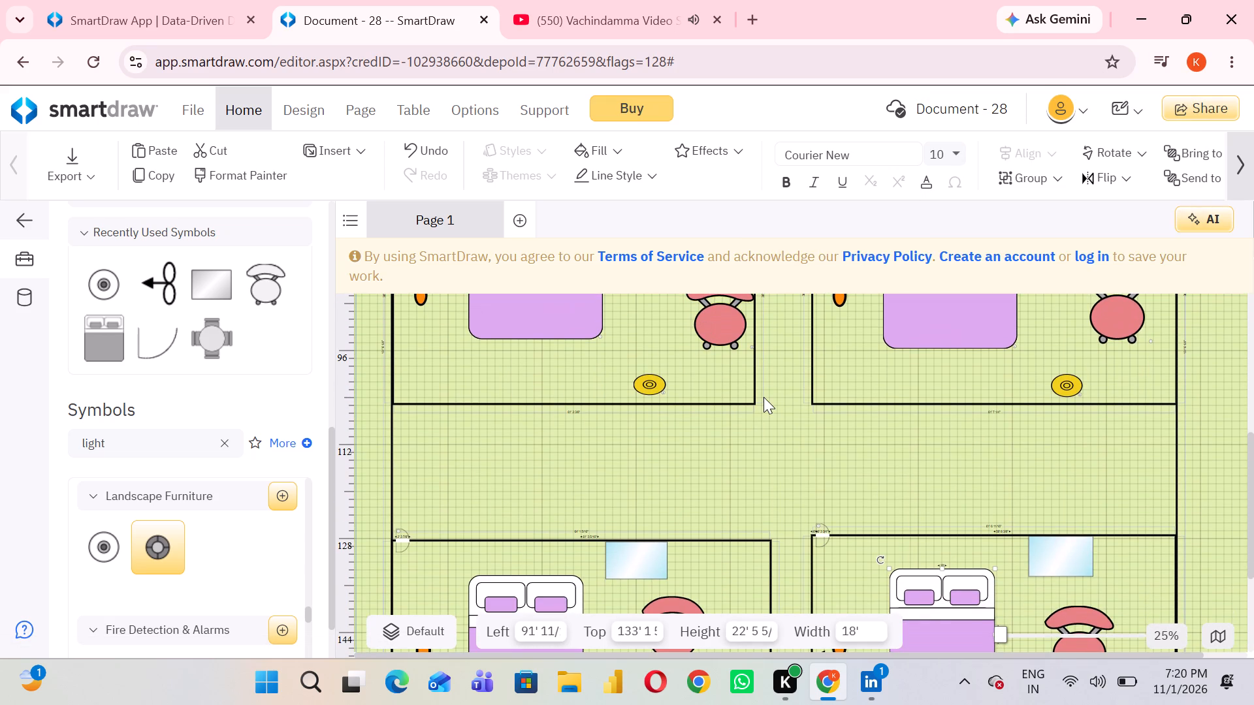
pyautogui.scroll(-1, 762, 511)
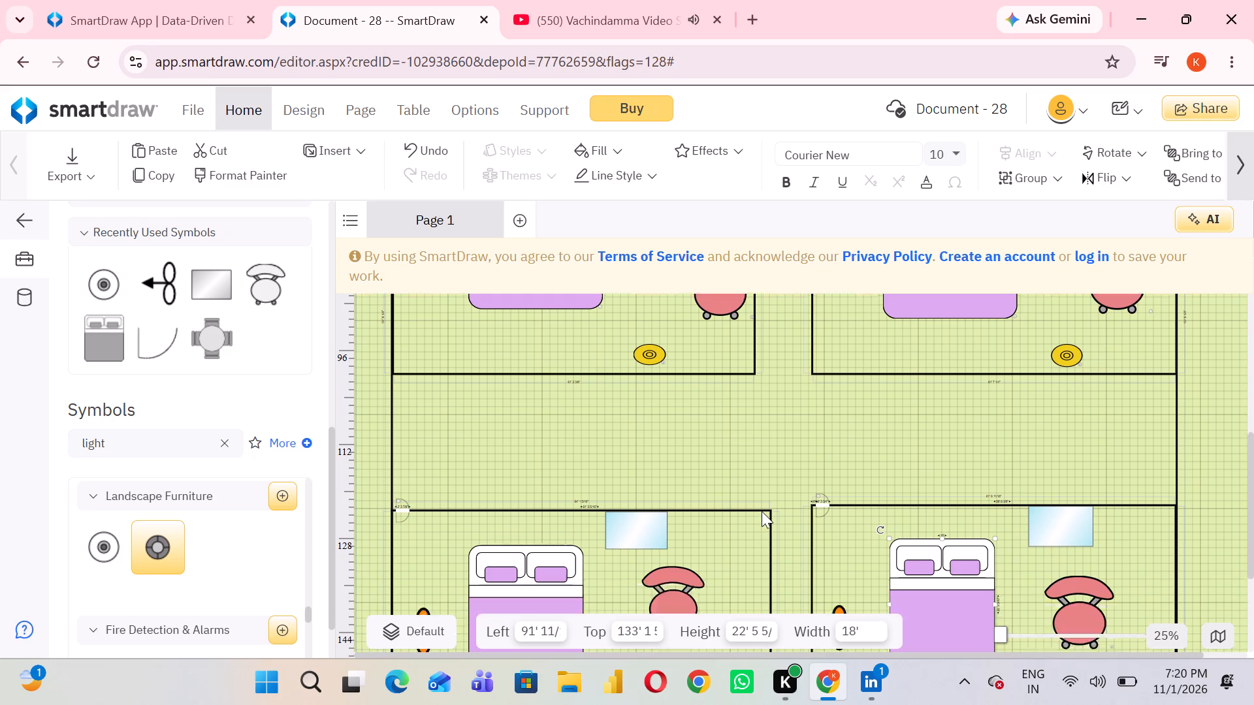
pyautogui.scroll(-5, 762, 511)
pyautogui.scroll(3, 762, 511)
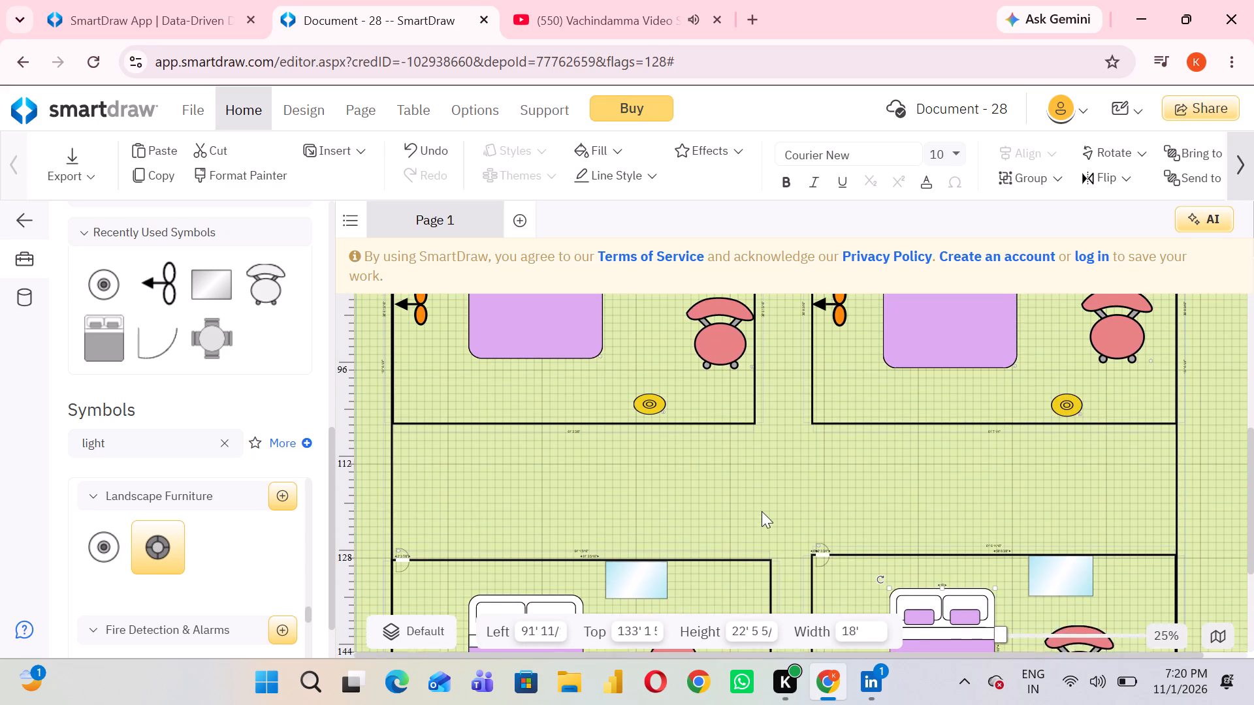
pyautogui.scroll(8, 745, 420)
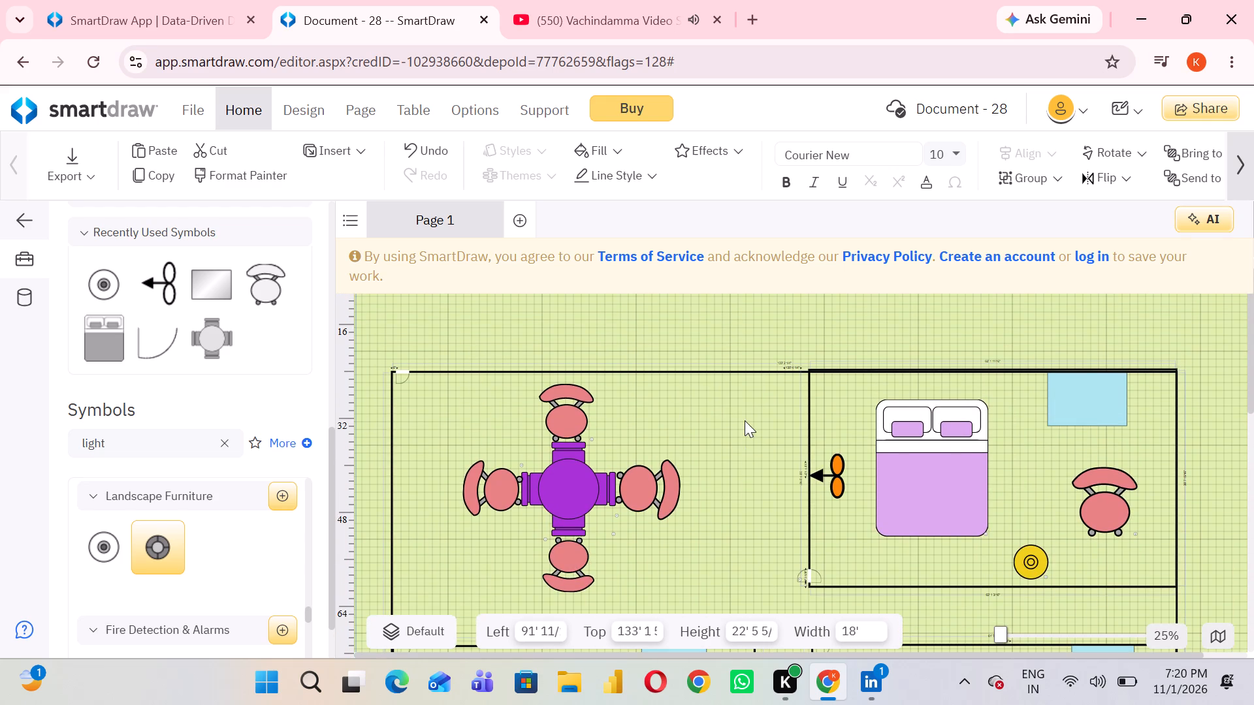
pyautogui.scroll(1, 745, 420)
pyautogui.click(1061, 400)
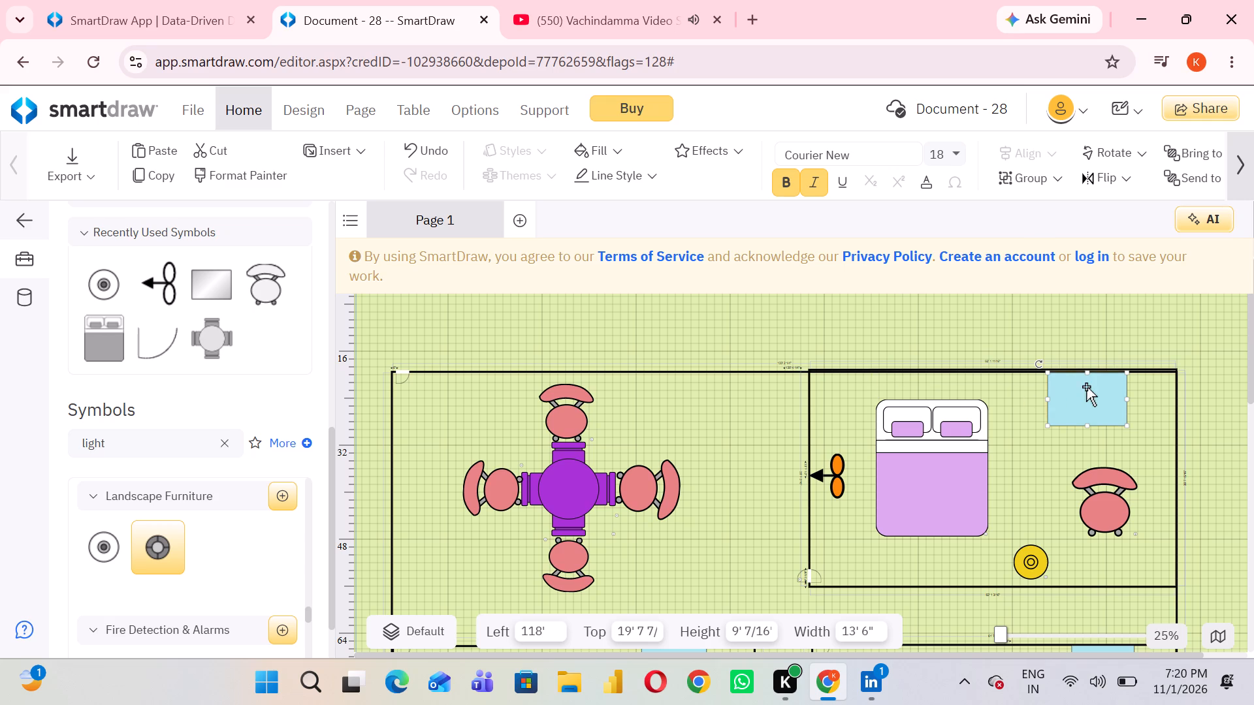
pyautogui.rightClick(1086, 386)
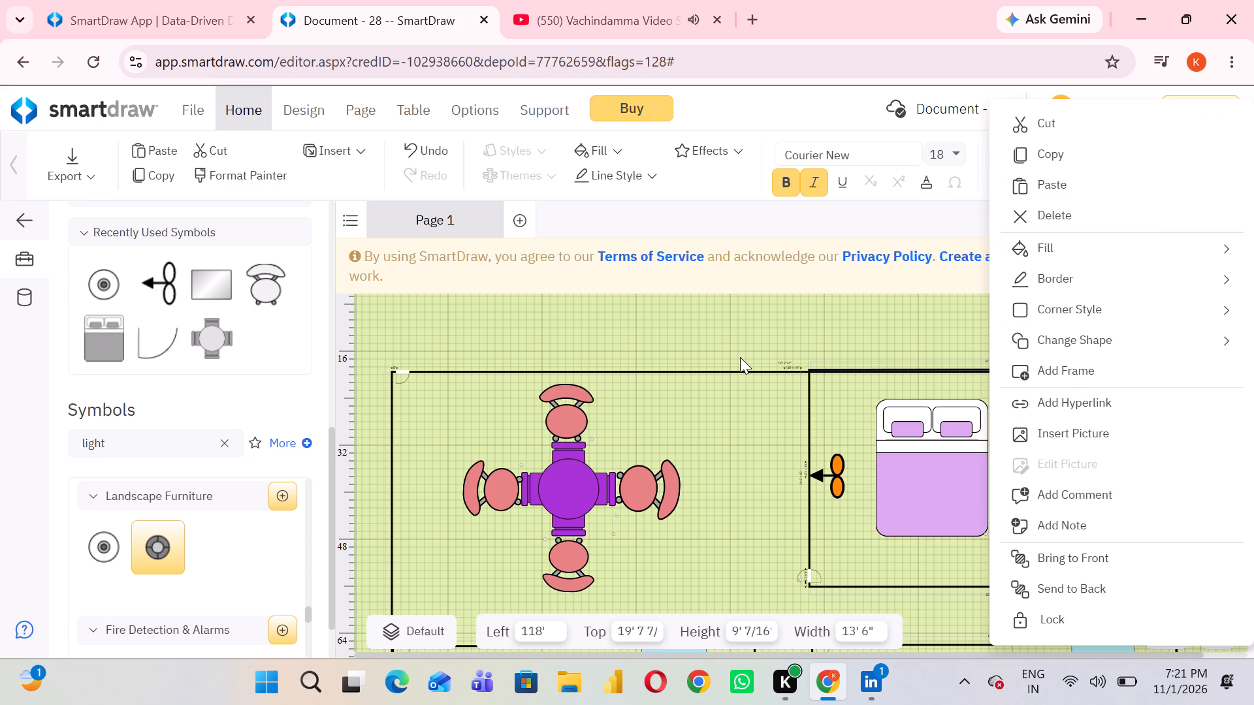
pyautogui.scroll(-3, 740, 358)
pyautogui.scroll(-6, 807, 542)
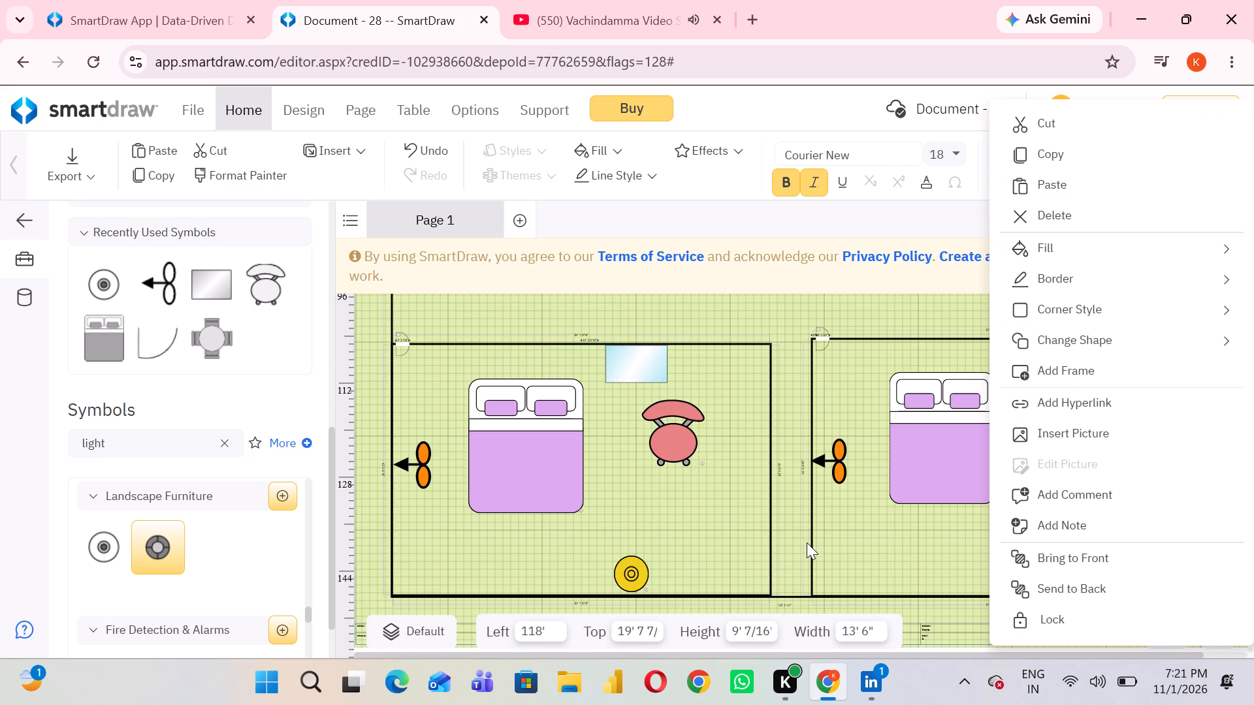
pyautogui.scroll(-2, 807, 542)
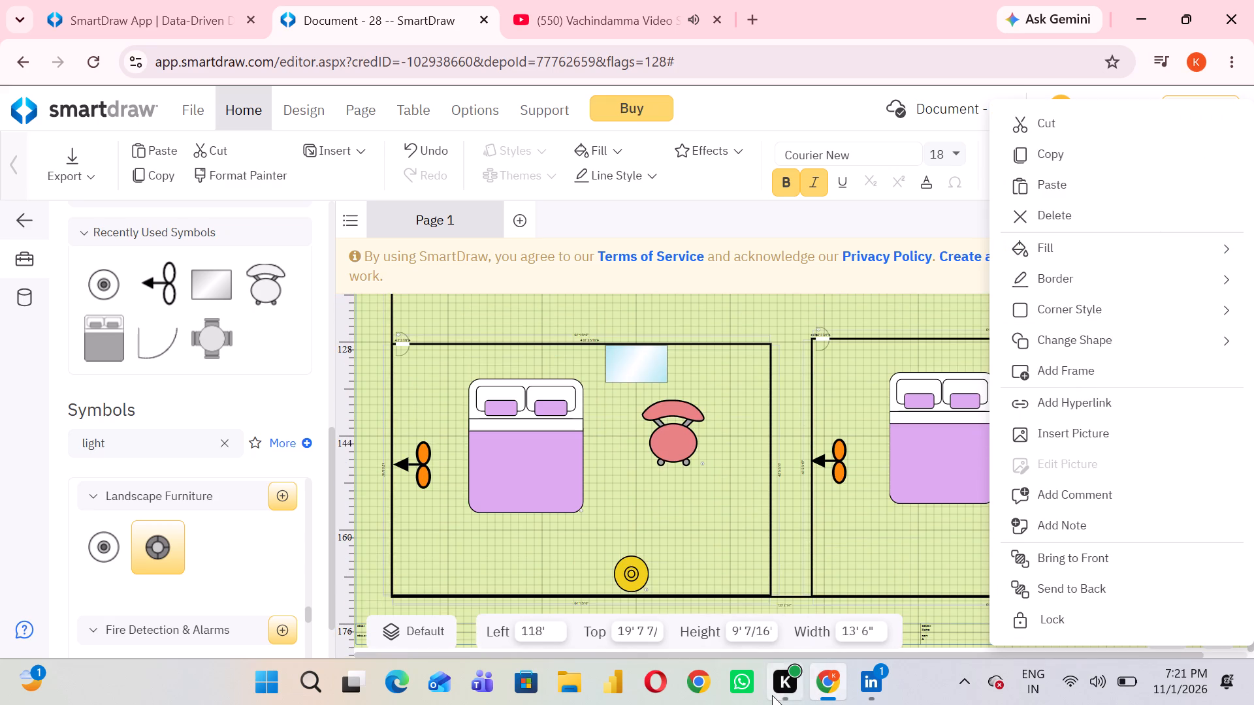